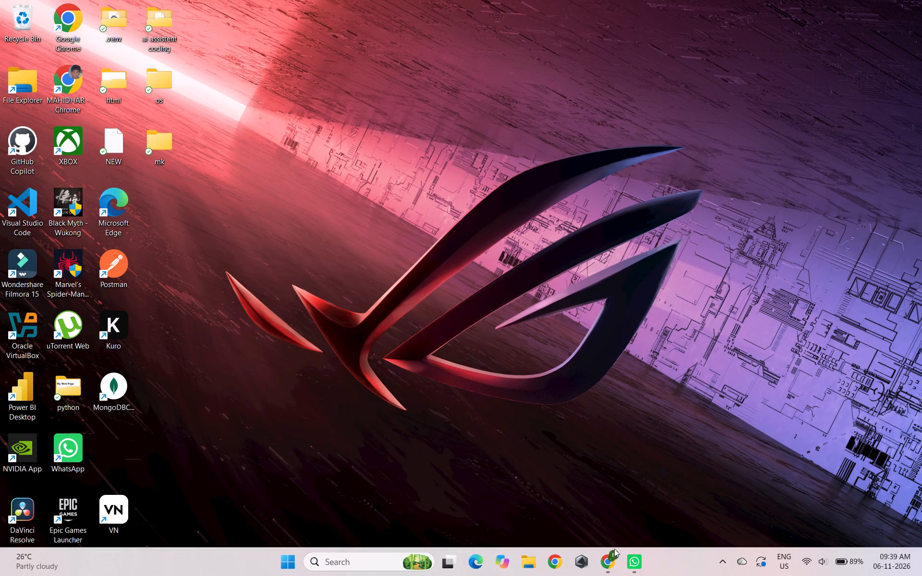
# Open Google Chrome with the School profile.
pyautogui.click(602, 562)
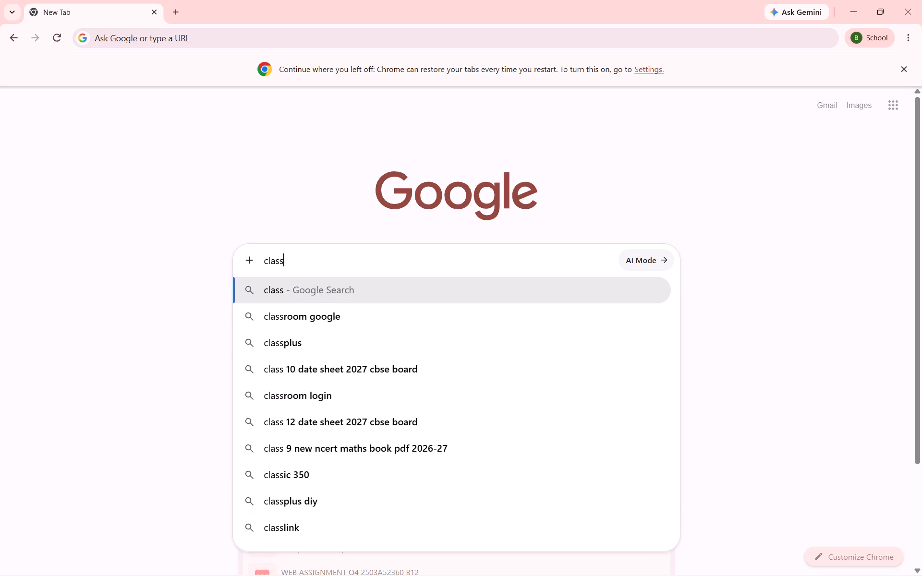
pyautogui.click(289, 312)
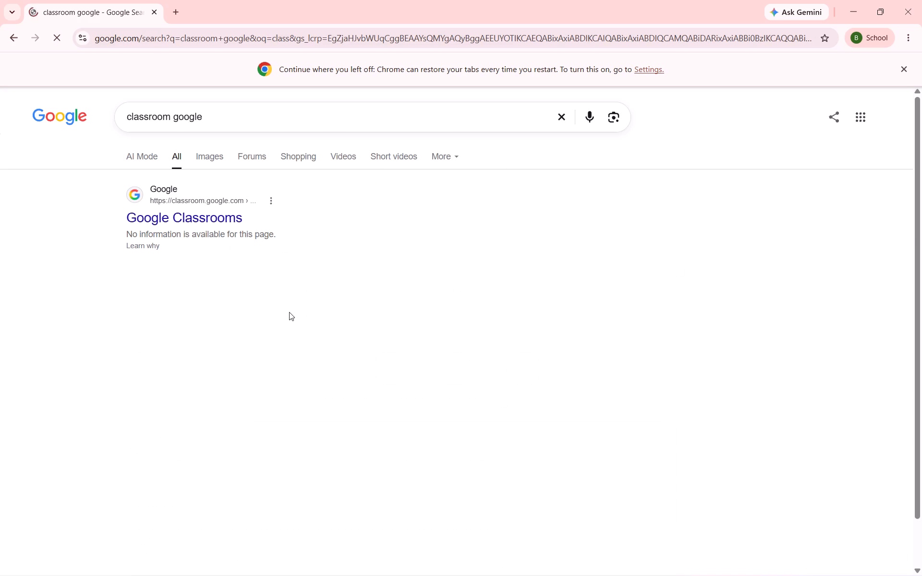
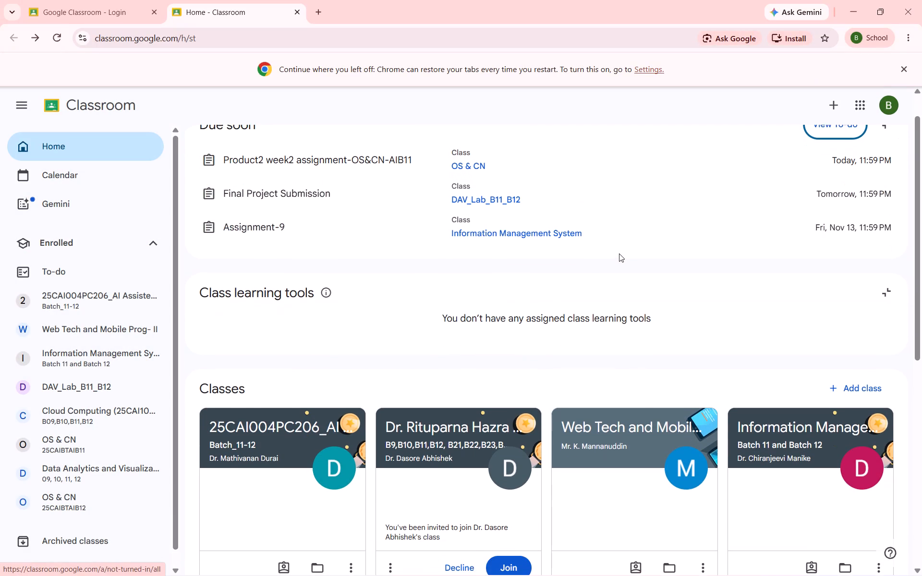
# Open the Lab Test assignment from the stream of the DAV_Lab_B11_B12 class.
pyautogui.scroll(1, 619, 253)
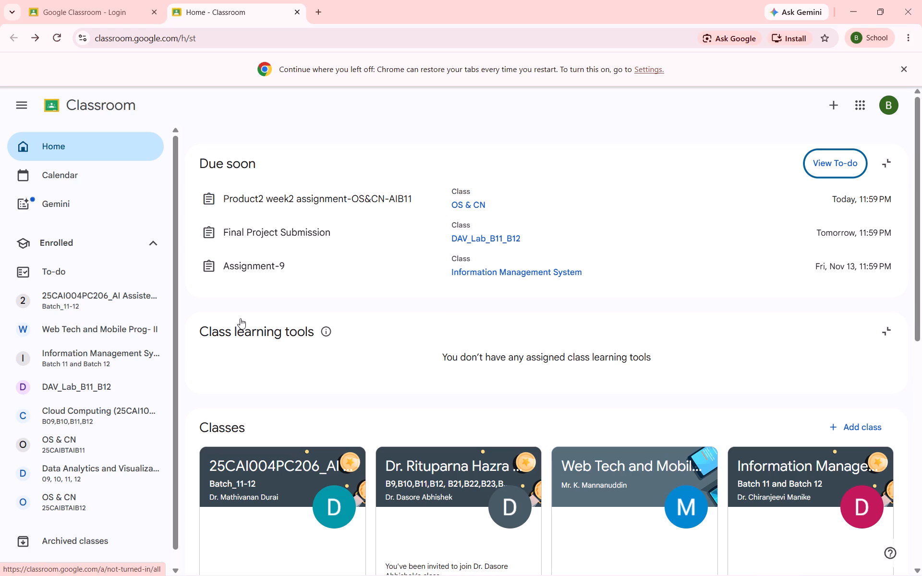
pyautogui.scroll(-1, 116, 351)
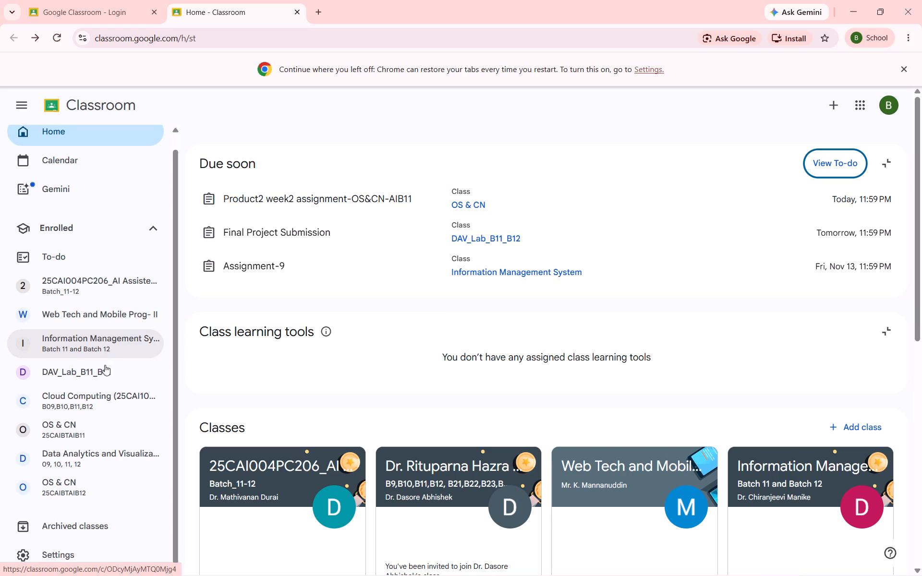
pyautogui.click(105, 365)
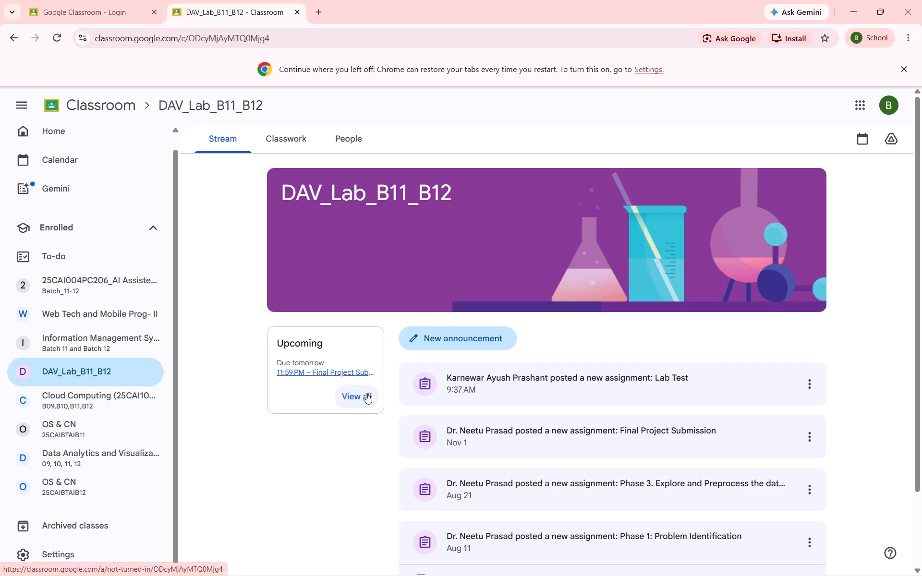
pyautogui.click(520, 389)
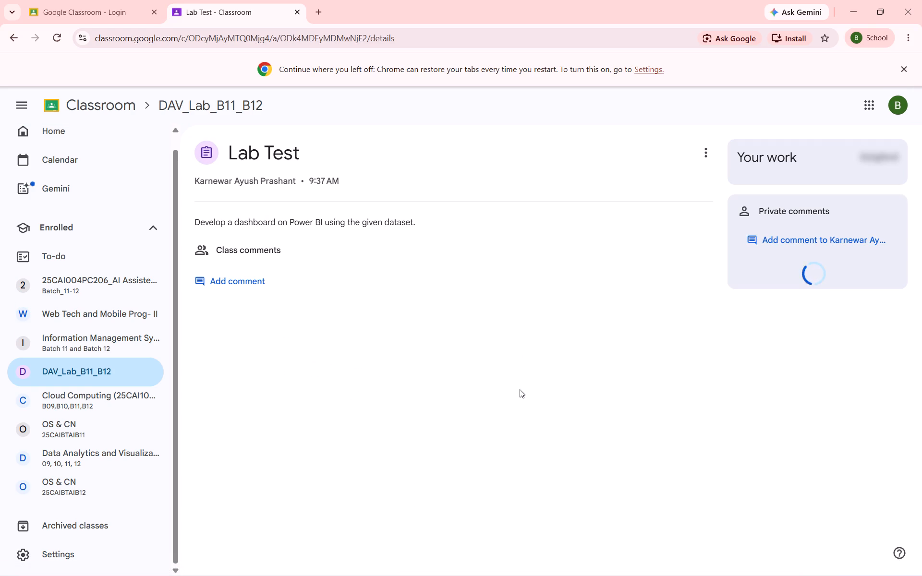
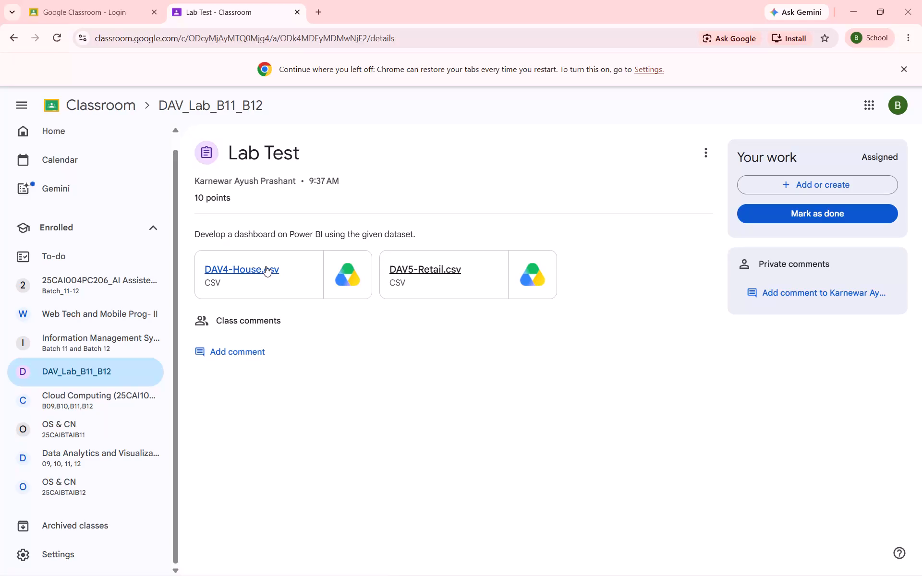
# Preview the attached DAV4-House.csv file and look through its columns and rows of housing data.
pyautogui.click(264, 270)
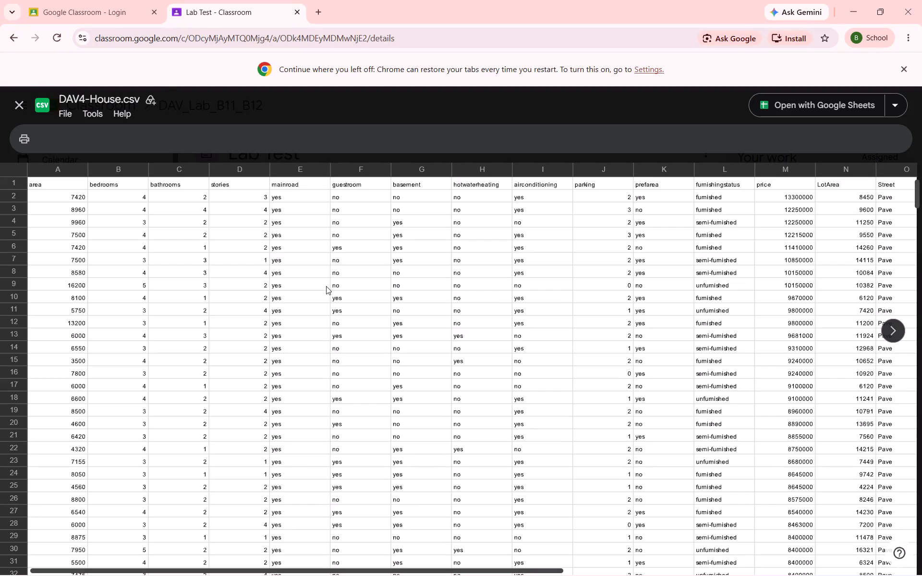
pyautogui.hscroll(-4, 380, 285)
pyautogui.hscroll(10, 380, 285)
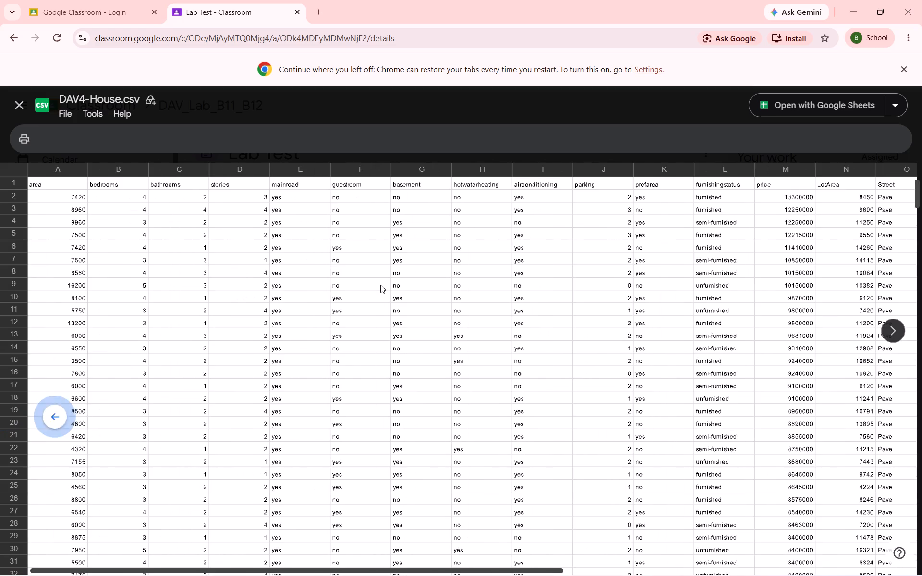
pyautogui.hscroll(1, 380, 285)
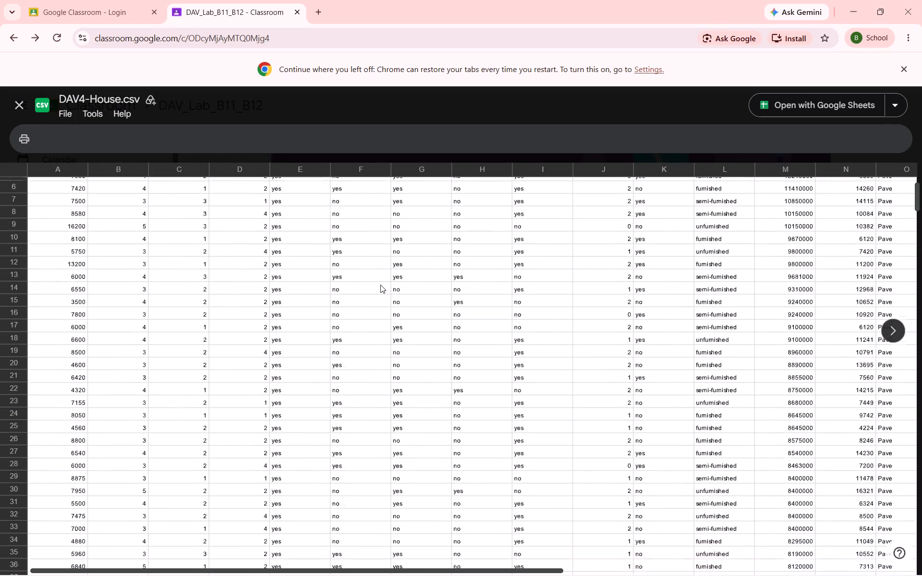
pyautogui.hscroll(1, 380, 285)
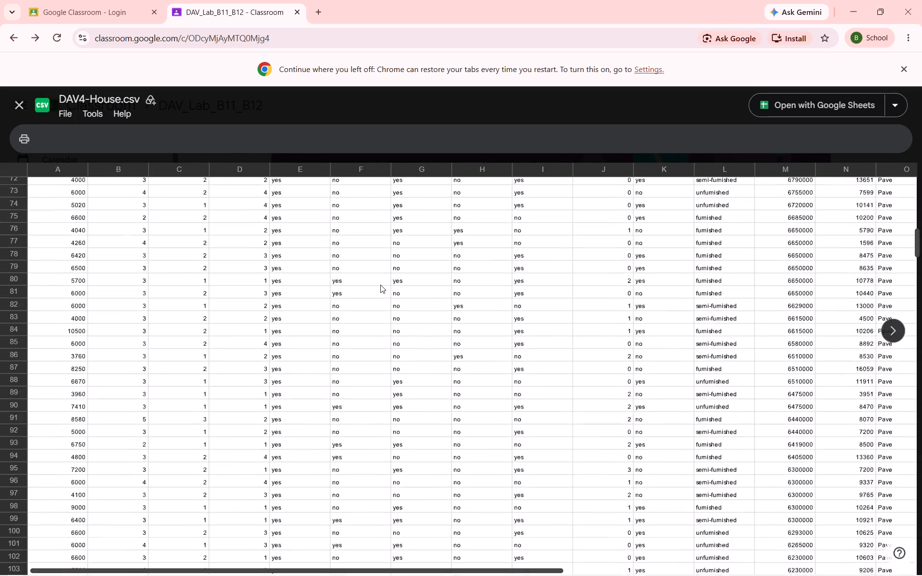
pyautogui.scroll(7, 380, 285)
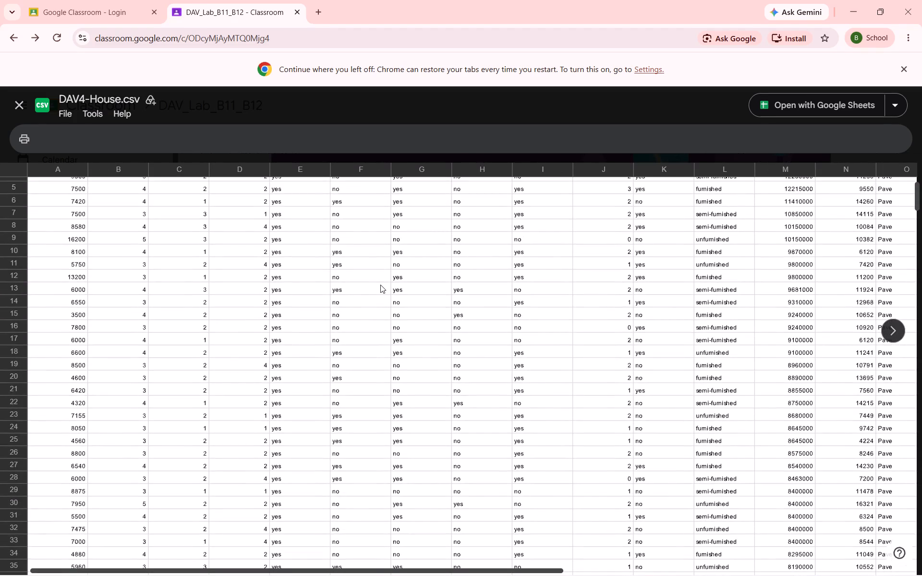
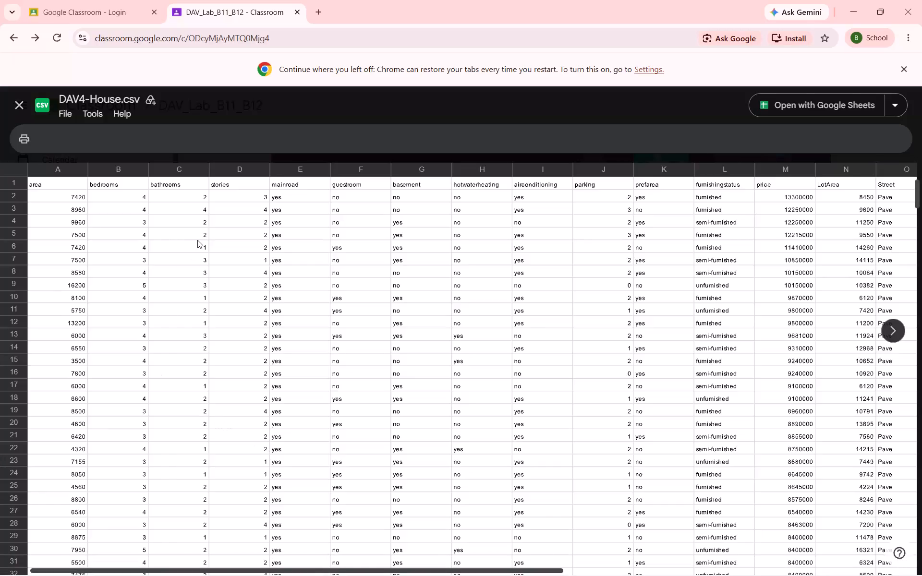
# Go back from the DAV4-House.csv preview to the previous Classroom page.
pyautogui.click(17, 34)
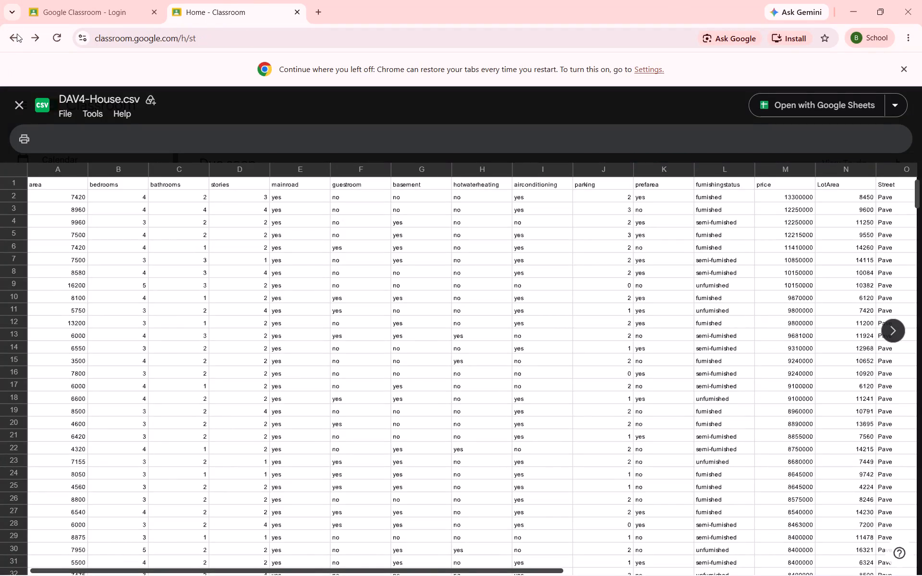
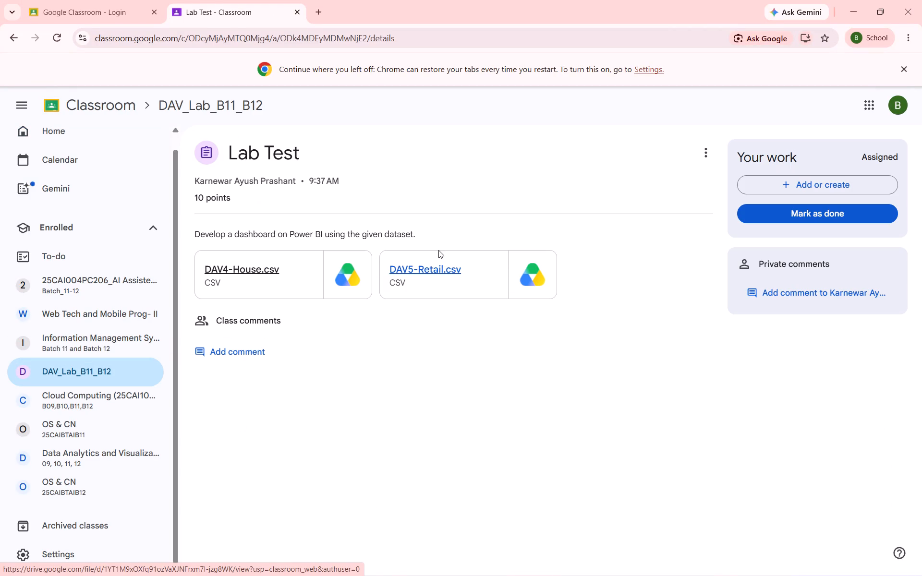
# Open the DAV5-Retail.csv attachment of the Lab Test assignment and check which apps it can be opened with.
pyautogui.click(430, 269)
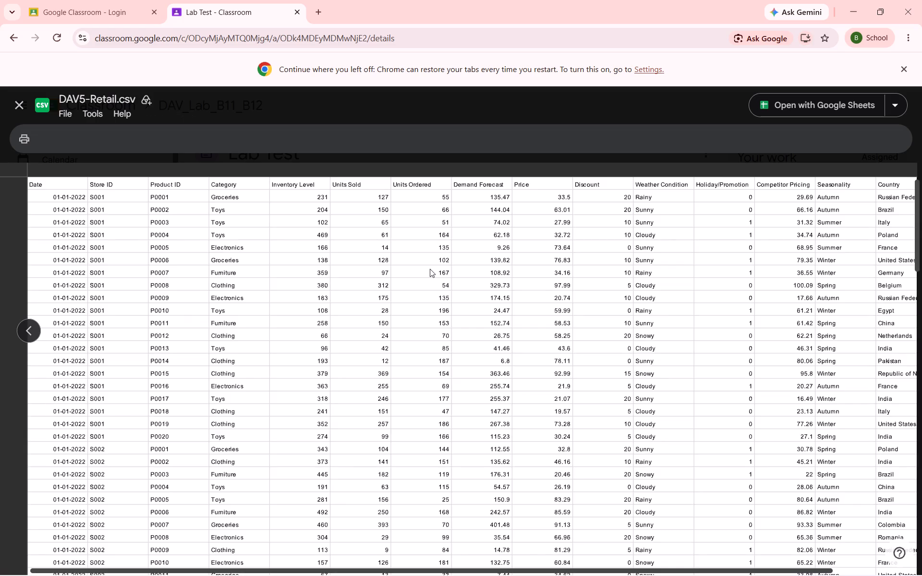
pyautogui.click(898, 110)
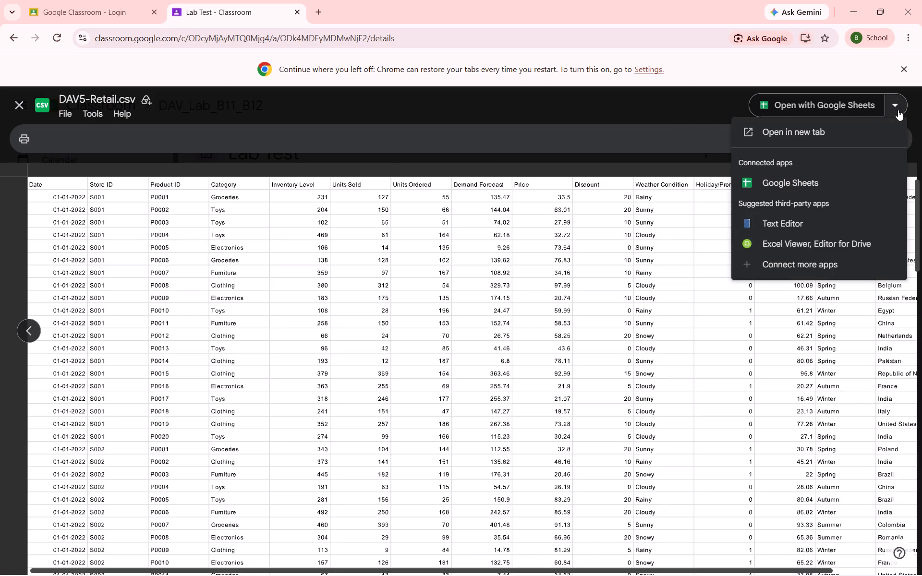
pyautogui.click(710, 105)
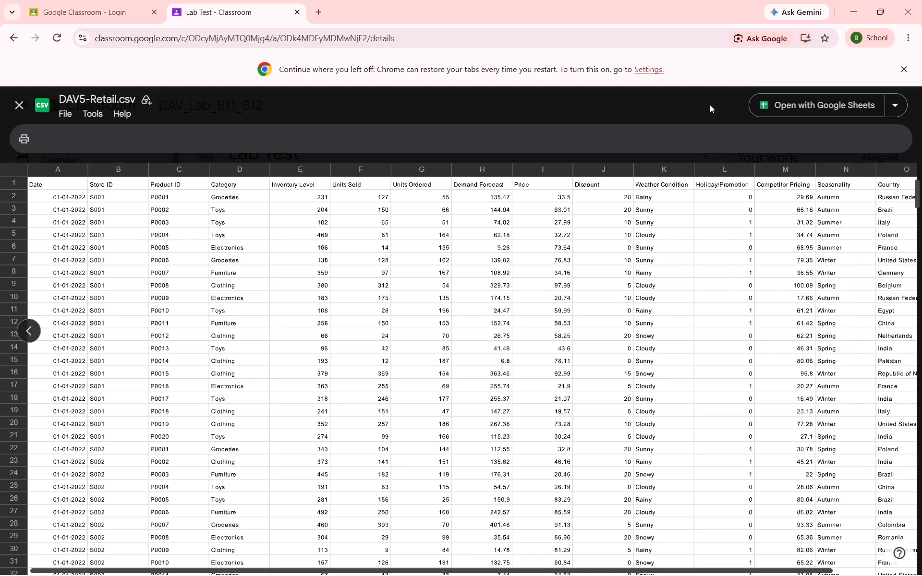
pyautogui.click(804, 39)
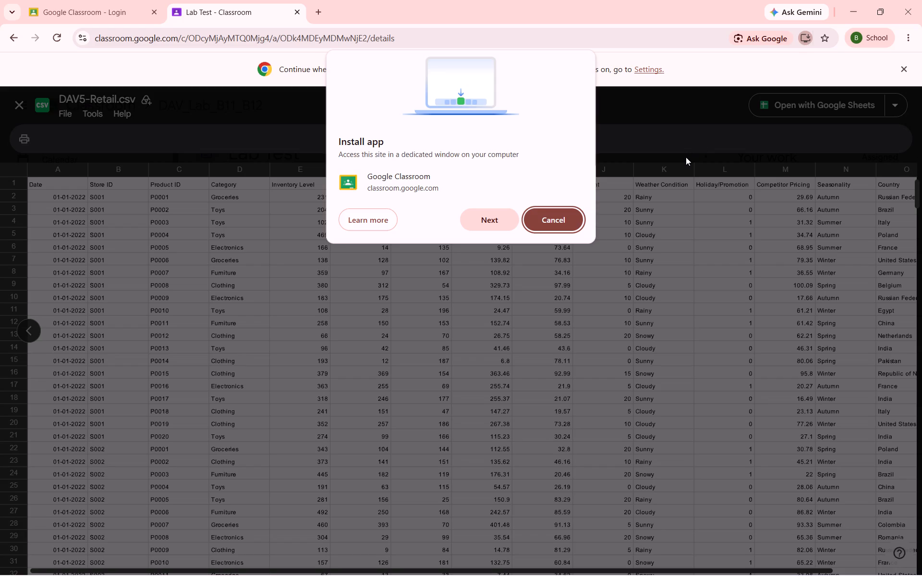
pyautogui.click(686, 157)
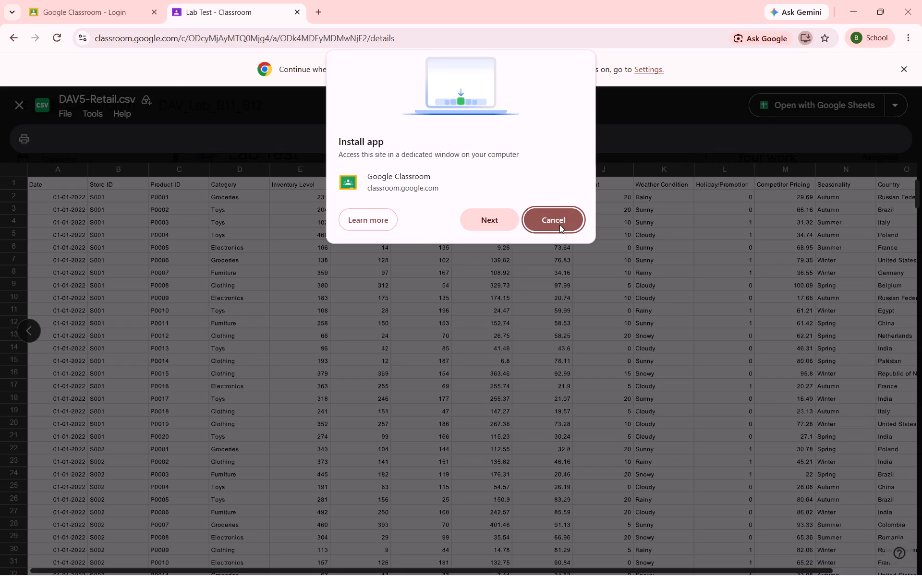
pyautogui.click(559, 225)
# Close and reopen the DAV5-Retail.csv preview, and check the file options available for it.
pyautogui.click(11, 104)
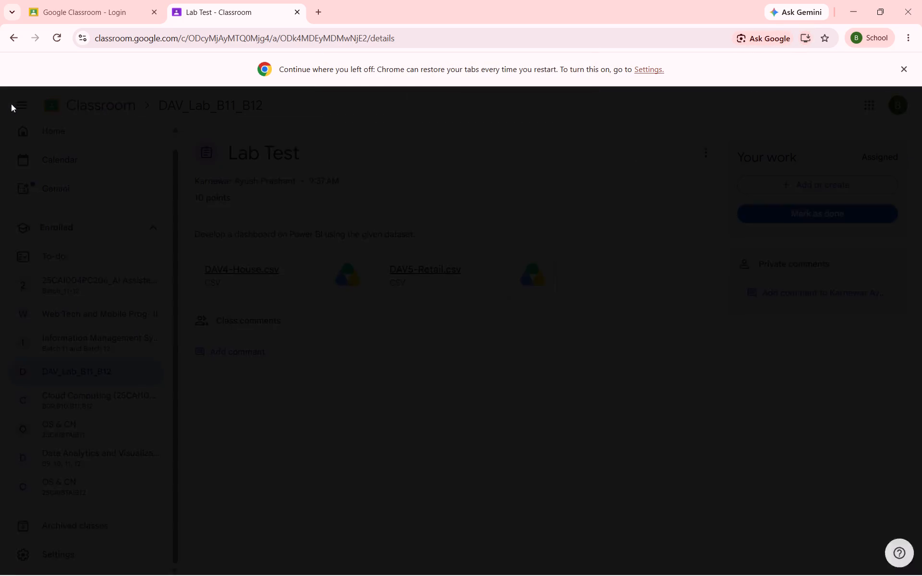
pyautogui.click(509, 279)
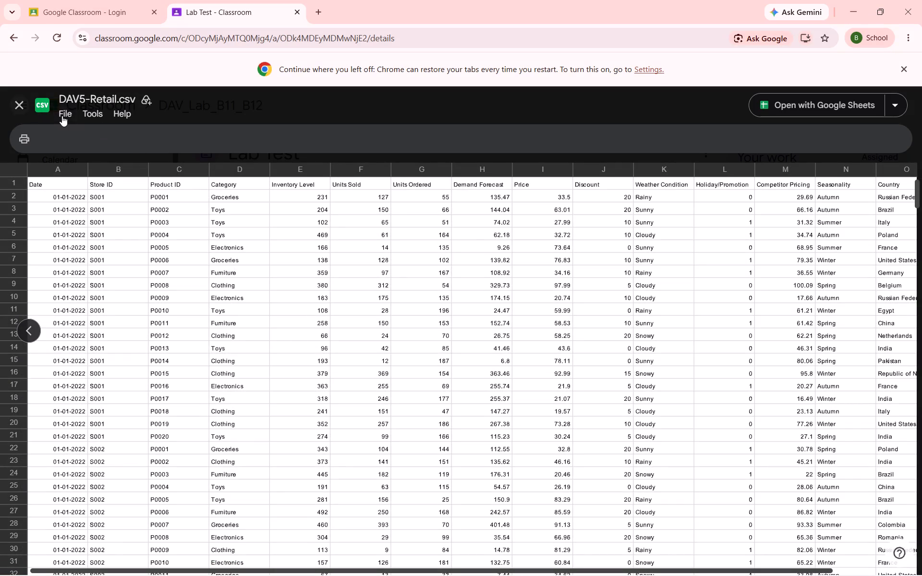
pyautogui.click(70, 116)
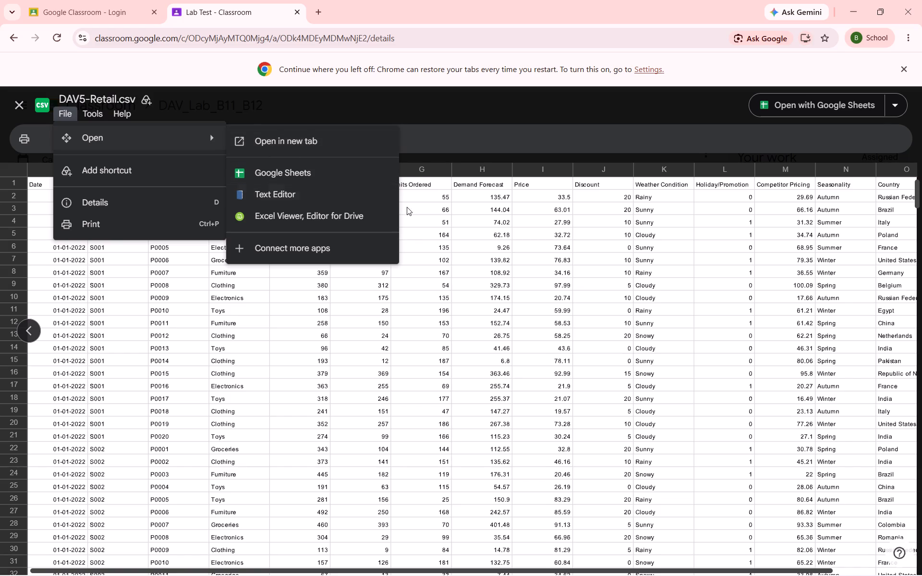
pyautogui.click(421, 263)
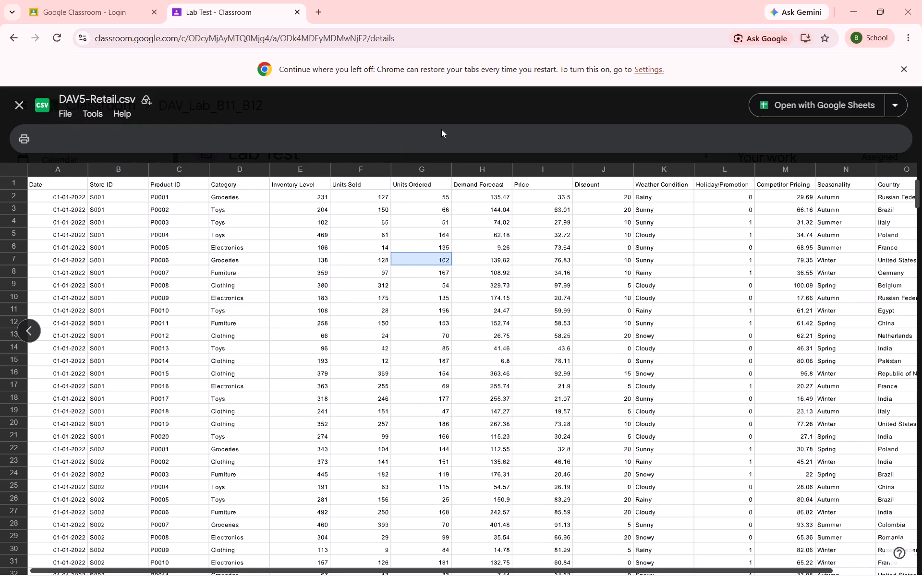
pyautogui.click(441, 129)
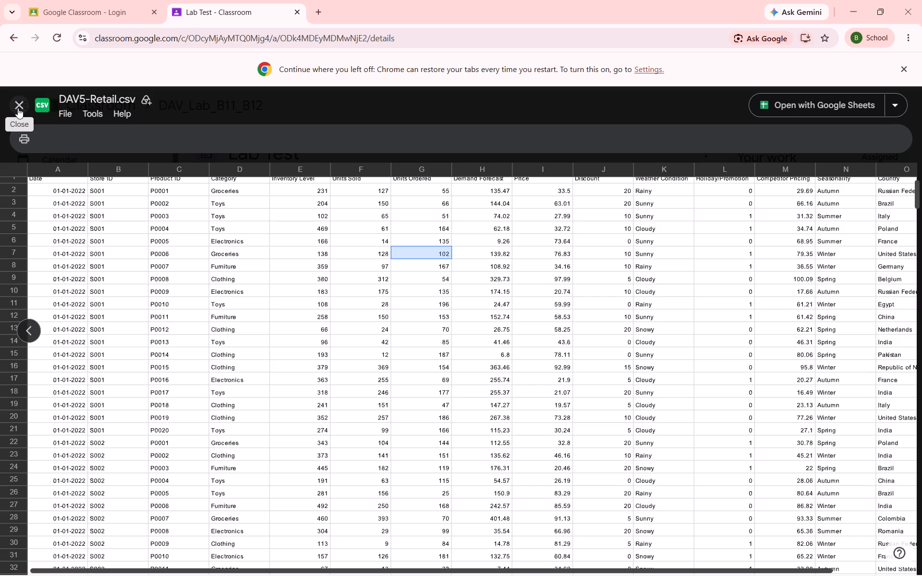
pyautogui.click(18, 108)
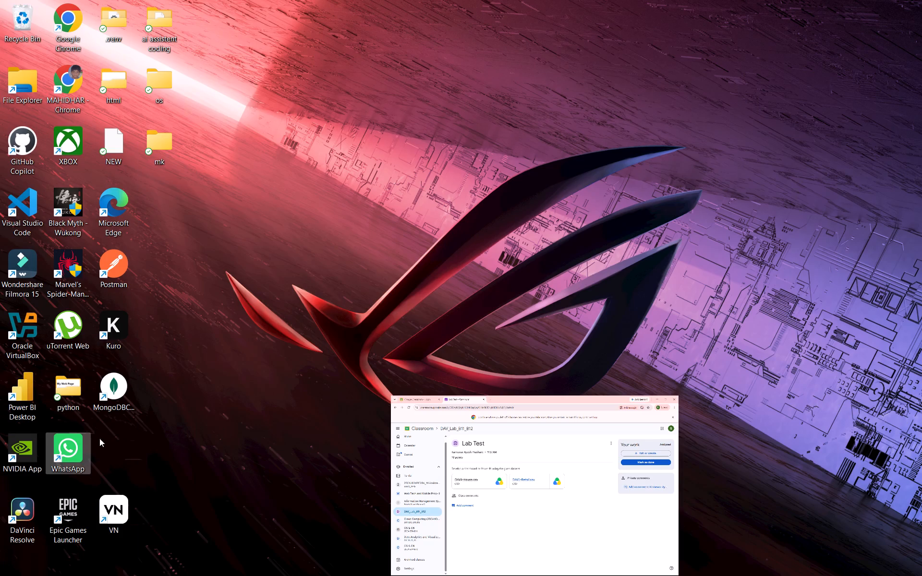
# Switch to the desktop and open WhatsApp.
pyautogui.click(87, 442)
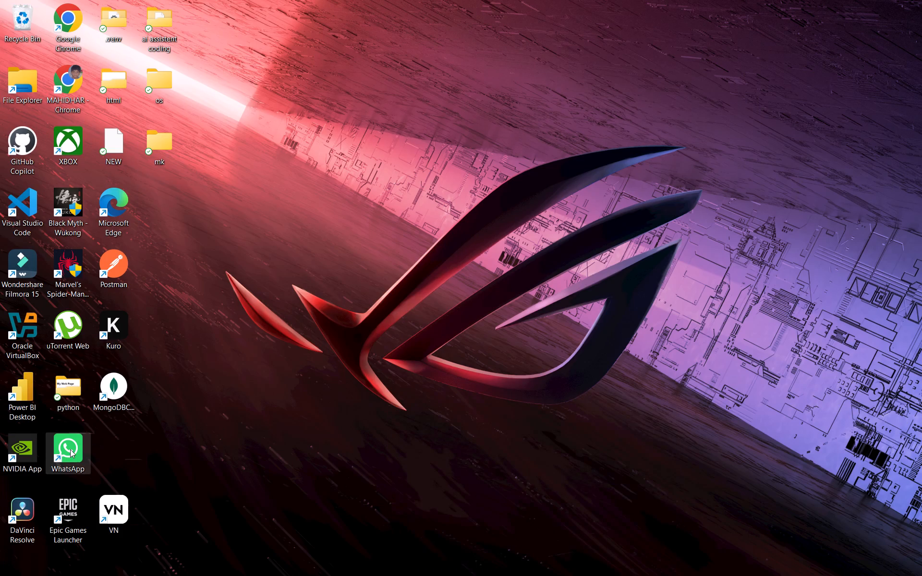
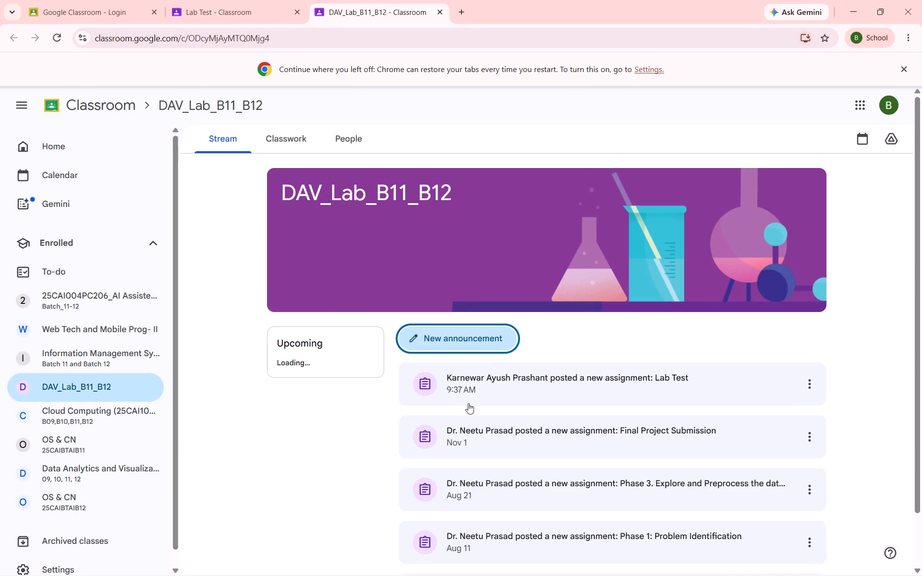
# Close the extra DAV_Lab_B11_B12 class stream page to get back to the Lab Test assignment.
pyautogui.click(441, 13)
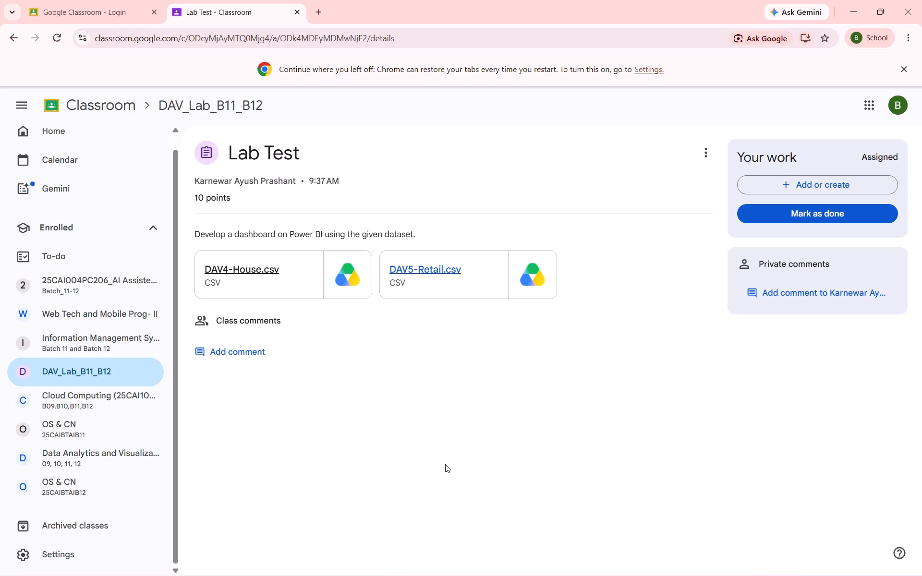
# Preview the DAV5-Retail.csv attachment and examine its columns and rows.
pyautogui.click(436, 267)
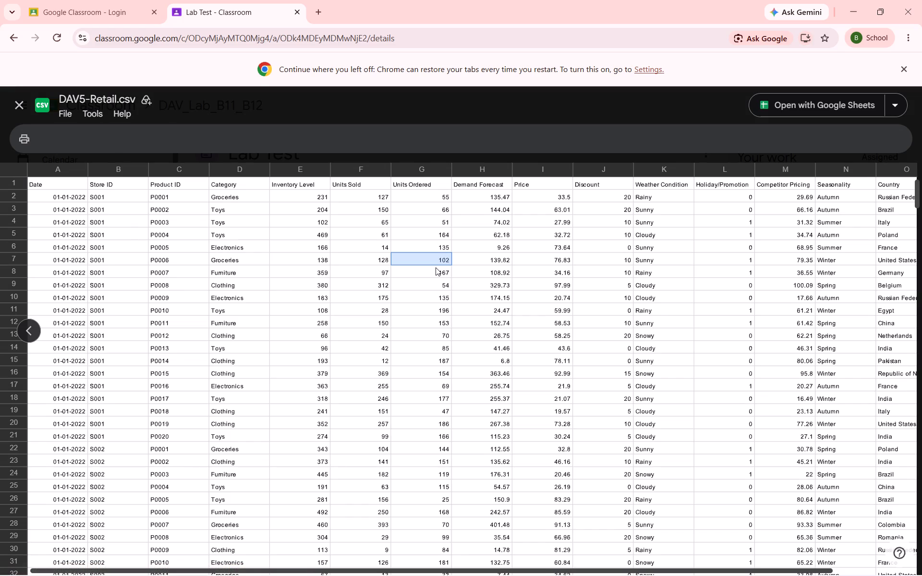
pyautogui.hscroll(-11, 644, 312)
pyautogui.hscroll(9, 644, 312)
pyautogui.scroll(-3, 494, 377)
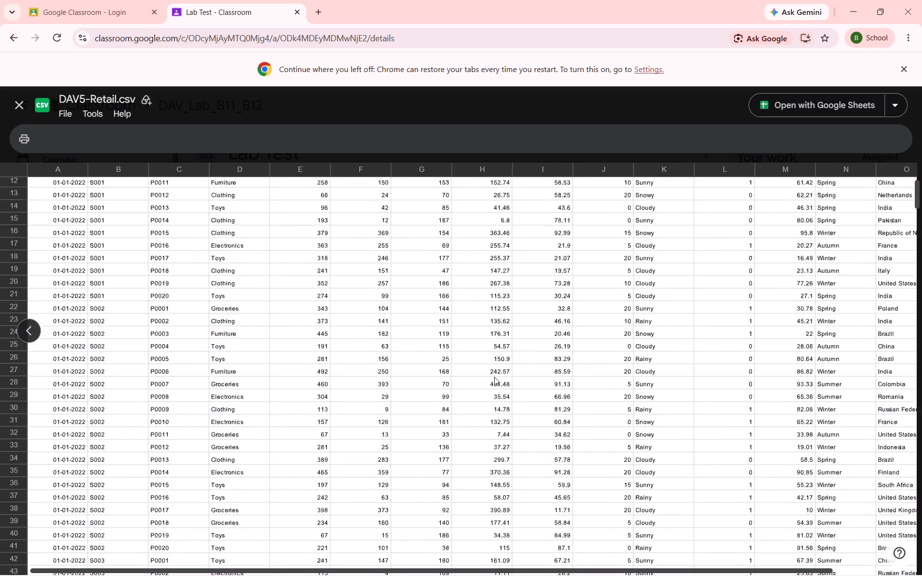
pyautogui.scroll(-9, 494, 377)
pyautogui.scroll(13, 494, 377)
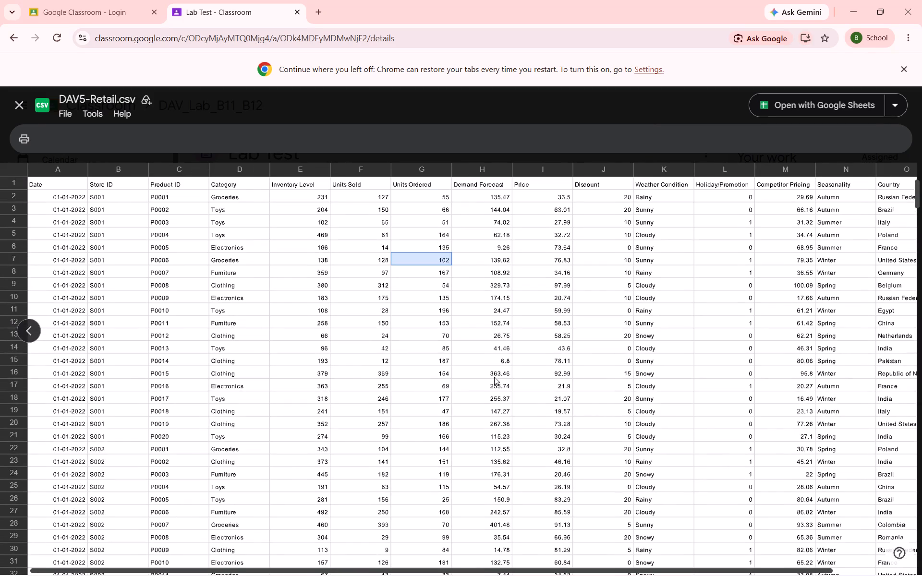
pyautogui.scroll(9, 494, 377)
# Open DAV5-Retail.csv in Google Sheets and dismiss the notice about restoring tabs.
pyautogui.click(841, 102)
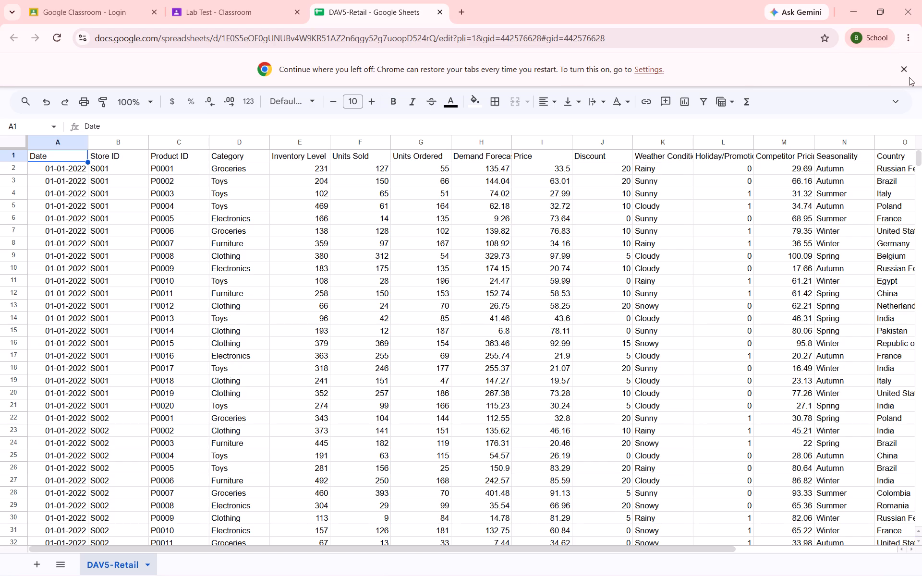
pyautogui.click(903, 67)
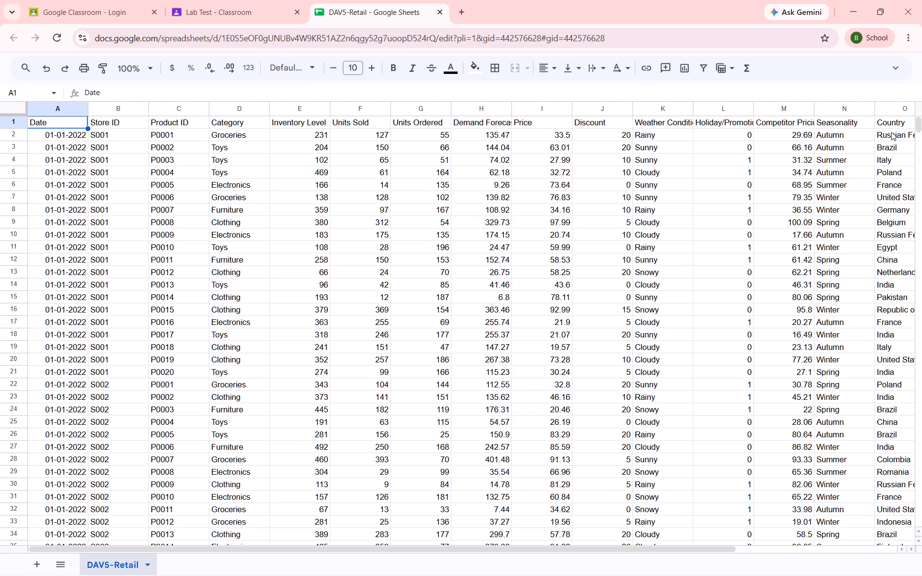
# Download the DAV5-Retail spreadsheet in Comma Separated Values (.csv) format.
pyautogui.click(577, 68)
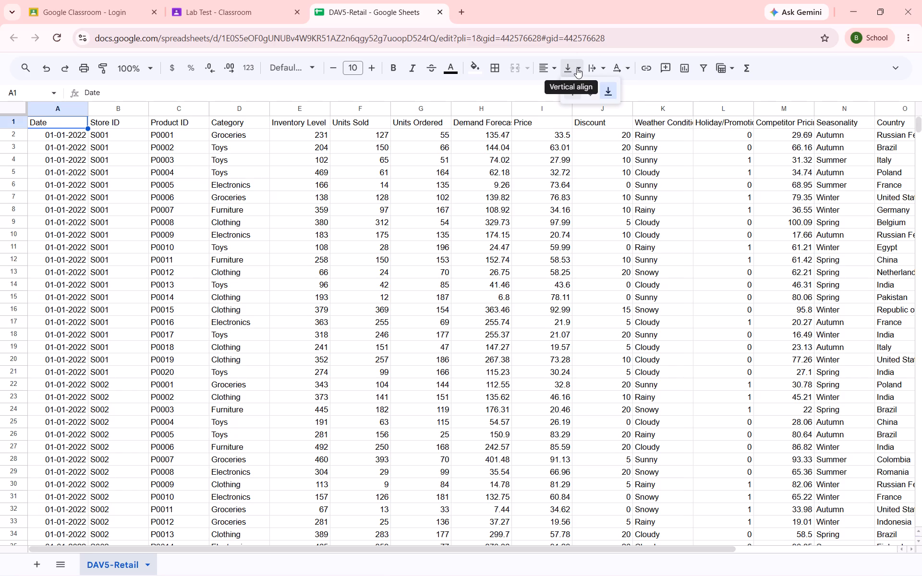
pyautogui.click(577, 68)
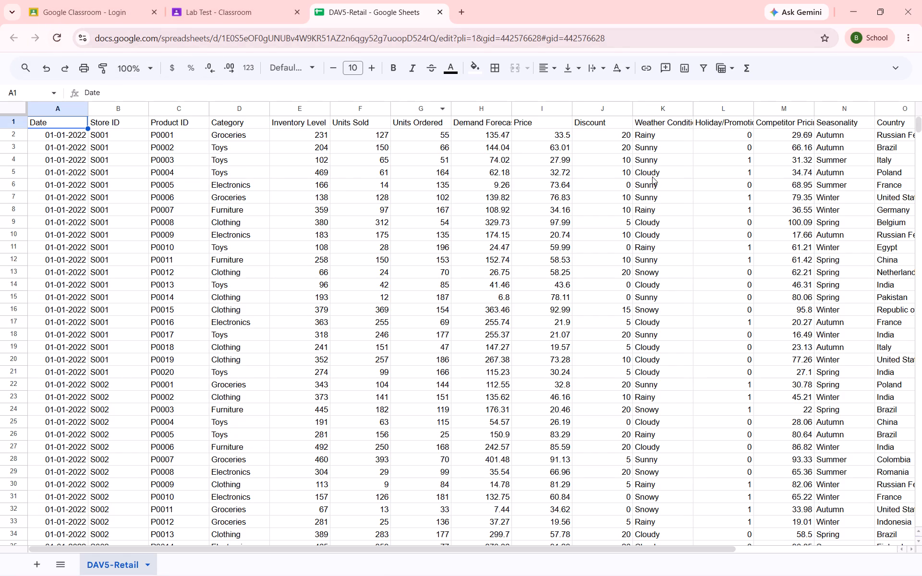
pyautogui.click(903, 69)
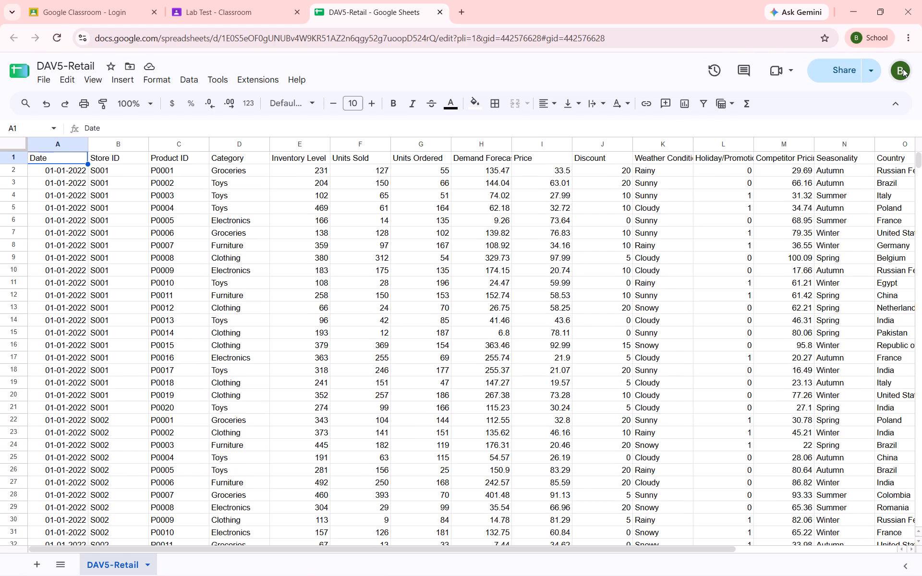
pyautogui.click(43, 78)
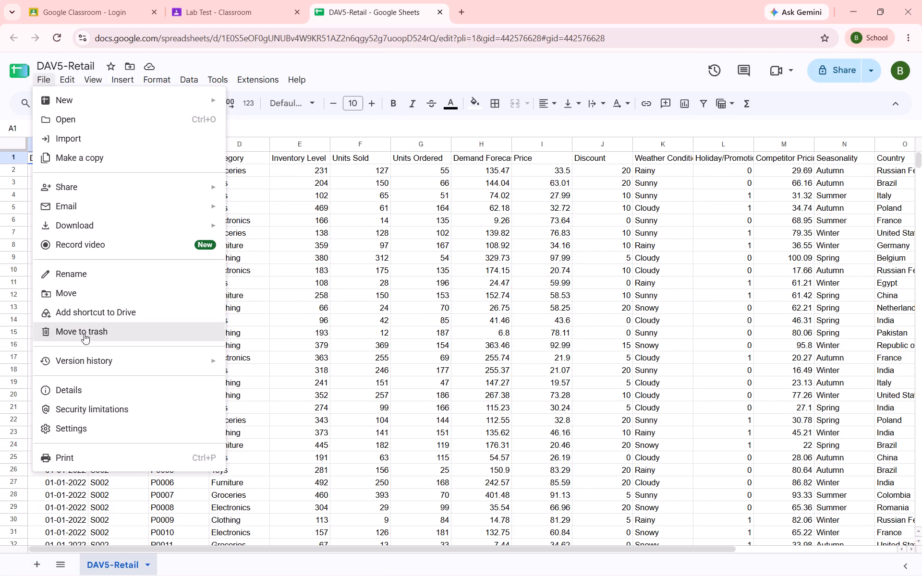
pyautogui.click(95, 230)
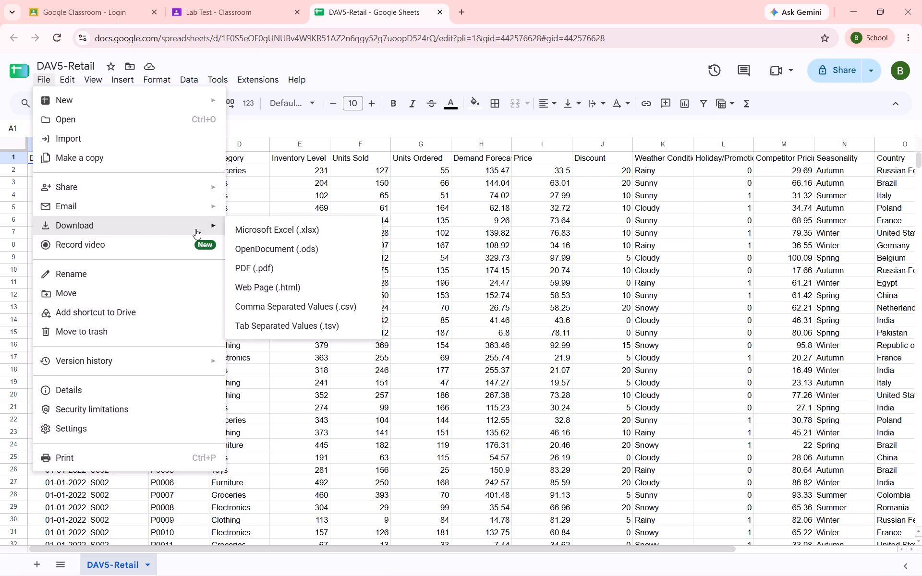
pyautogui.click(306, 305)
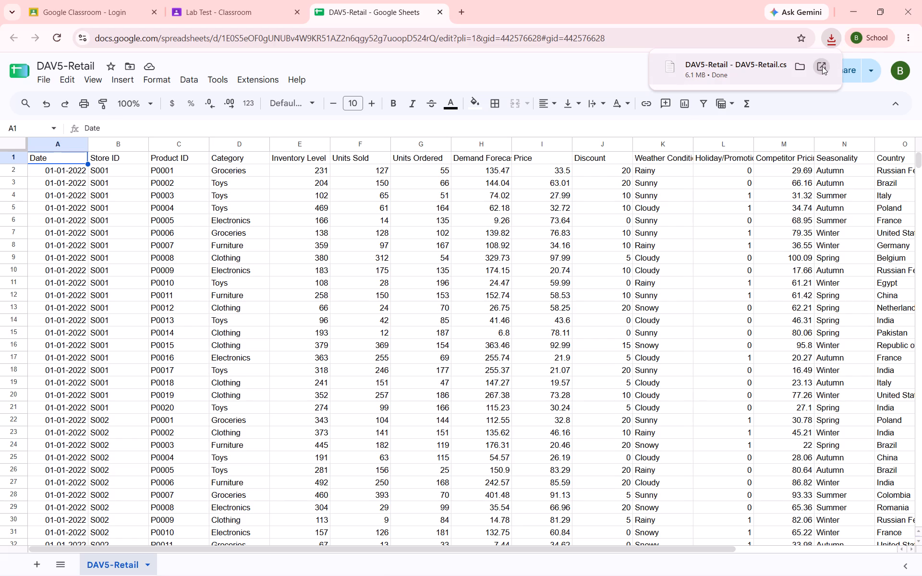
# Open the downloaded DAV5-Retail CSV file from the browser's download notification.
pyautogui.click(822, 66)
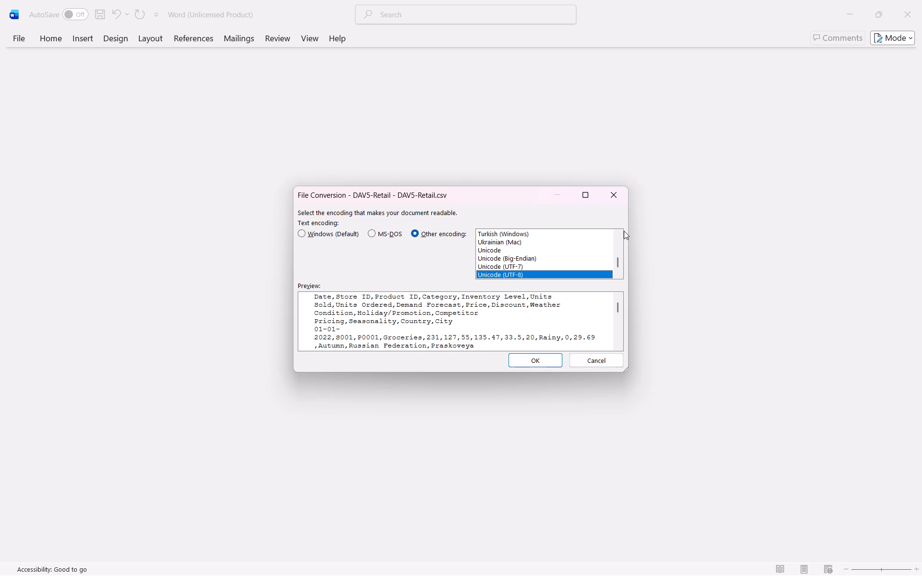
# Launch Power BI Desktop from the desktop.
pyautogui.doubleClick(28, 388)
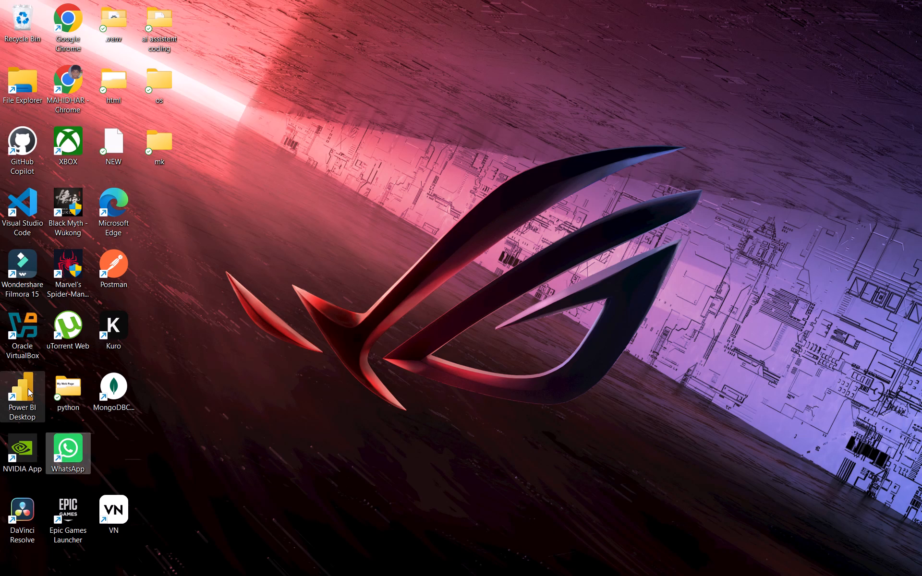
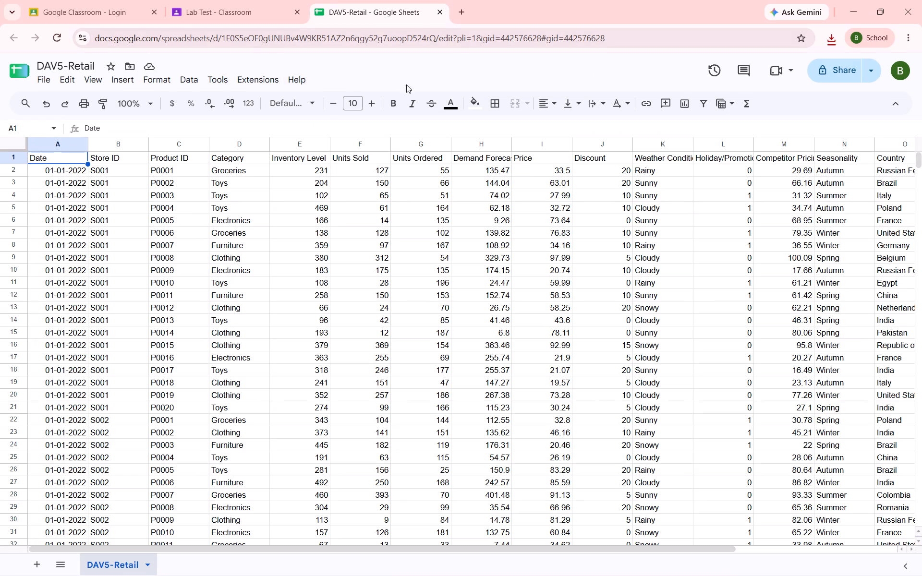
# Check the browser's recent downloads for the DAV5-Retail CSV file.
pyautogui.click(827, 45)
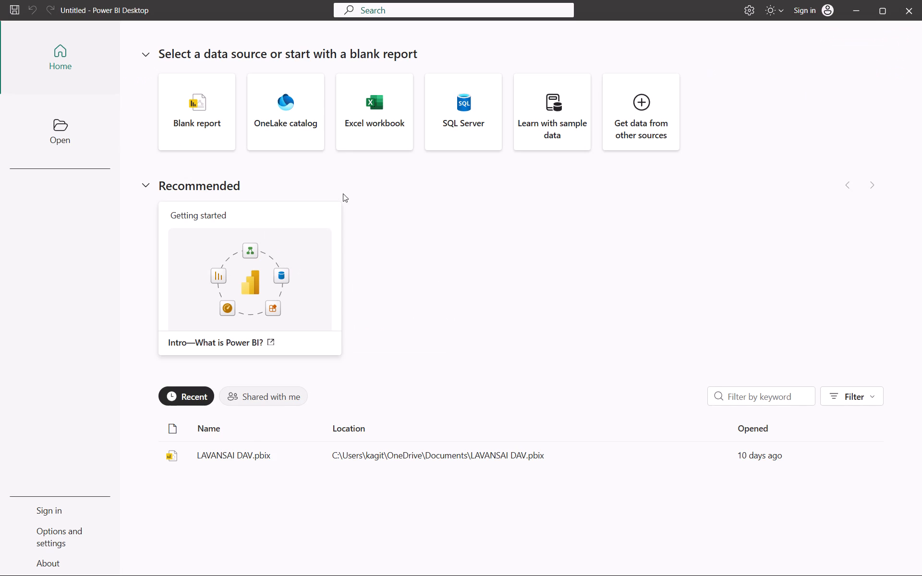
# Create a new blank report.
pyautogui.click(201, 124)
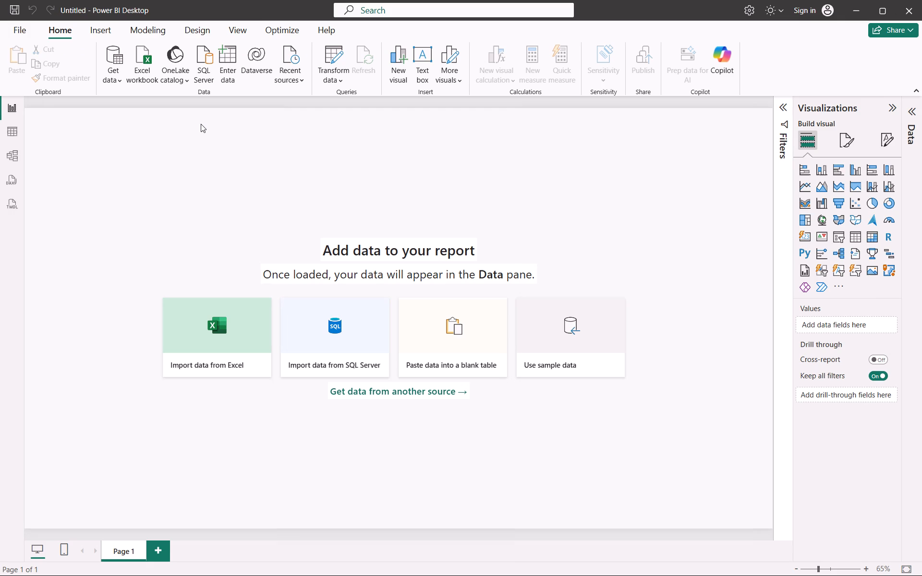
# Import the Text/CSV file DAV5-Retail - DAV5-Retail from the Downloads folder and load its data into the report.
pyautogui.click(119, 80)
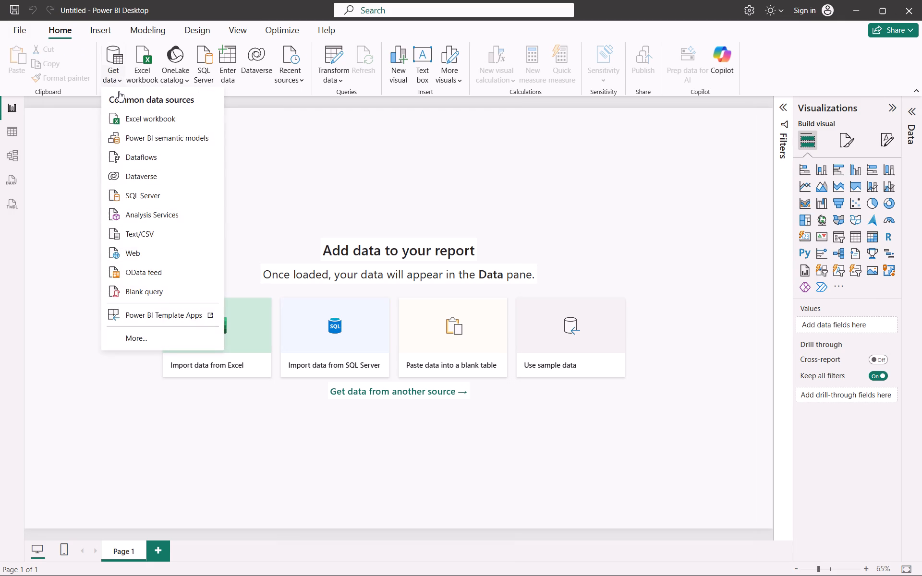
pyautogui.click(160, 232)
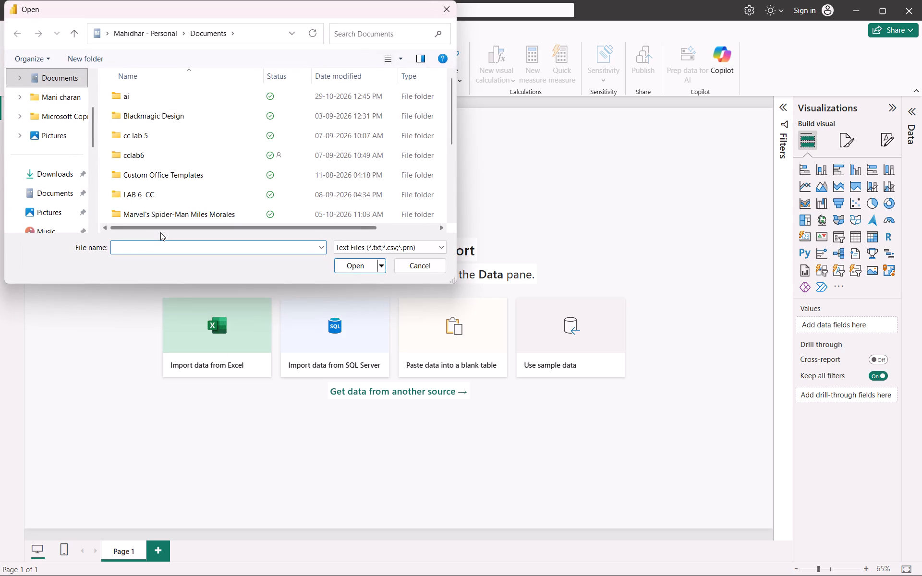
pyautogui.scroll(-2, 190, 164)
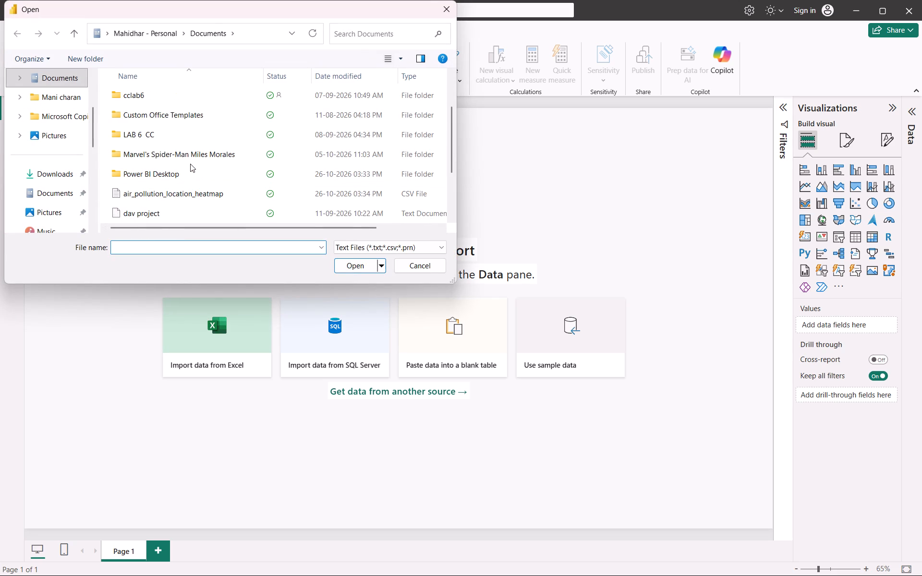
pyautogui.scroll(-2, 190, 164)
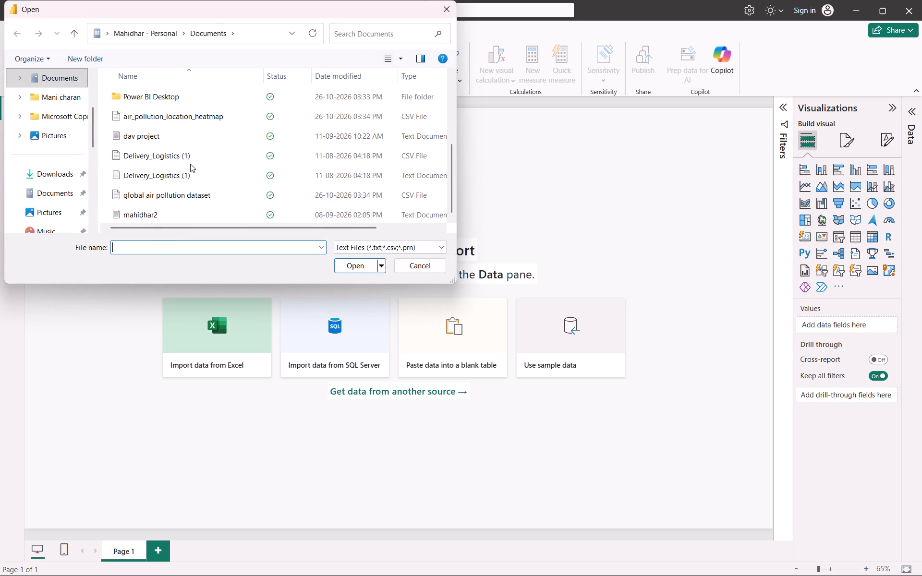
pyautogui.scroll(-1, 190, 164)
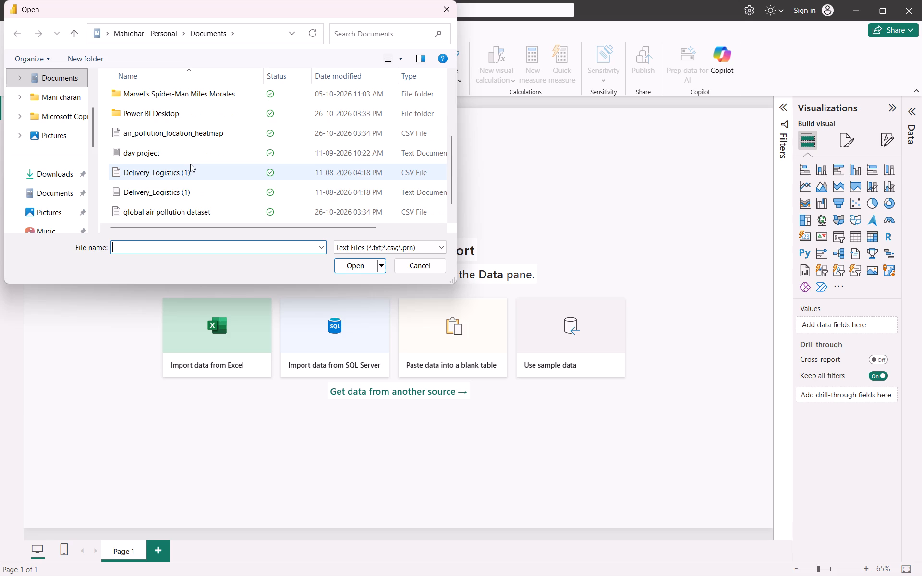
pyautogui.click(62, 168)
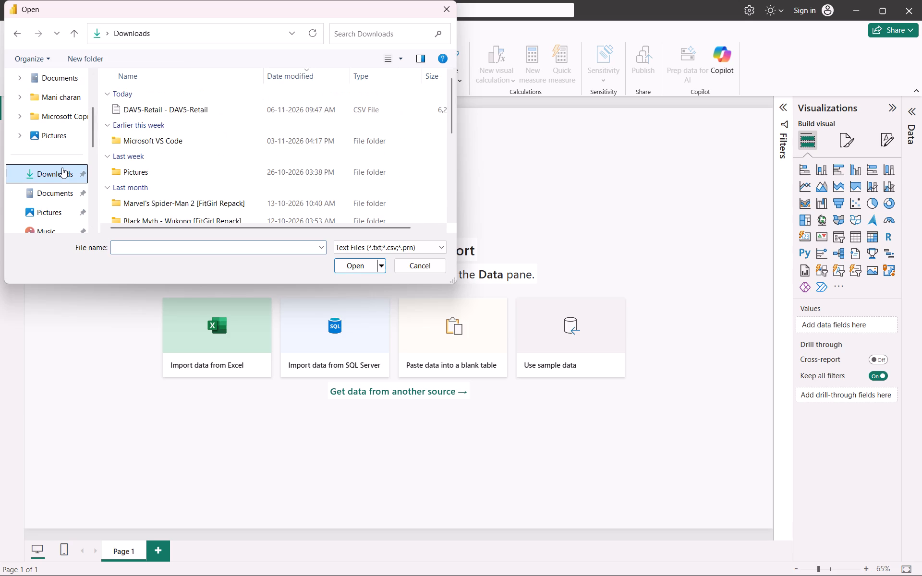
pyautogui.click(185, 105)
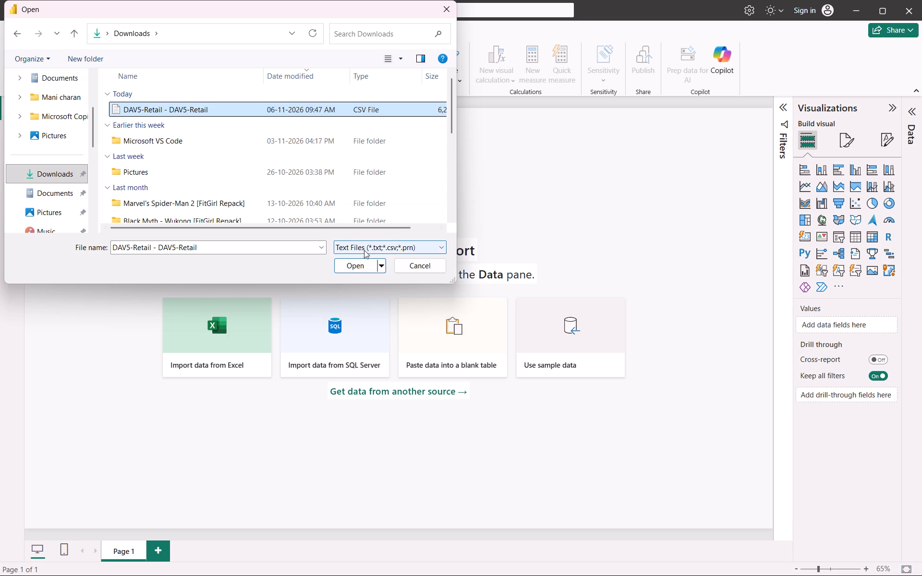
pyautogui.click(359, 265)
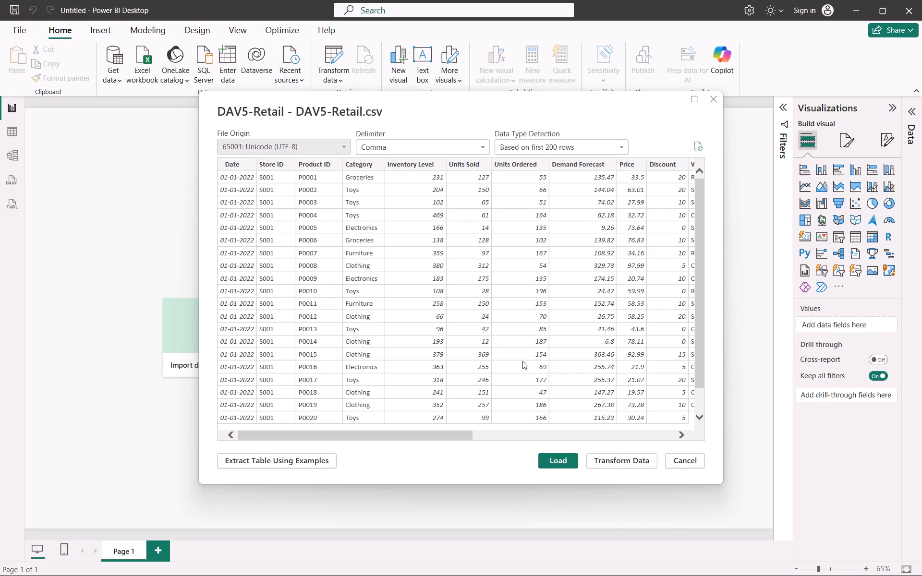
pyautogui.click(561, 455)
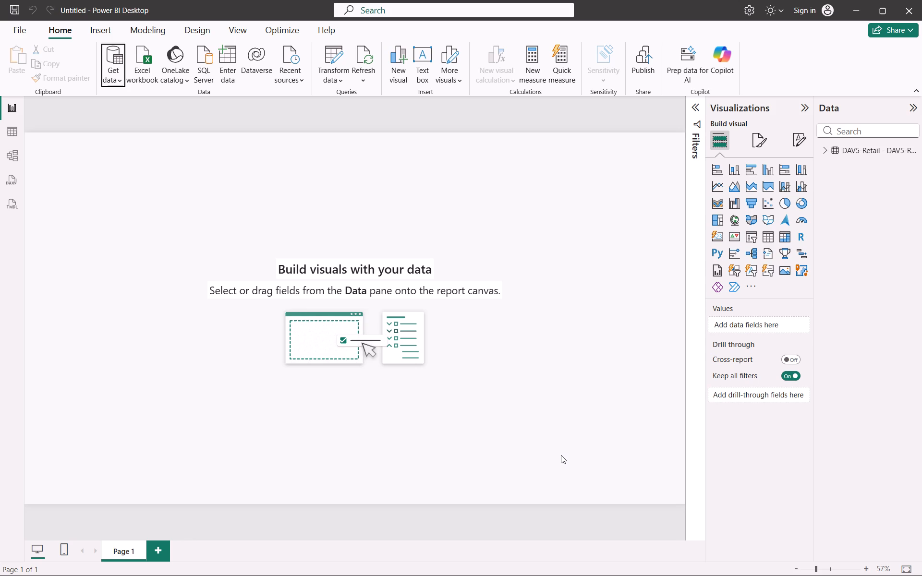
# Expand the DAV5-Retail table to list its fields.
pyautogui.click(828, 149)
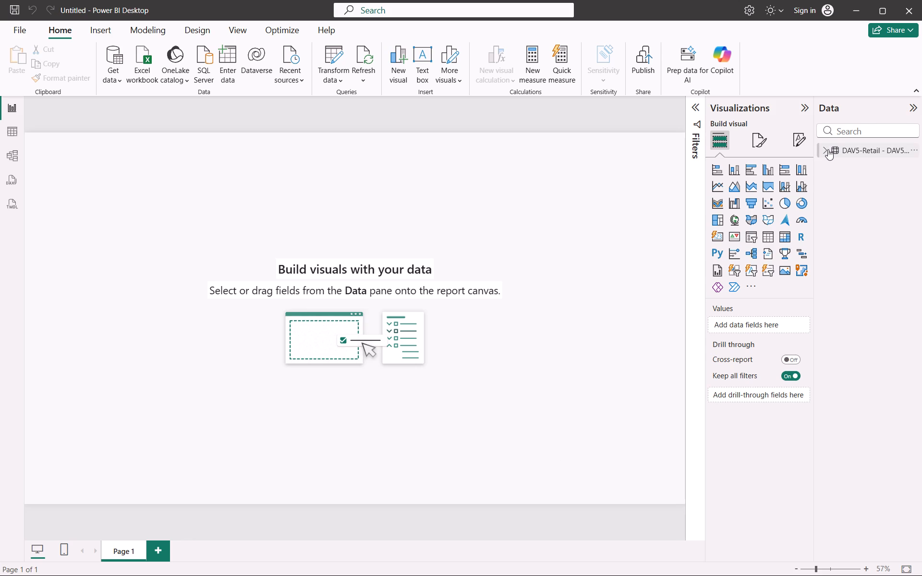
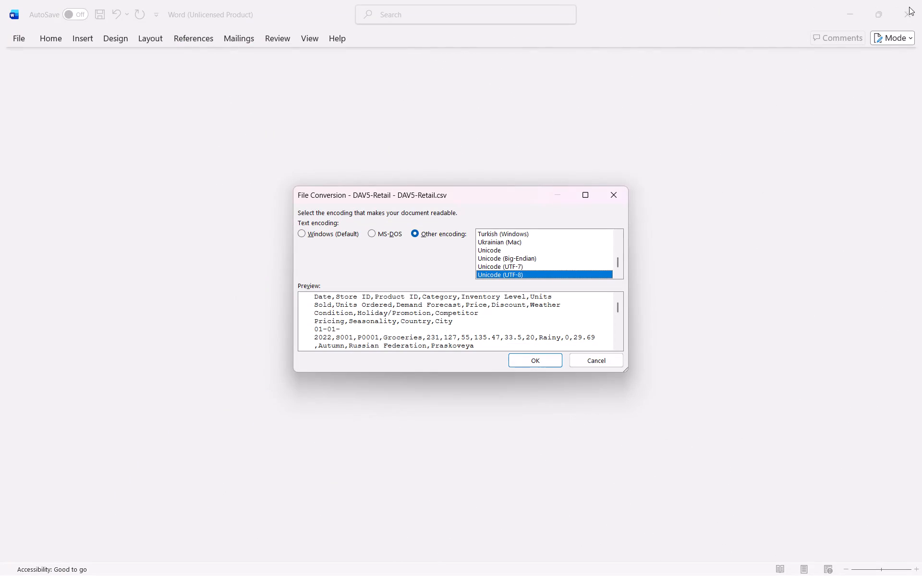
# Dismiss the file conversion prompt for the DAV5-Retail CSV in Word without converting the file.
pyautogui.click(611, 187)
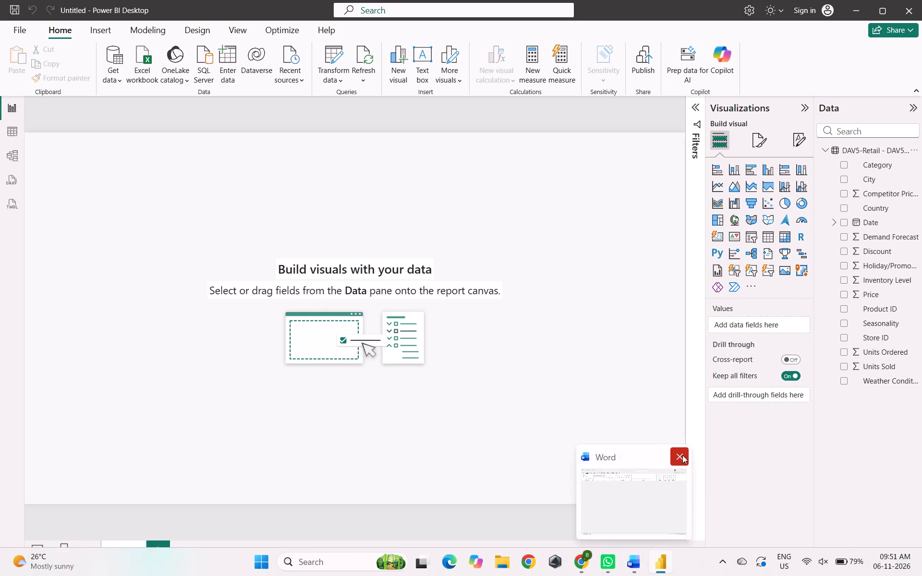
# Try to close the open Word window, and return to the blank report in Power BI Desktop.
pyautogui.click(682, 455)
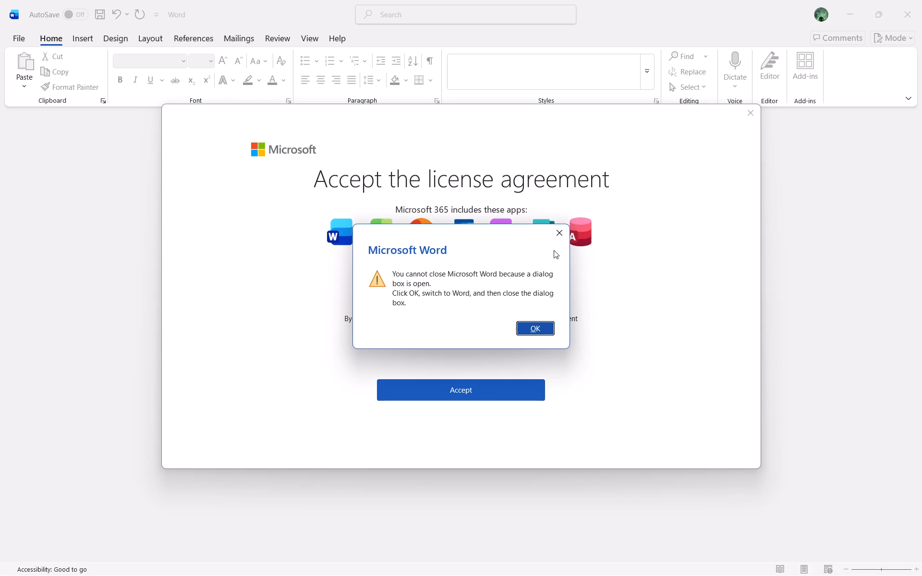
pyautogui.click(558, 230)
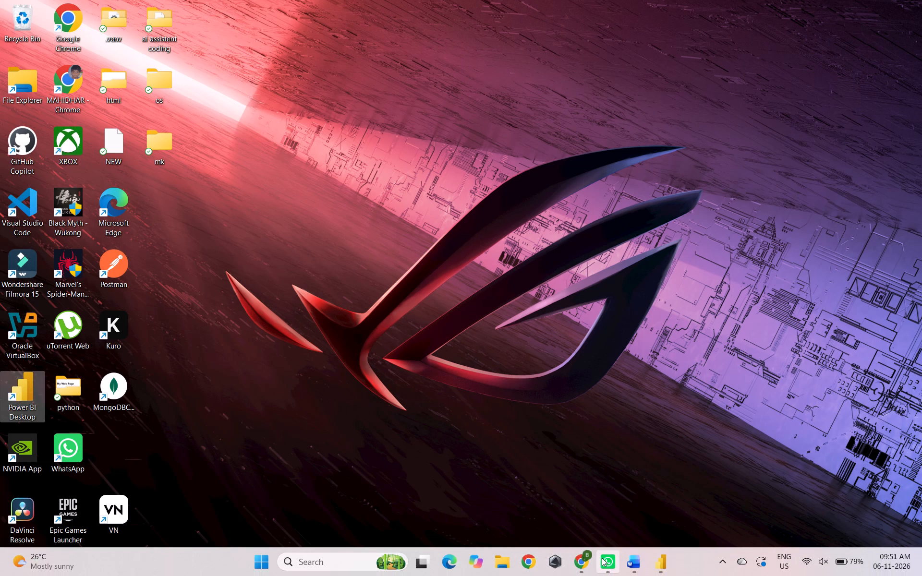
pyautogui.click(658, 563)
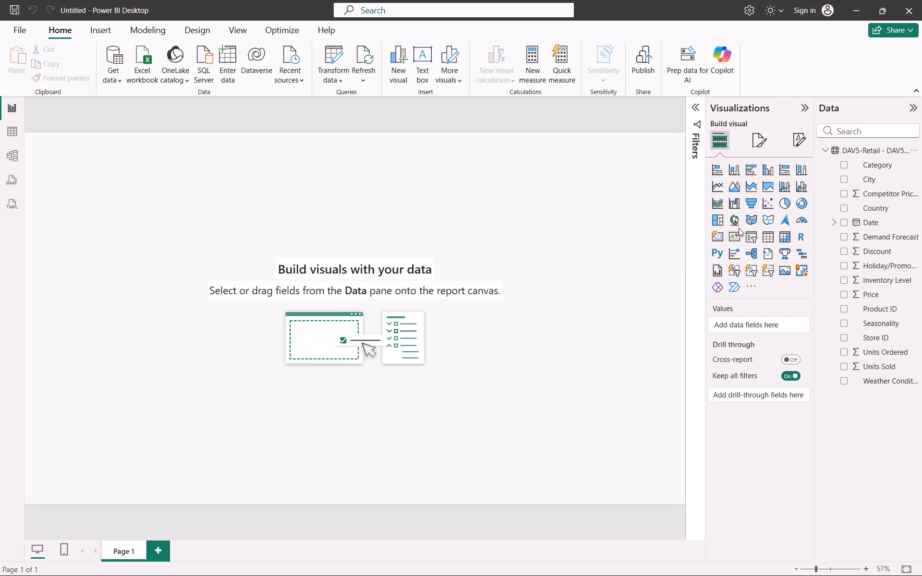
# Insert a text box on Page 1 of the report and activate it for text entry.
pyautogui.click(423, 54)
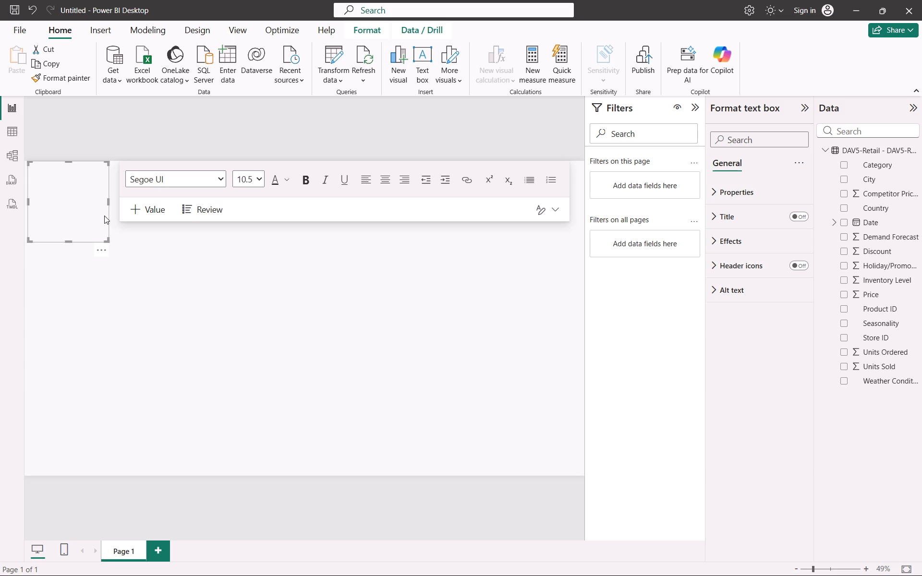
pyautogui.click(66, 199)
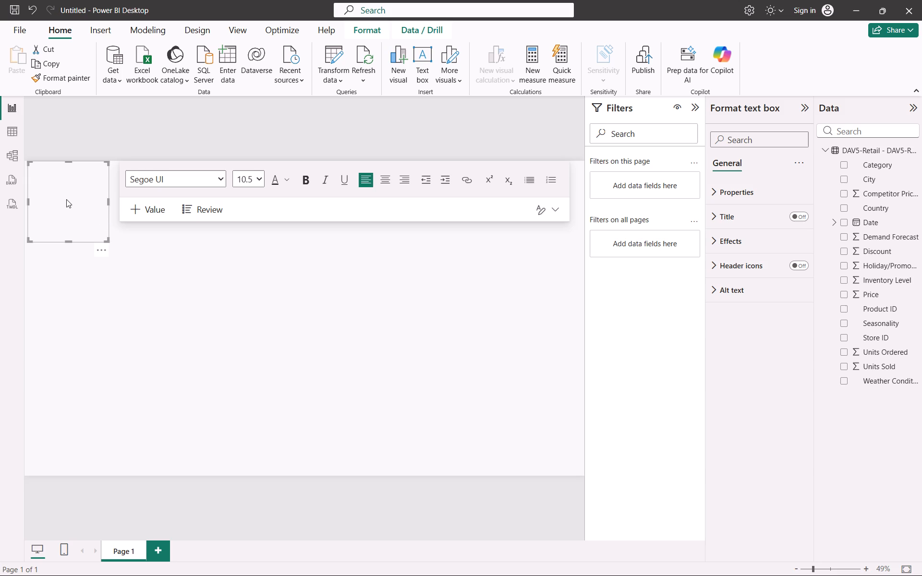
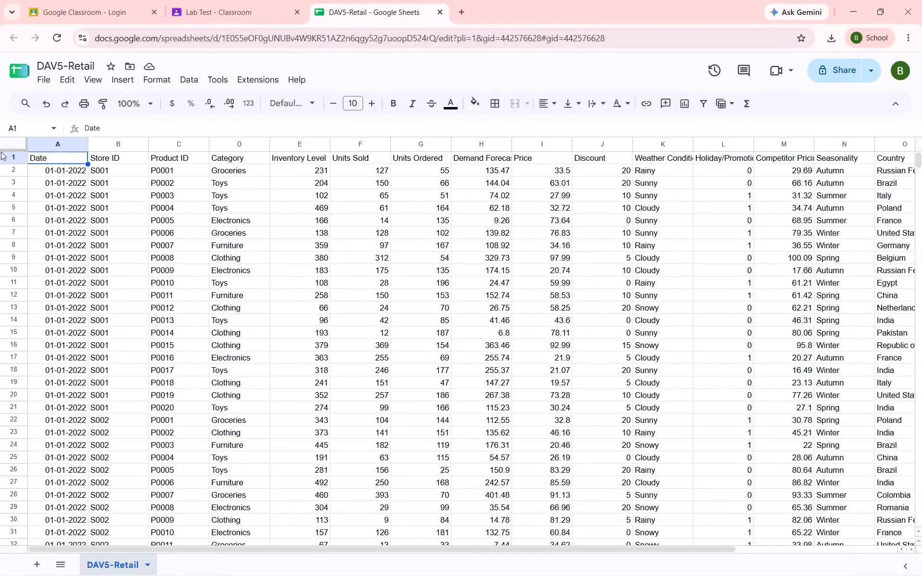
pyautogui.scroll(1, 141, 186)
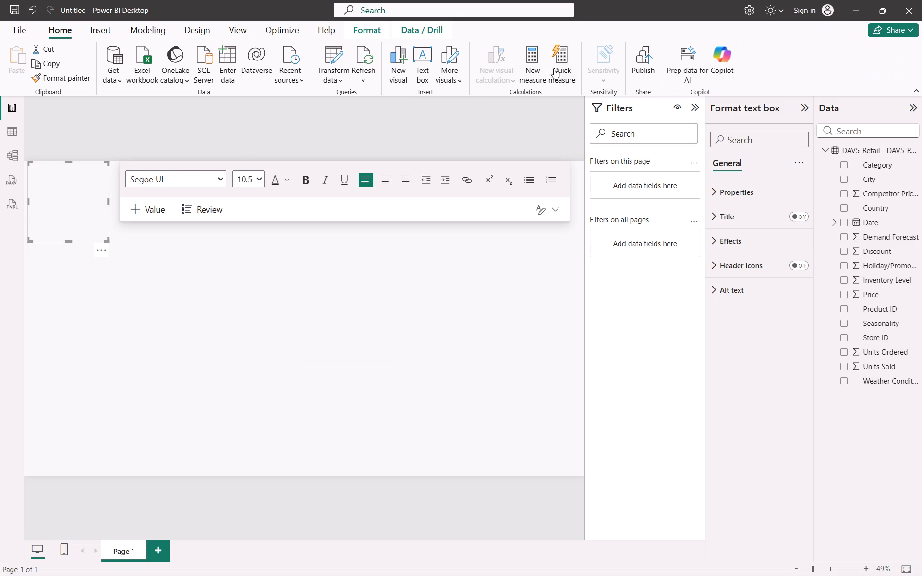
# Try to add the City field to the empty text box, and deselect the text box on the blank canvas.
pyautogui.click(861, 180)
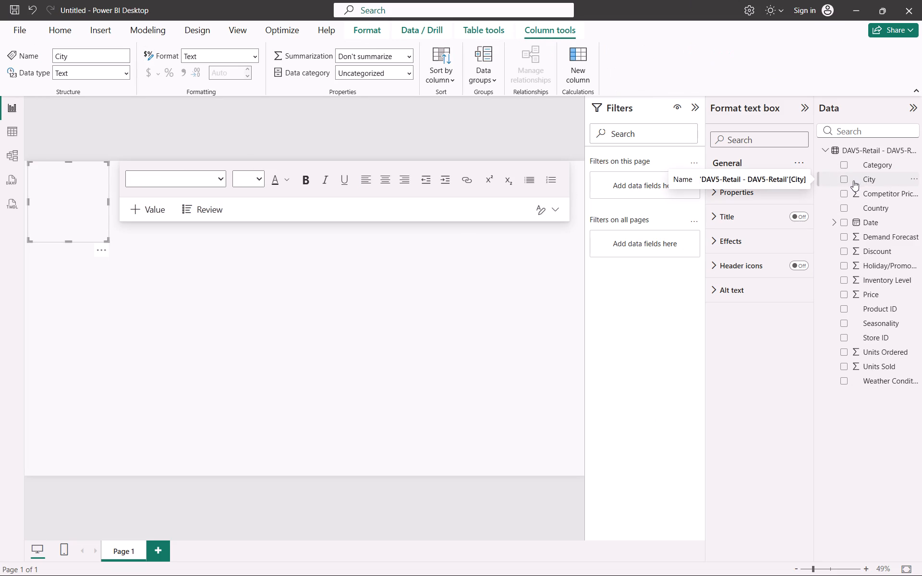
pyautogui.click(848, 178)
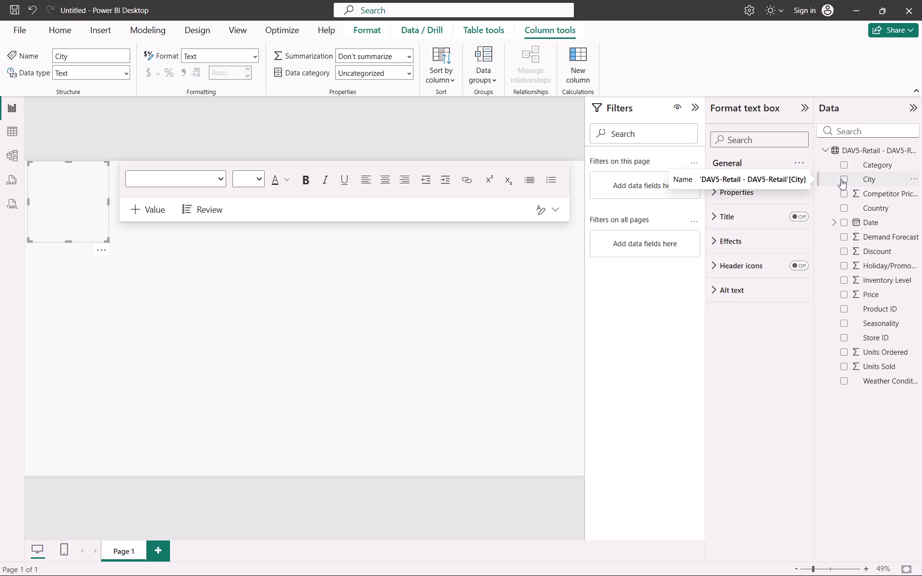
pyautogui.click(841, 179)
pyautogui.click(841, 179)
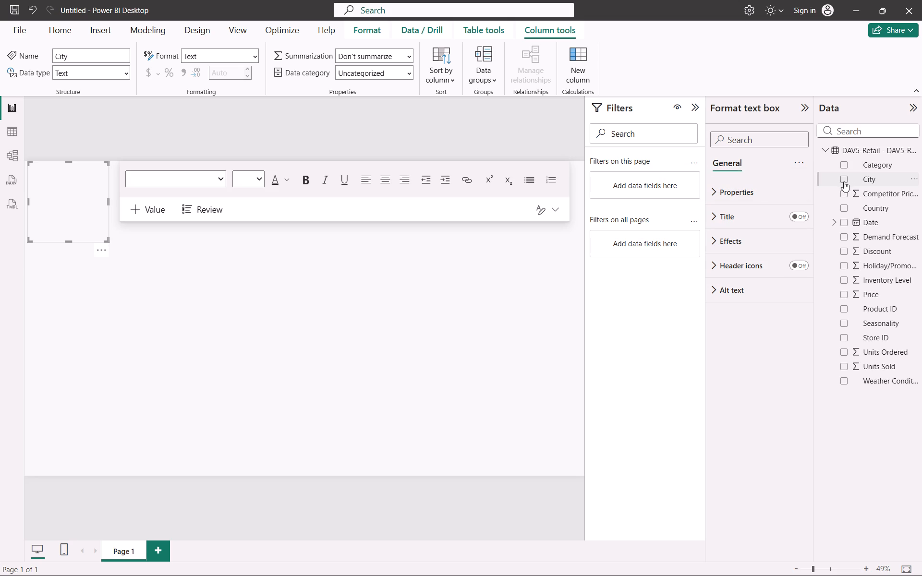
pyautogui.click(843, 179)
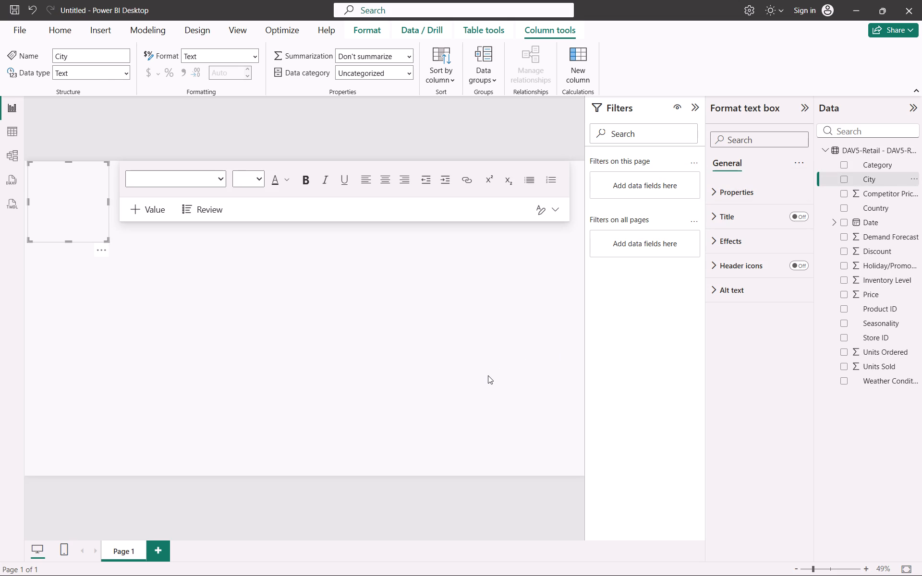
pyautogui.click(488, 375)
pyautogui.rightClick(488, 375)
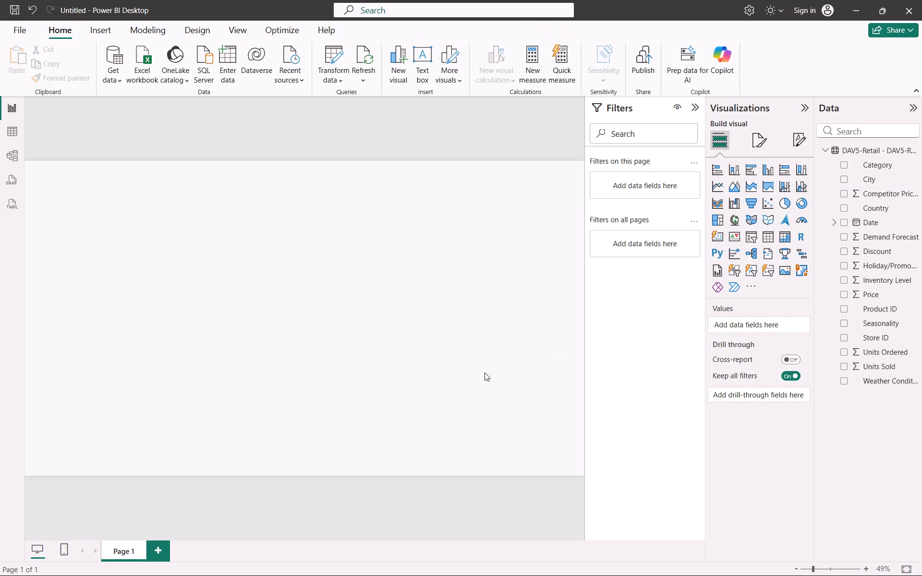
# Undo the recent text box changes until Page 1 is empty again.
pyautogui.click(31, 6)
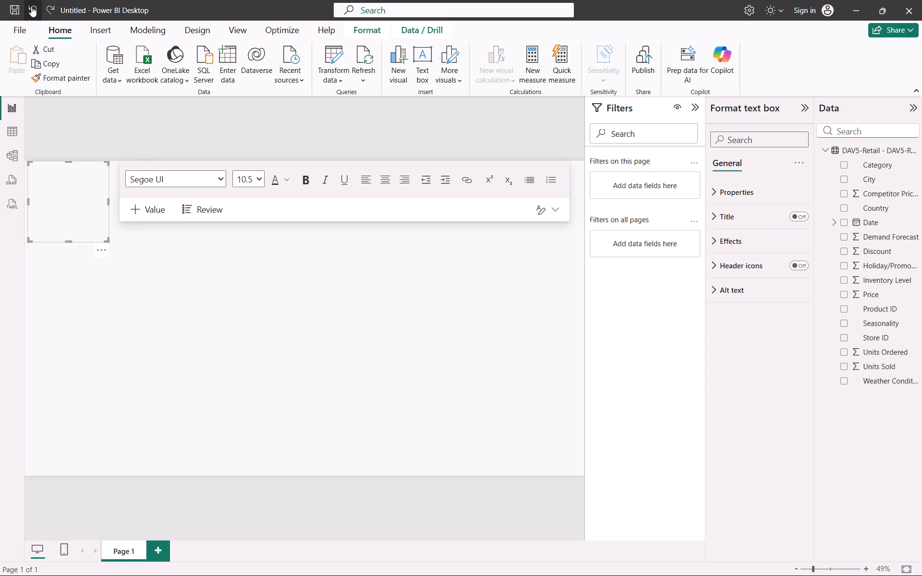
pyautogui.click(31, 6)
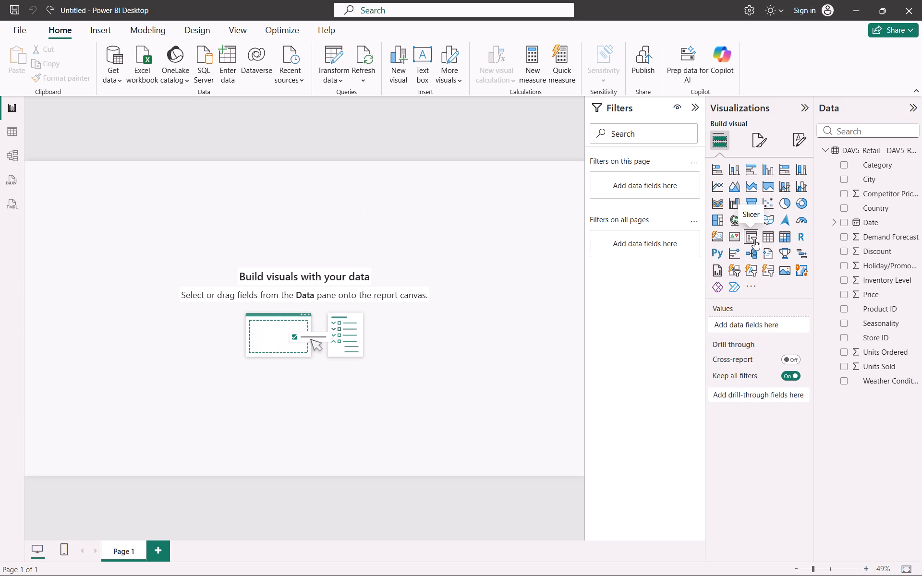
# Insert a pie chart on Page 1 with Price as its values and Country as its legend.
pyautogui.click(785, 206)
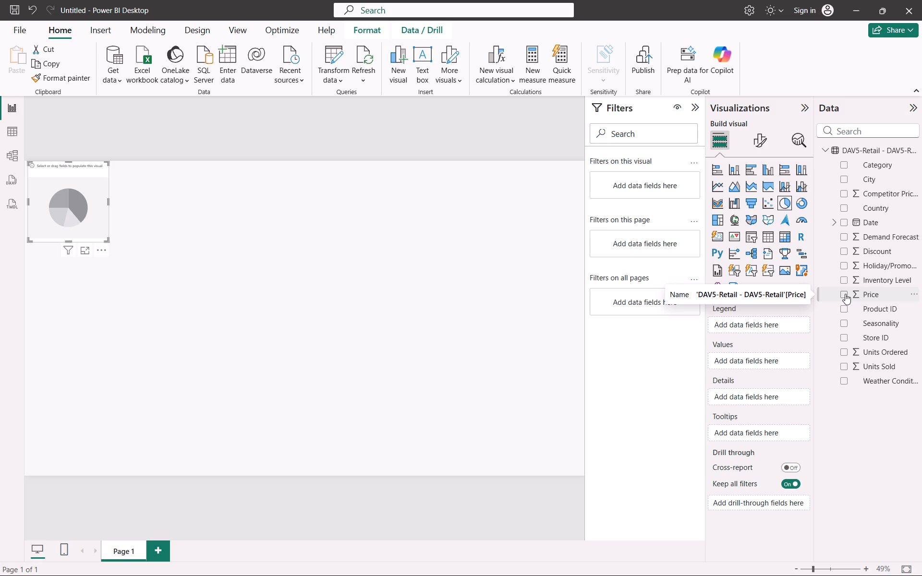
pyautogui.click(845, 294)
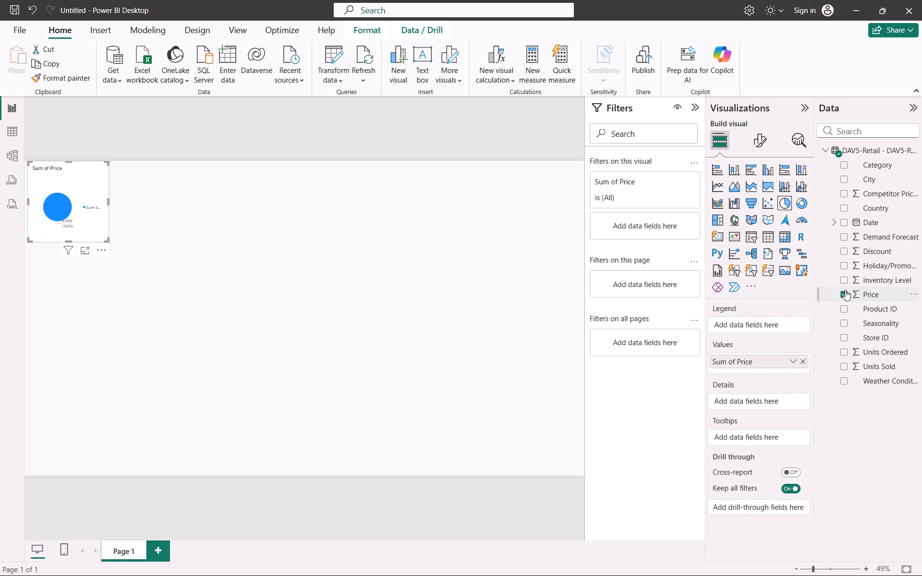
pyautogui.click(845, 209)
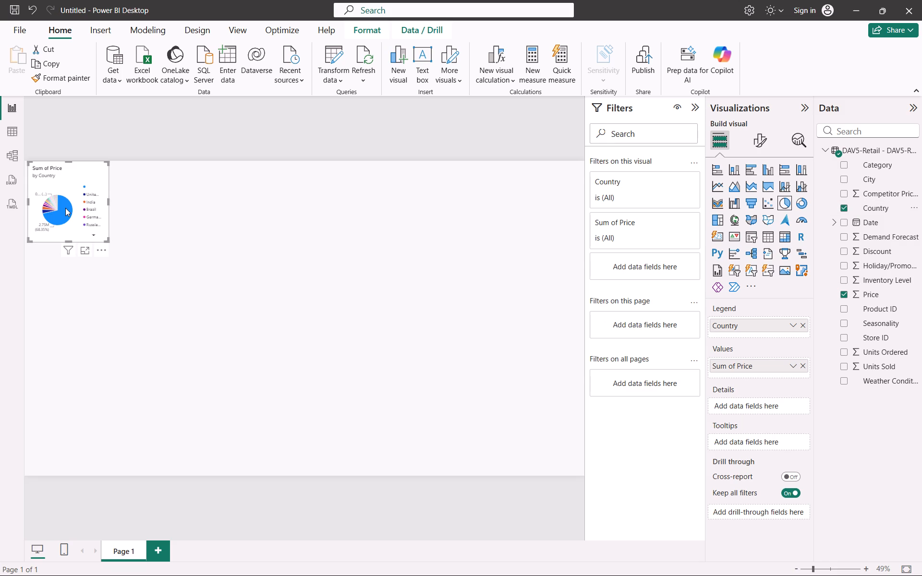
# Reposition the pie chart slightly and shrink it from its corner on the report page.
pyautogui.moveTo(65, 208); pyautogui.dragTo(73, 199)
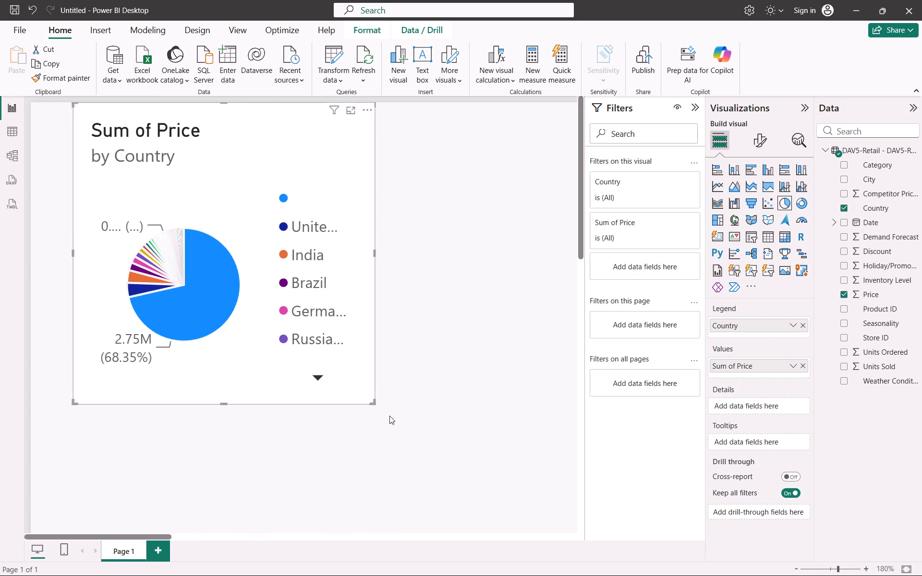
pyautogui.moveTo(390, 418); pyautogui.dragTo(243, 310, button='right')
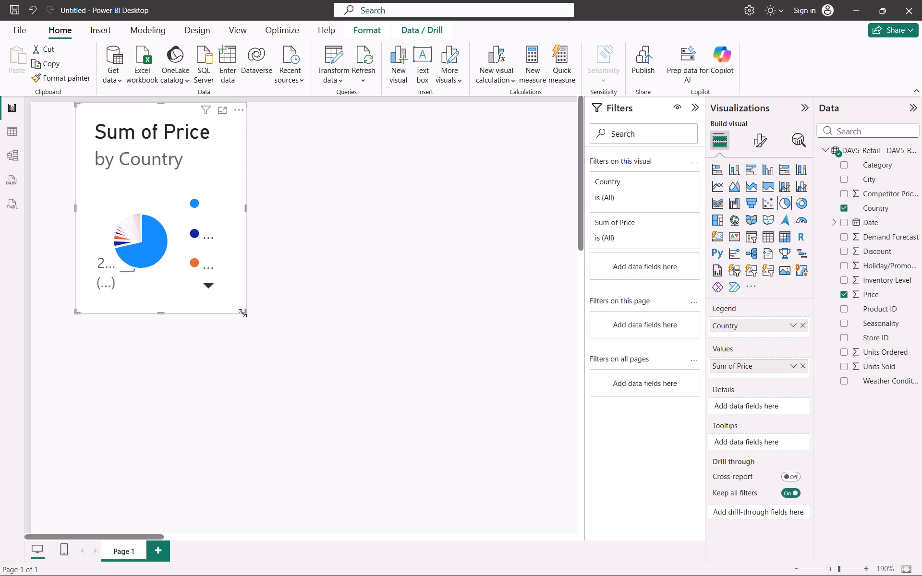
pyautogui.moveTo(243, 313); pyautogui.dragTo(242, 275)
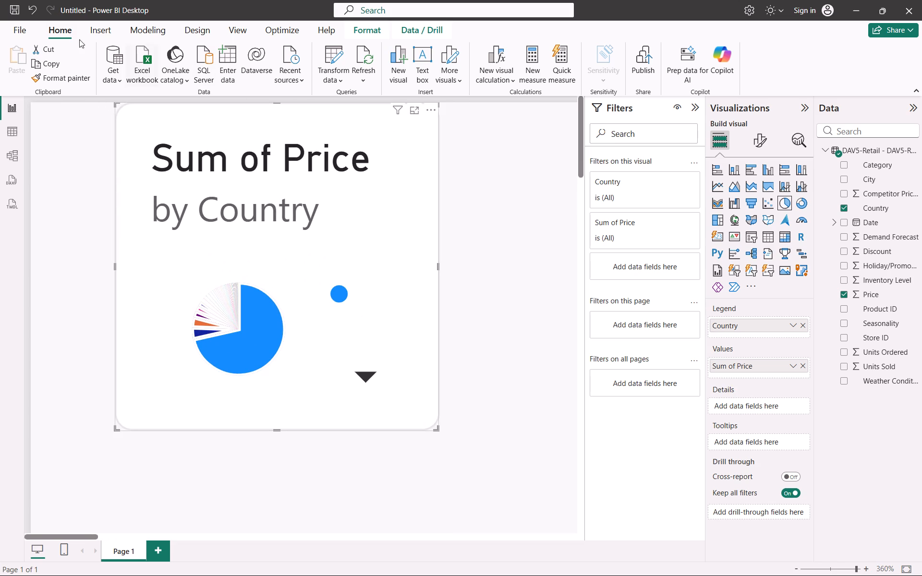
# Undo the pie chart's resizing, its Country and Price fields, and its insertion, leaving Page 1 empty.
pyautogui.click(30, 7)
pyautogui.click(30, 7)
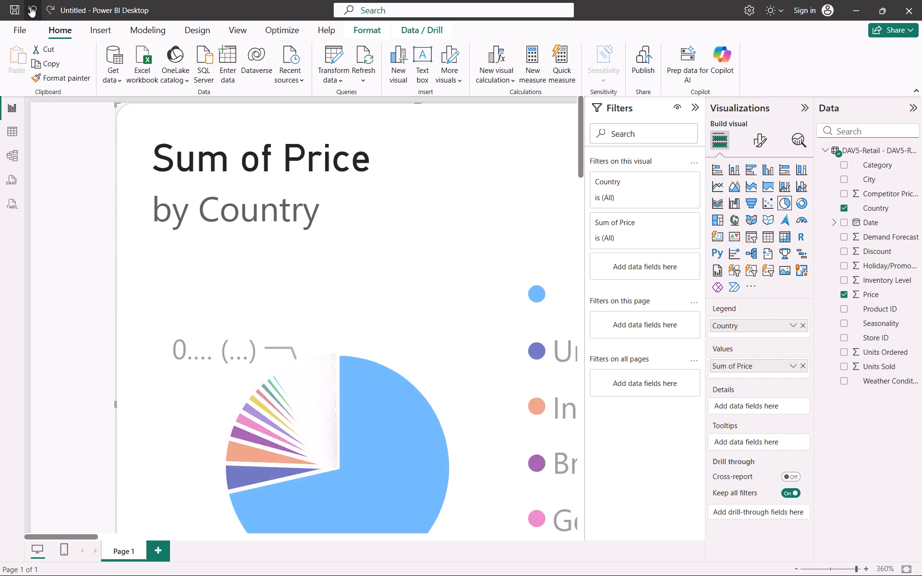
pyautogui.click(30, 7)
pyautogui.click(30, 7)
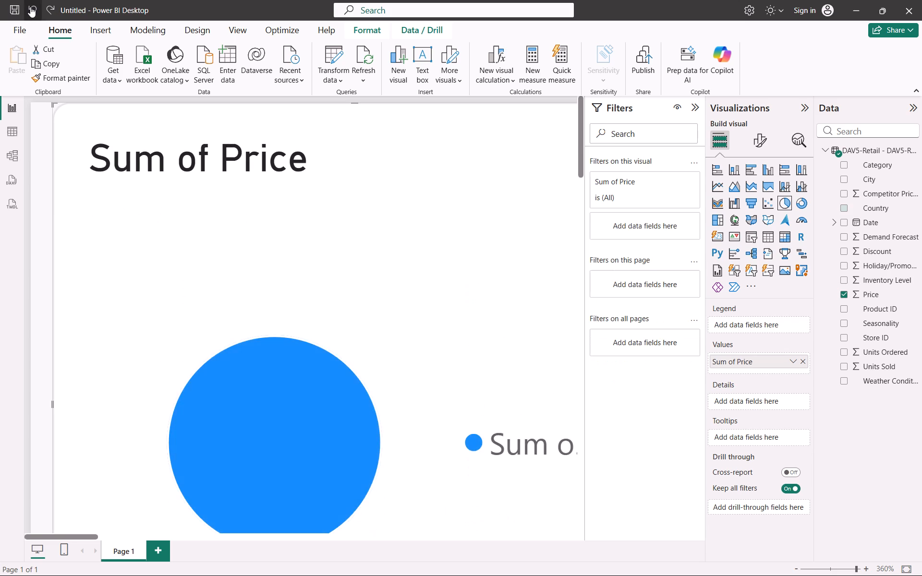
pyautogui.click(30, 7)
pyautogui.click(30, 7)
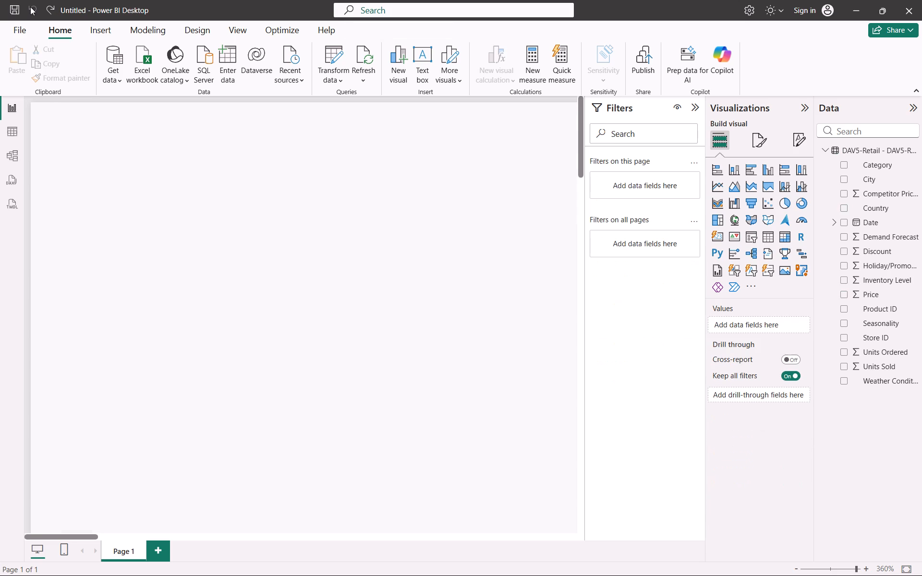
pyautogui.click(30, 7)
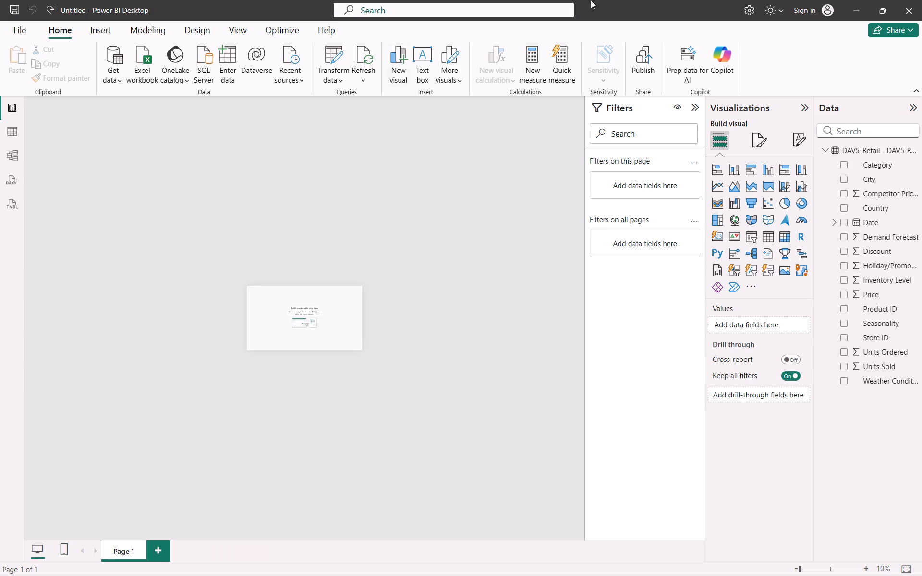
# Close the untitled Power BI report without saving the changes.
pyautogui.click(921, 0)
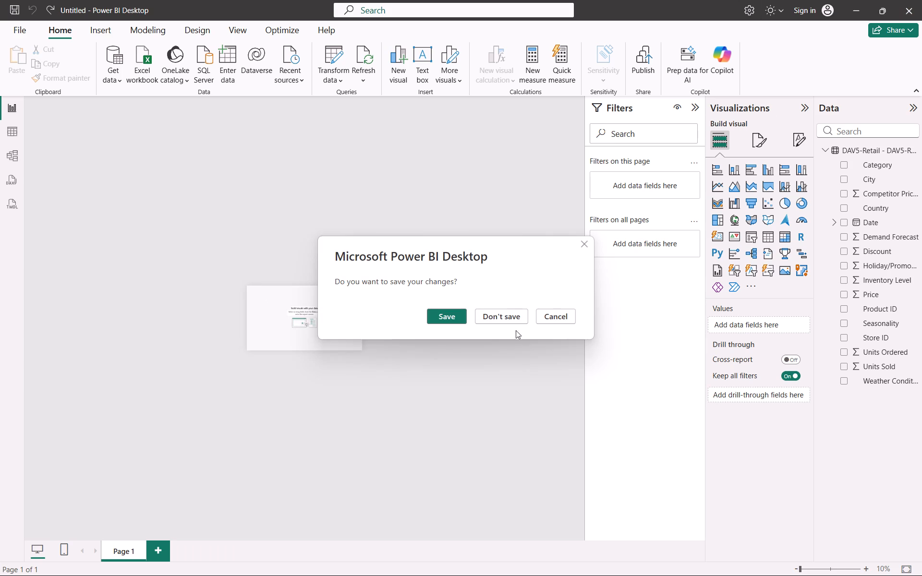
pyautogui.click(512, 312)
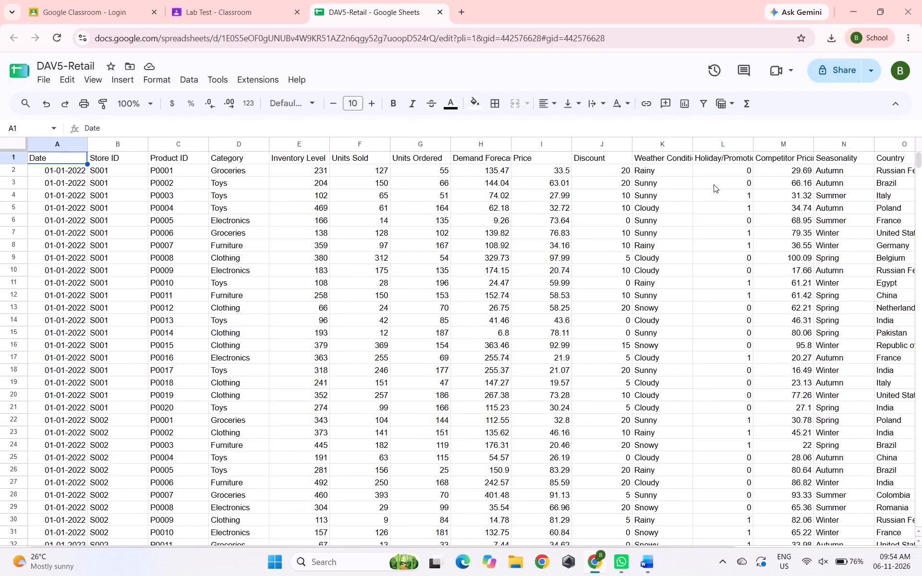
# Minimize the browser, relaunch Power BI Desktop from the desktop, and start a new blank report.
pyautogui.click(859, 9)
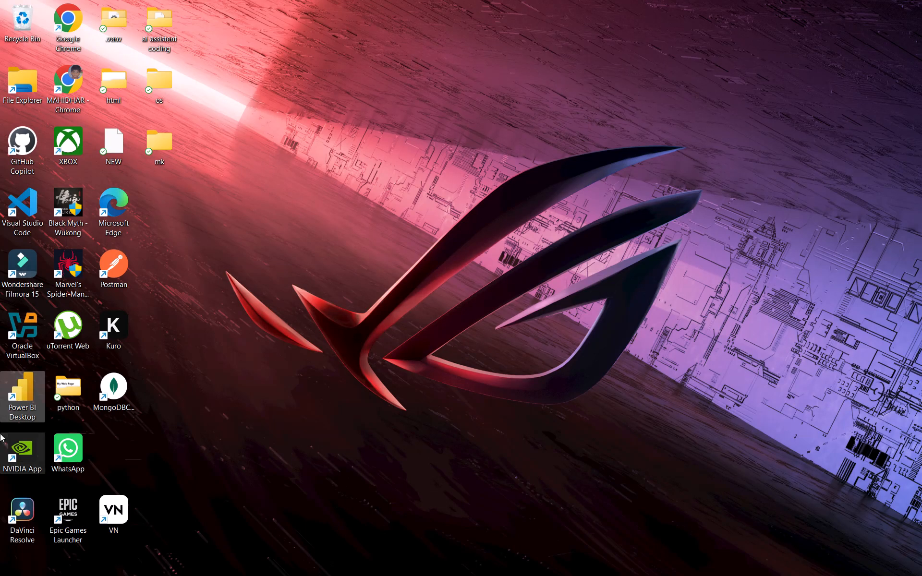
pyautogui.doubleClick(23, 394)
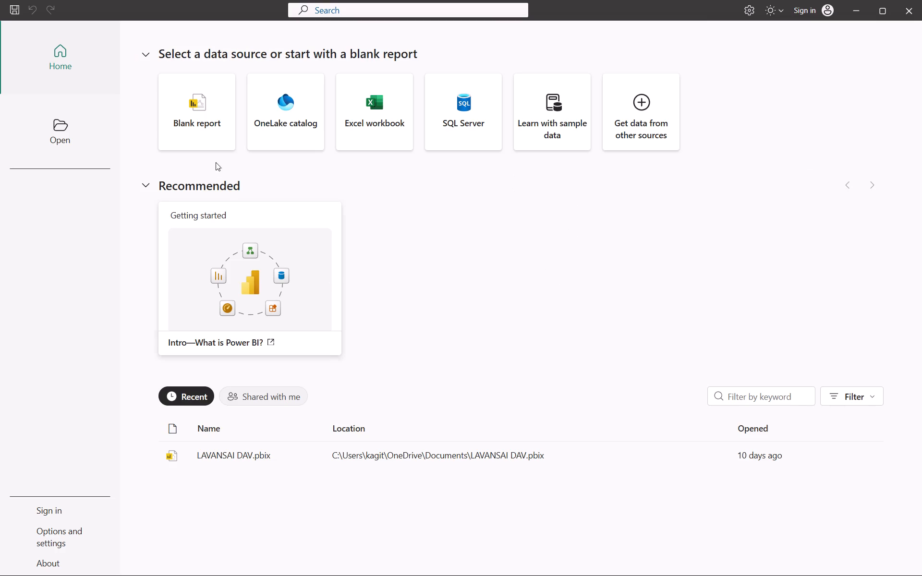
pyautogui.click(207, 143)
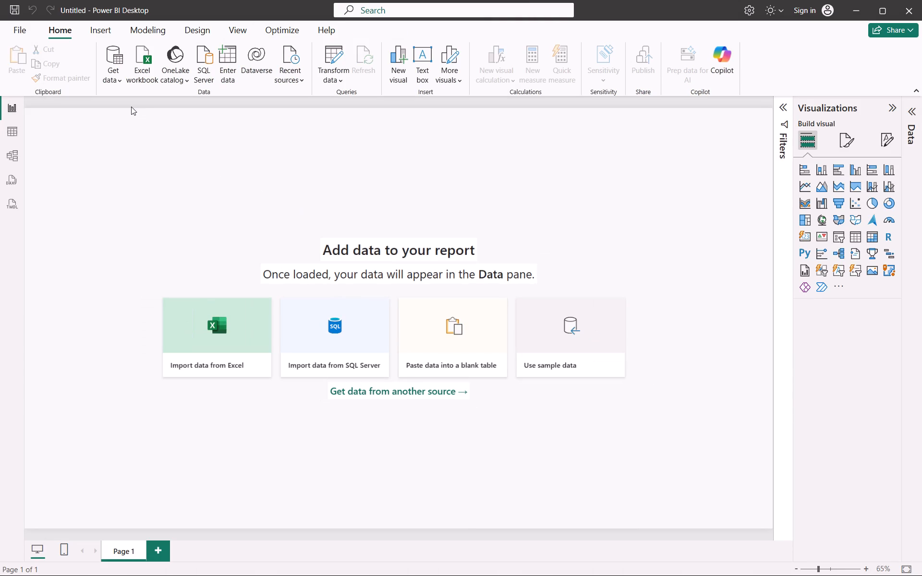
# Import the DAV5-Retail - DAV5-Retail CSV file from the Downloads folder and load its data into the blank report.
pyautogui.click(116, 79)
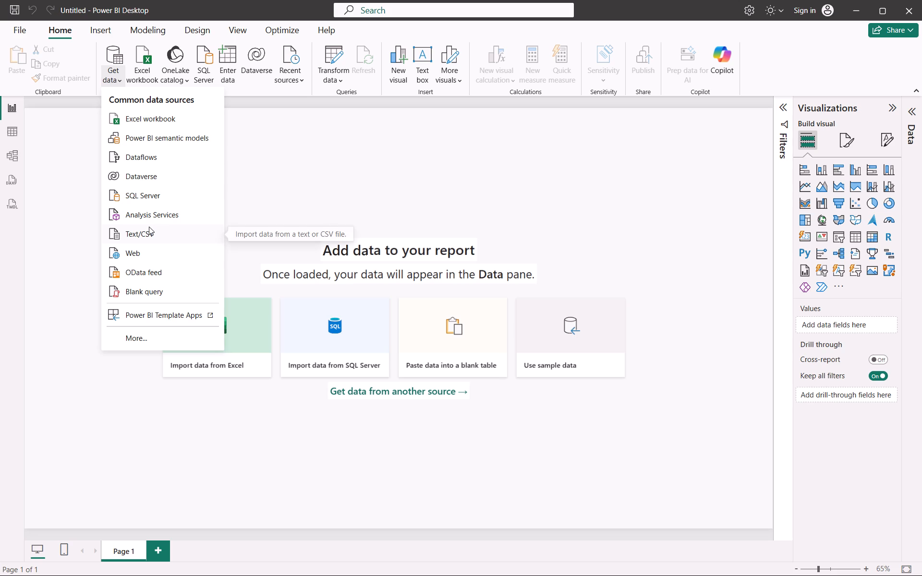
pyautogui.click(151, 233)
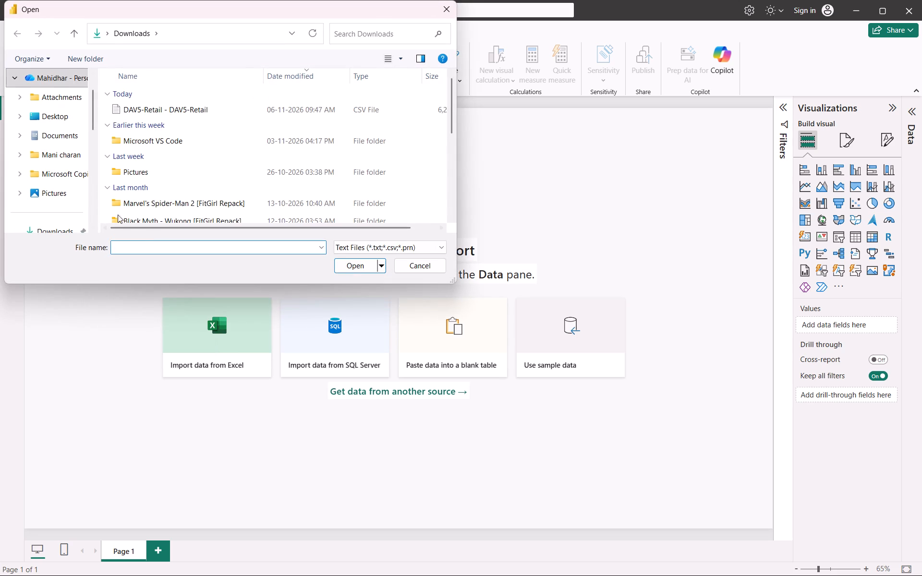
pyautogui.scroll(-1, 59, 135)
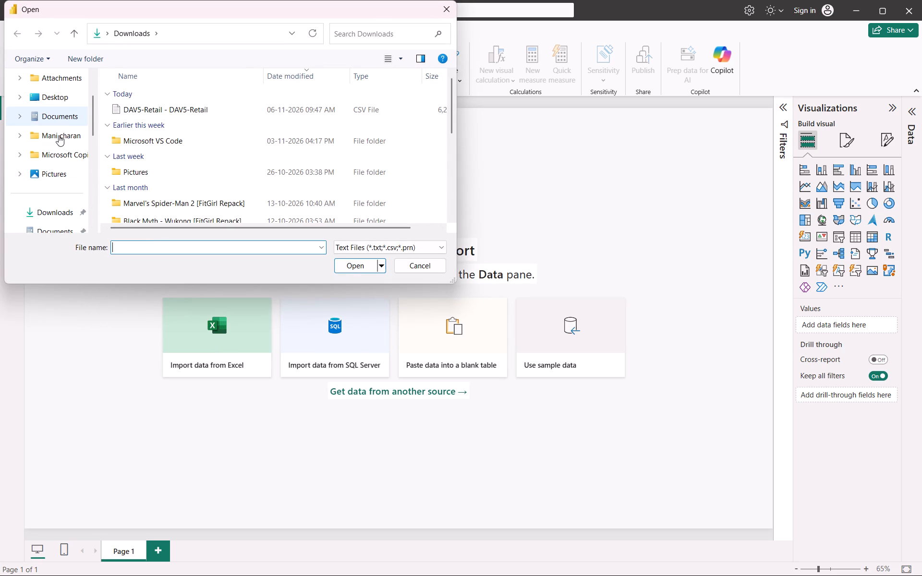
pyautogui.scroll(-1, 59, 135)
pyautogui.click(61, 211)
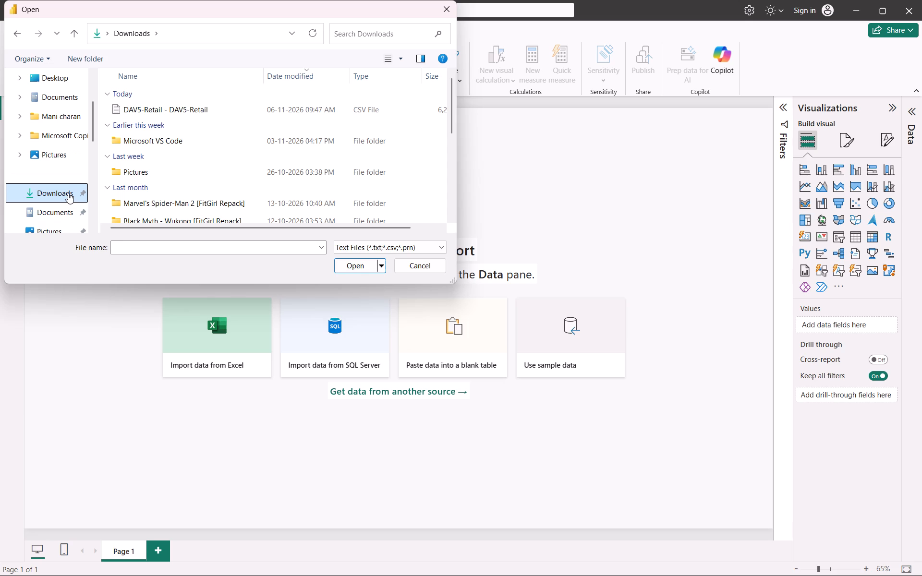
pyautogui.rightClick(69, 192)
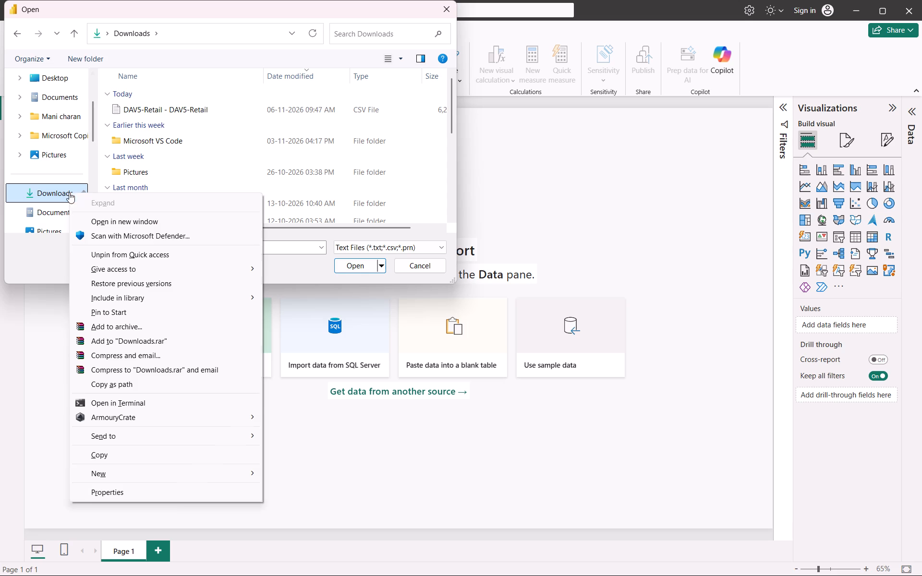
pyautogui.rightClick(170, 110)
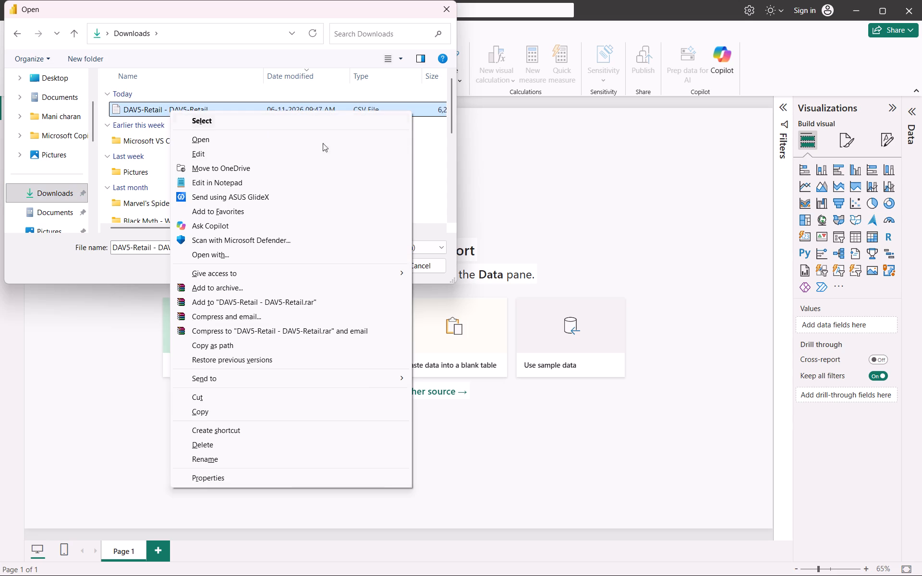
pyautogui.click(562, 260)
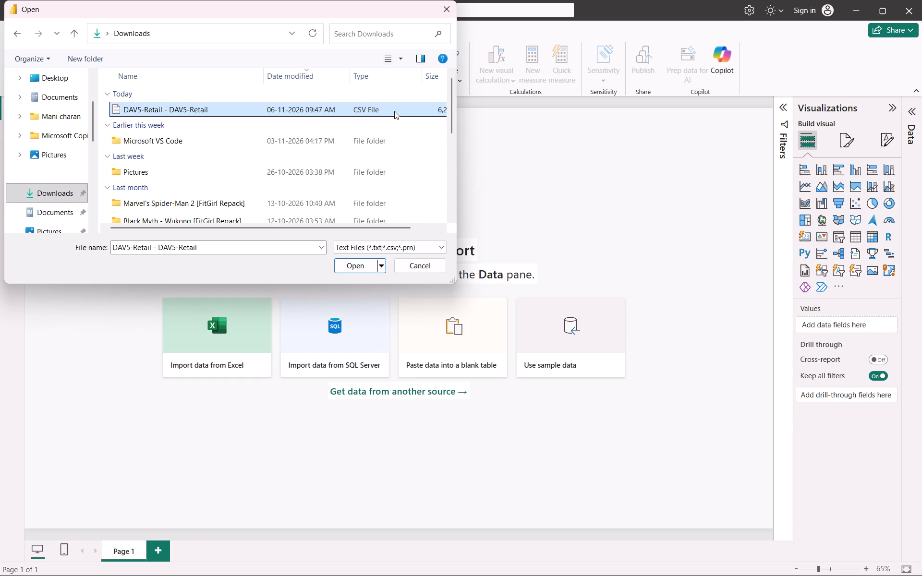
pyautogui.click(394, 110)
pyautogui.click(365, 262)
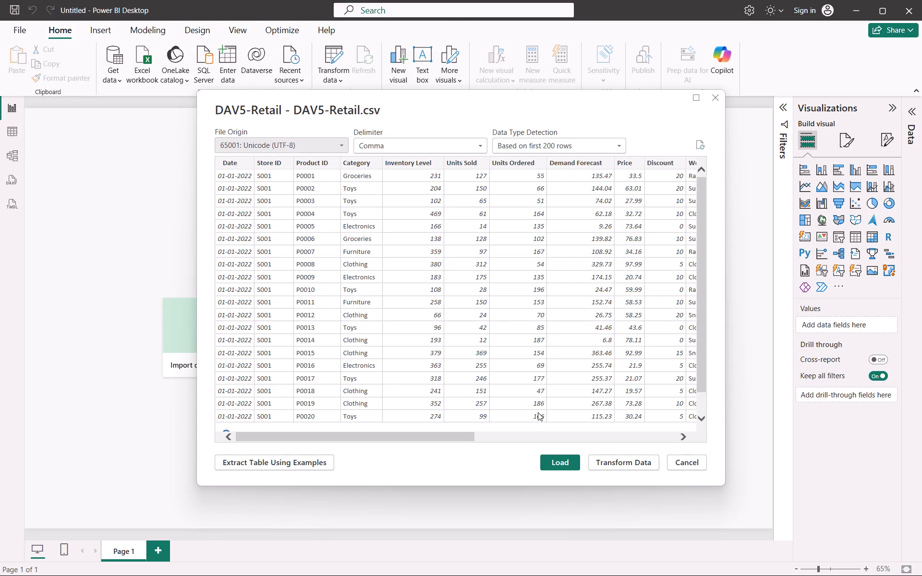
pyautogui.click(566, 461)
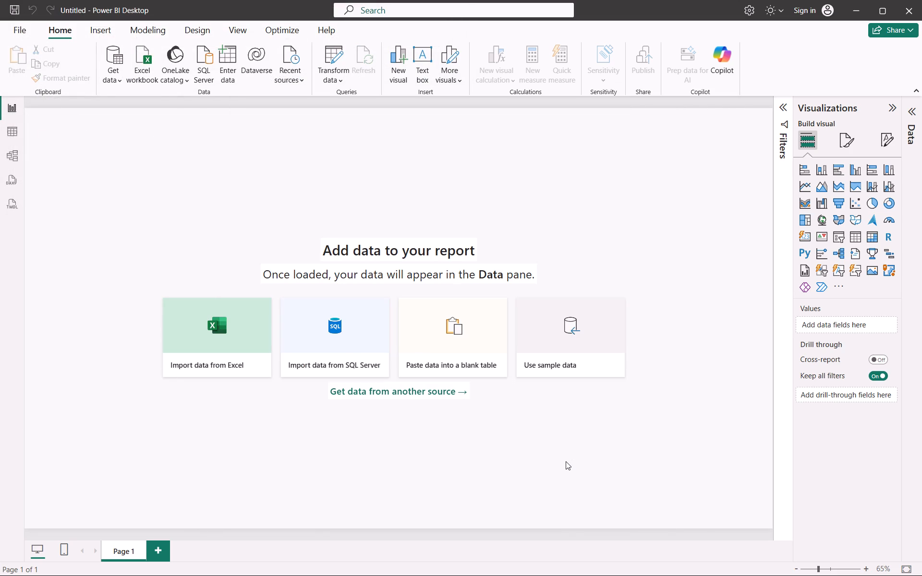
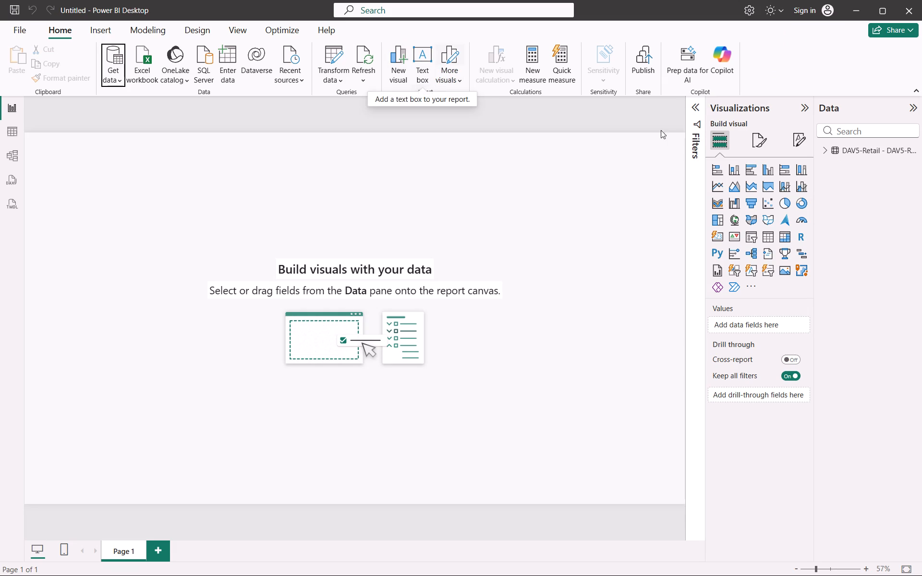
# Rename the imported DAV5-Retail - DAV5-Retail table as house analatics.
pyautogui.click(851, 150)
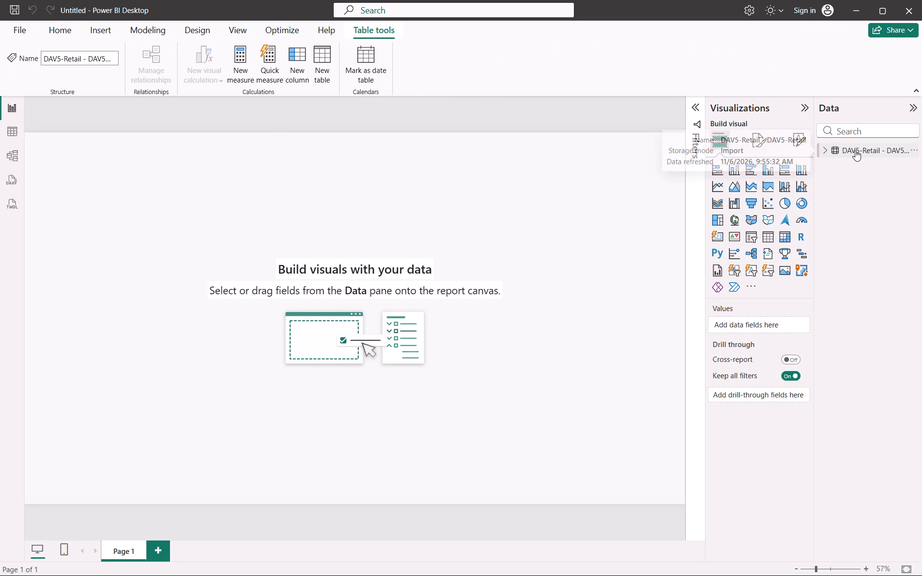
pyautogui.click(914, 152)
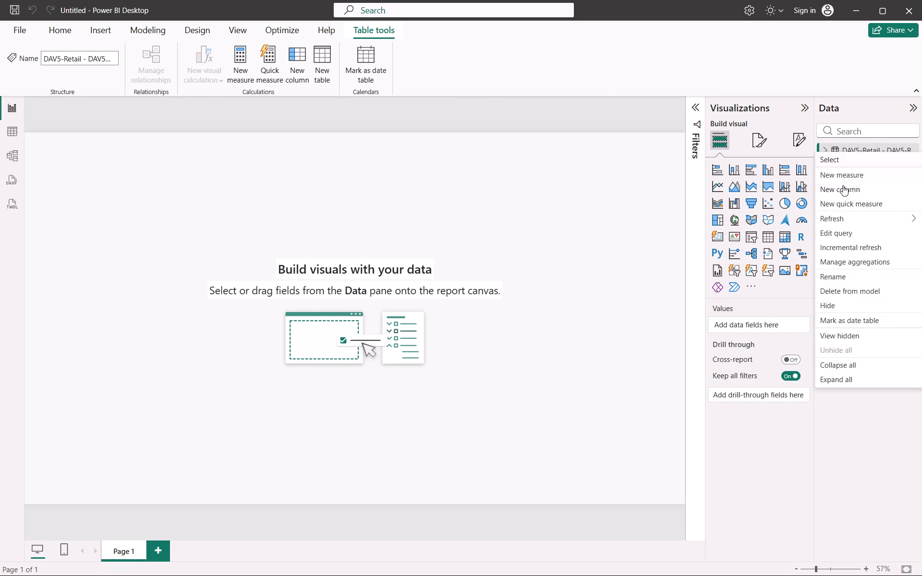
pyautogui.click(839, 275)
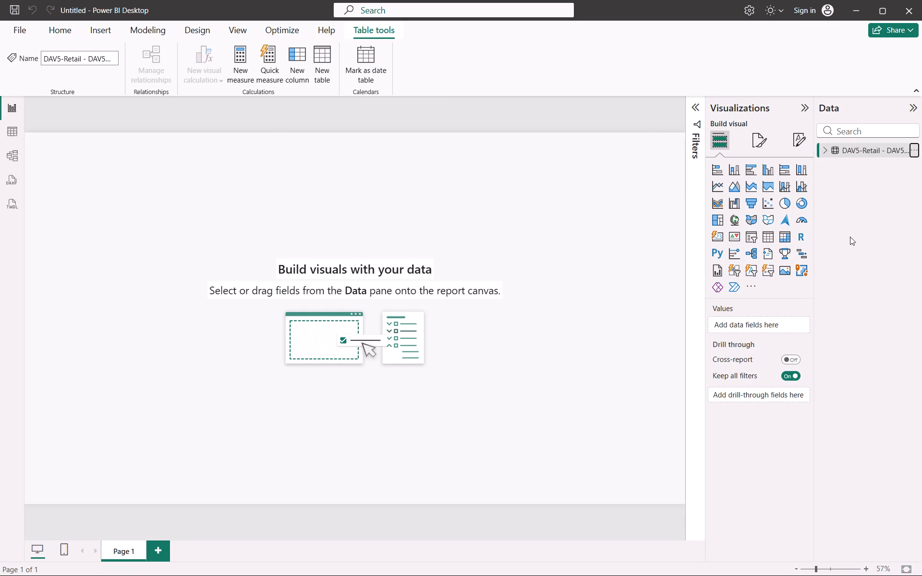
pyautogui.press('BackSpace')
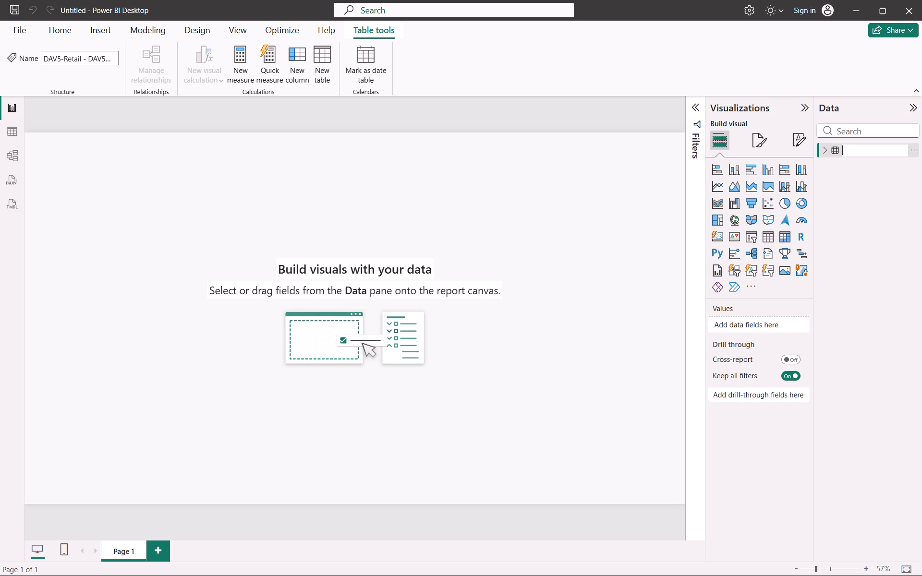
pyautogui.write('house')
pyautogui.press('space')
# Enter analatics in the name of the imported DAV5-Retail table.
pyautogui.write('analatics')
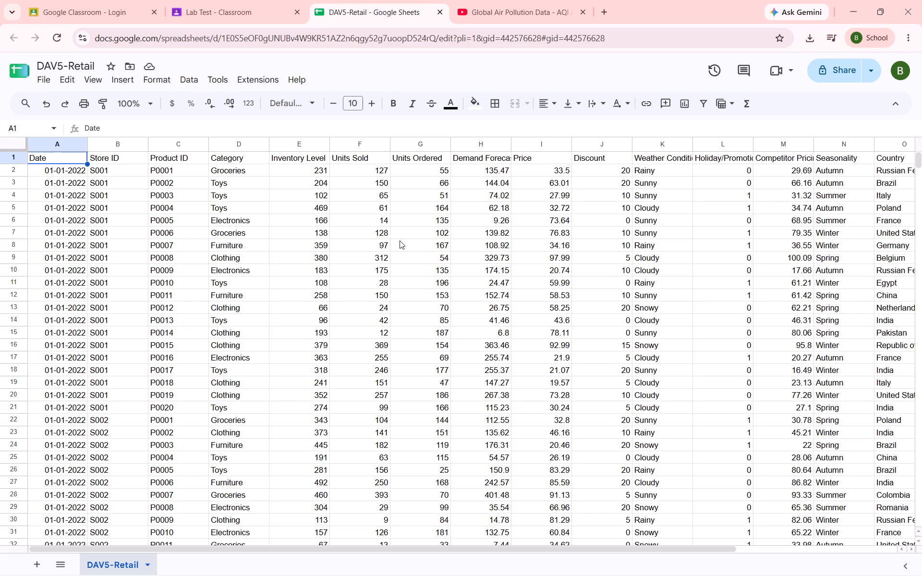
# Switch to the Lab Test assignment in Chrome and close the DAV5-Retail.csv preview to view the task and its attached datasets.
pyautogui.click(242, 12)
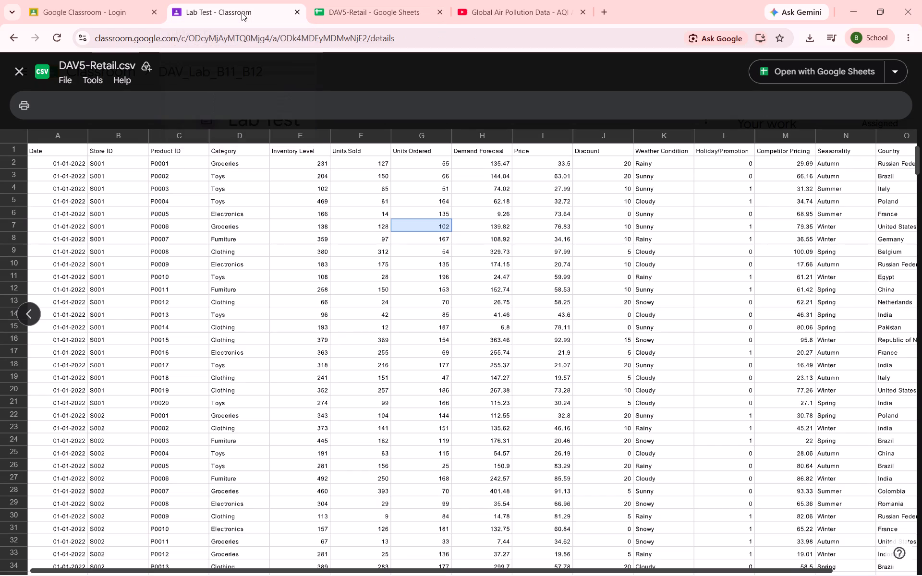
pyautogui.click(19, 69)
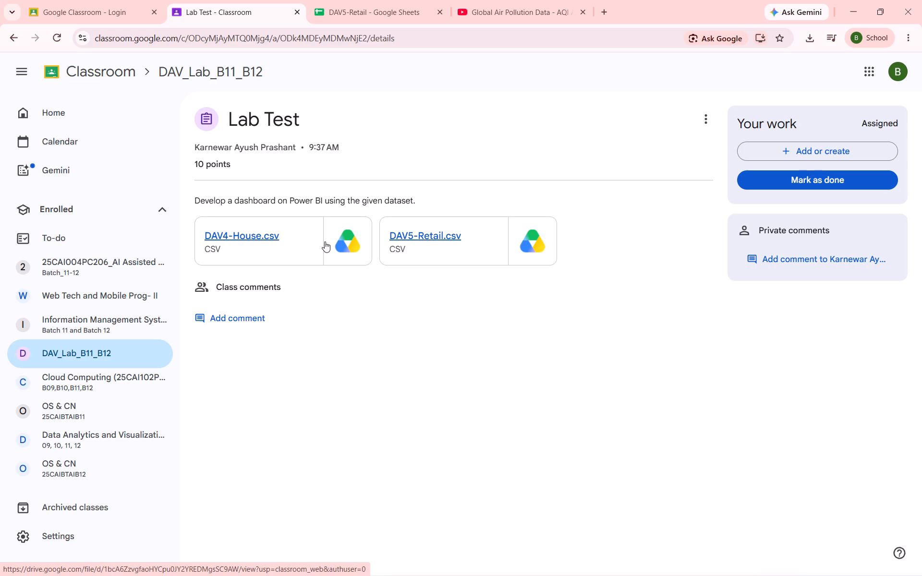
# Switch to the browser and examine the columns of DAV5-Retail.csv from the Lab Test assignment and its Google Sheets copy.
pyautogui.click(425, 235)
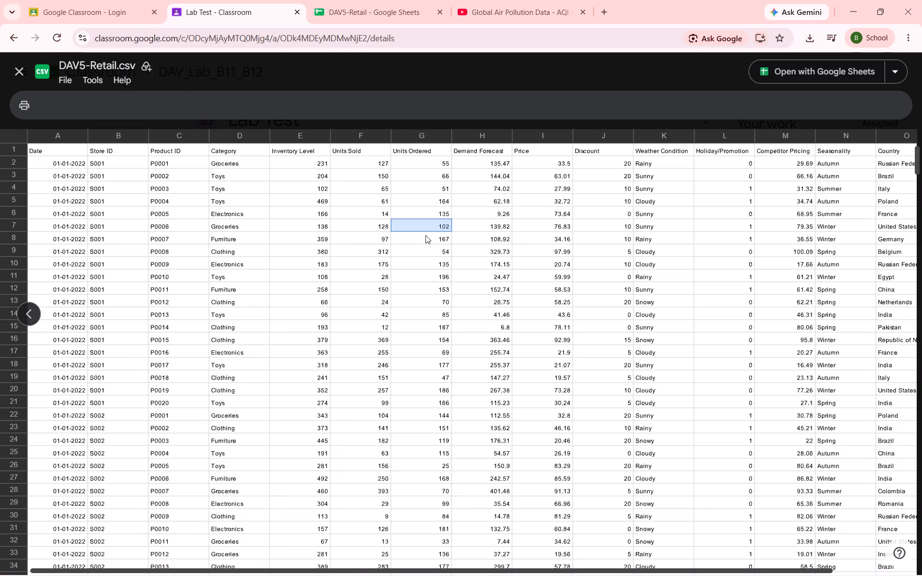
pyautogui.scroll(1, 416, 263)
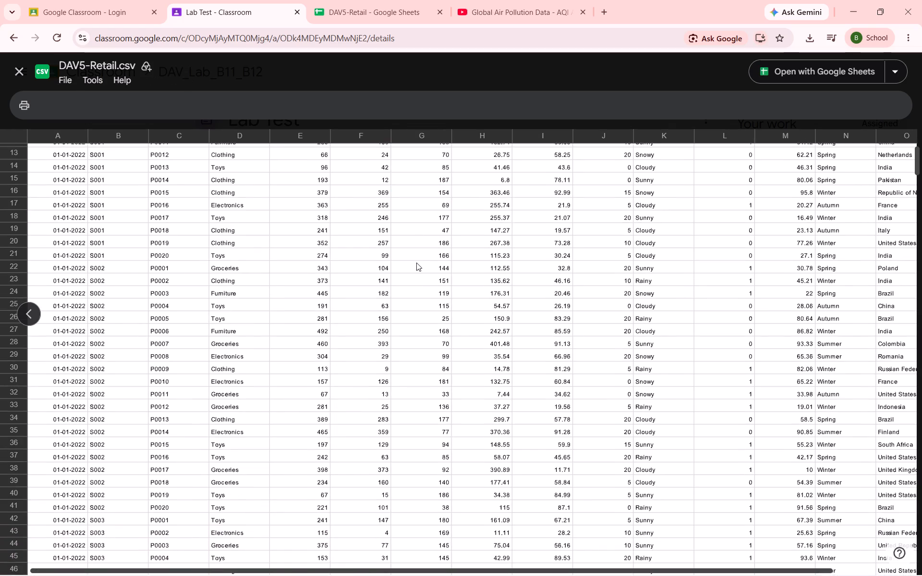
pyautogui.scroll(1, 416, 263)
pyautogui.hscroll(1, 416, 263)
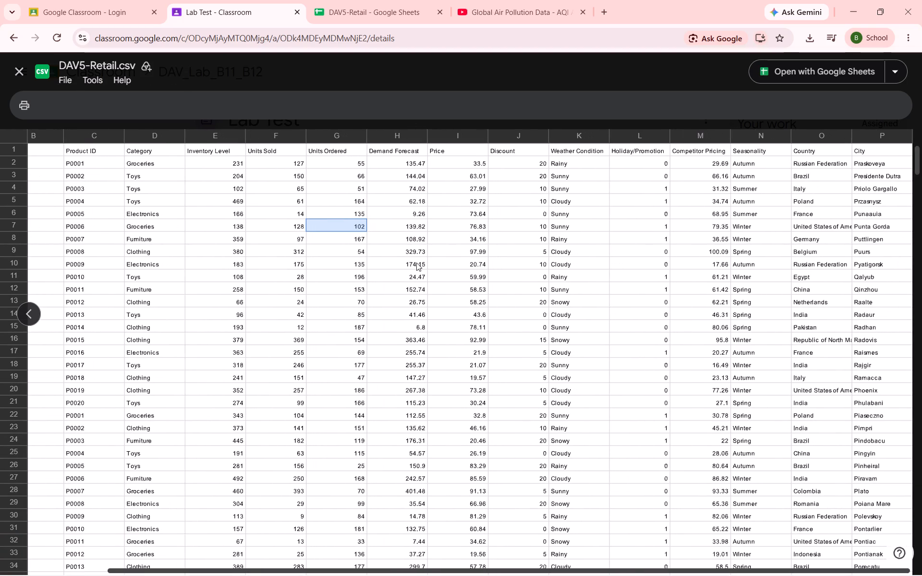
pyautogui.hscroll(1, 416, 263)
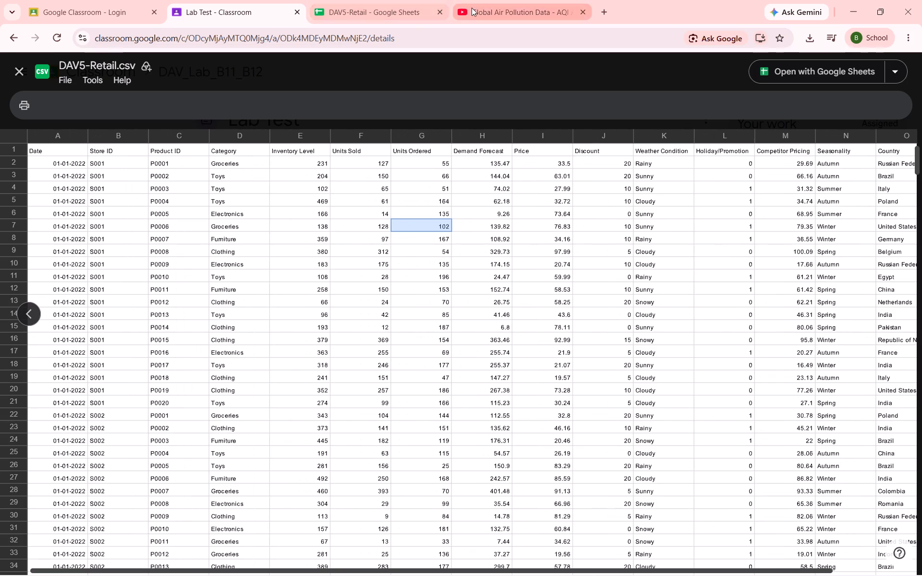
pyautogui.click(364, 0)
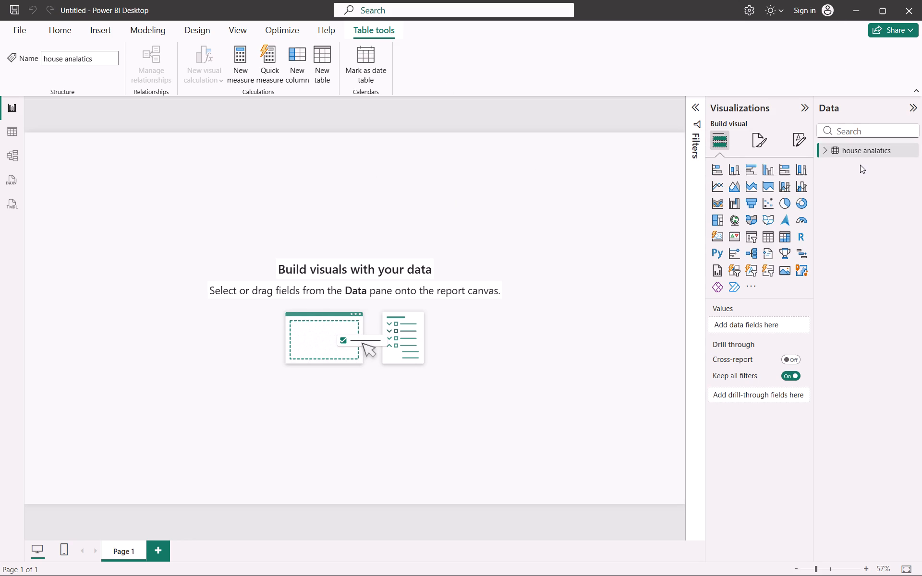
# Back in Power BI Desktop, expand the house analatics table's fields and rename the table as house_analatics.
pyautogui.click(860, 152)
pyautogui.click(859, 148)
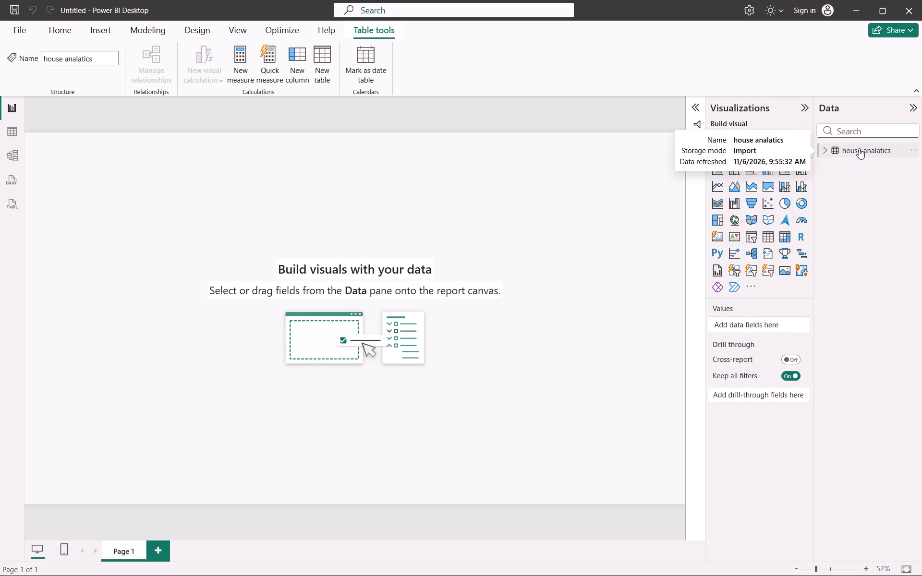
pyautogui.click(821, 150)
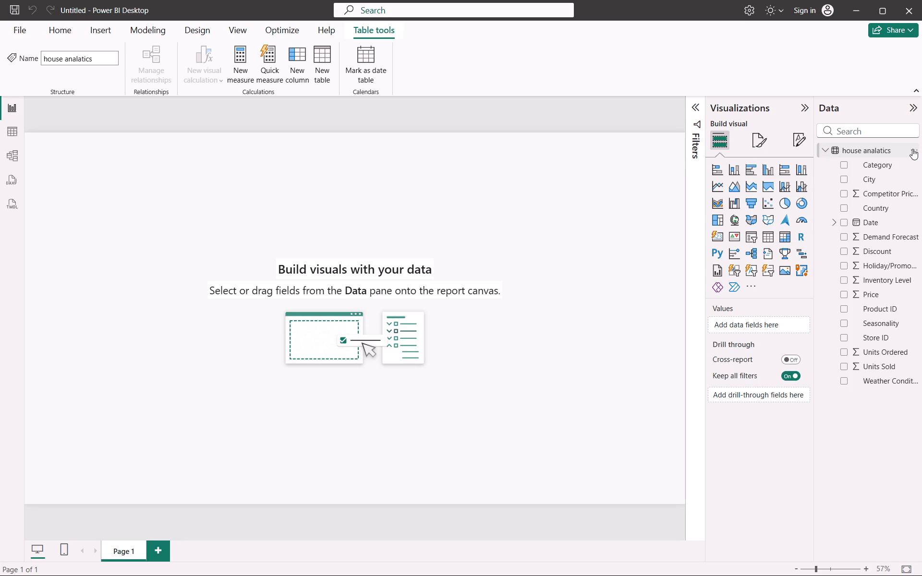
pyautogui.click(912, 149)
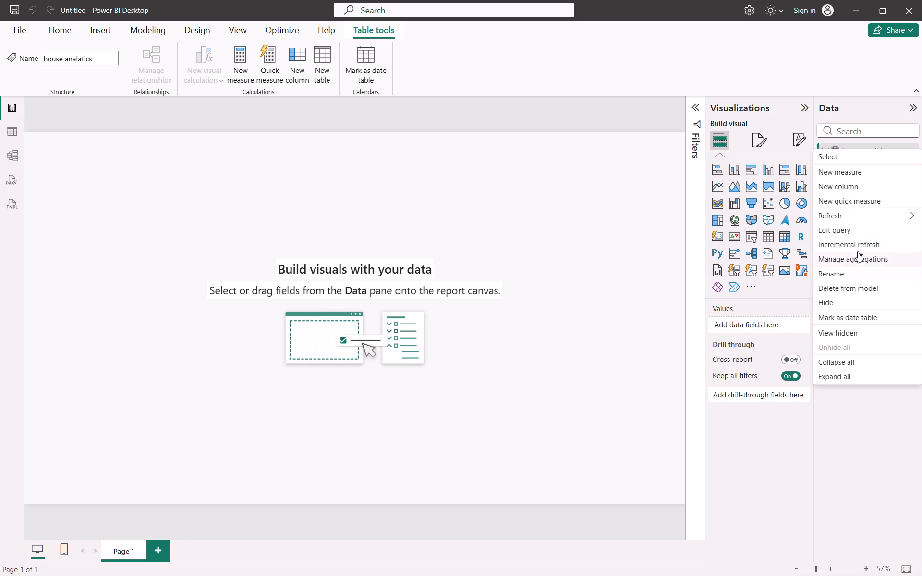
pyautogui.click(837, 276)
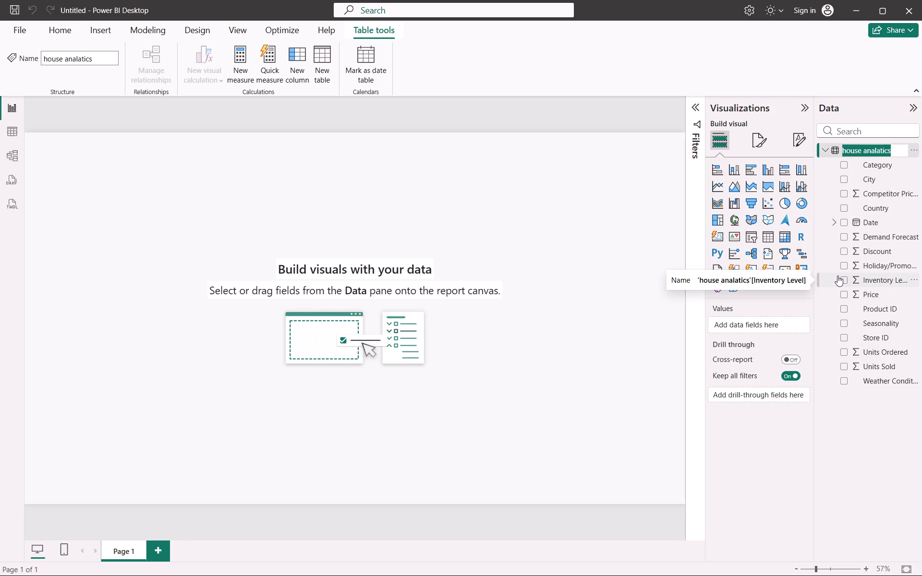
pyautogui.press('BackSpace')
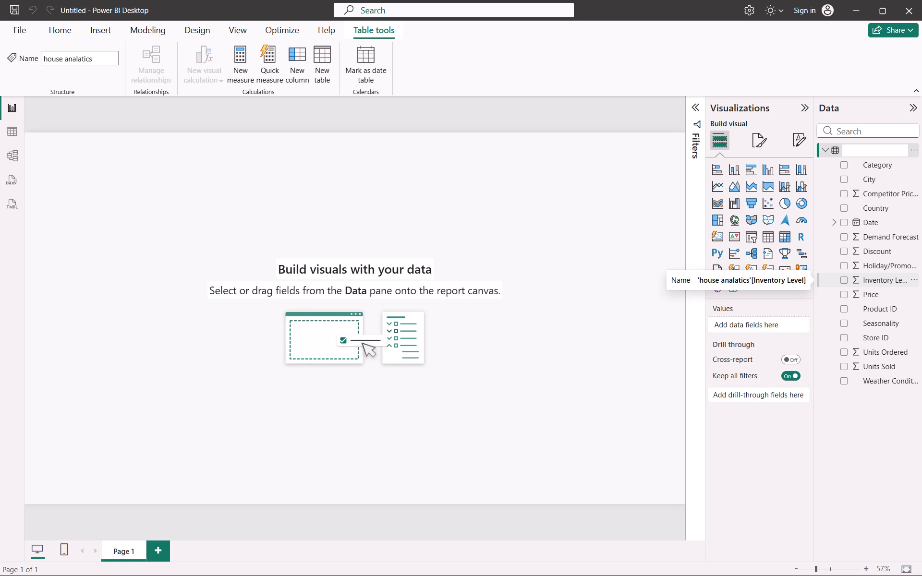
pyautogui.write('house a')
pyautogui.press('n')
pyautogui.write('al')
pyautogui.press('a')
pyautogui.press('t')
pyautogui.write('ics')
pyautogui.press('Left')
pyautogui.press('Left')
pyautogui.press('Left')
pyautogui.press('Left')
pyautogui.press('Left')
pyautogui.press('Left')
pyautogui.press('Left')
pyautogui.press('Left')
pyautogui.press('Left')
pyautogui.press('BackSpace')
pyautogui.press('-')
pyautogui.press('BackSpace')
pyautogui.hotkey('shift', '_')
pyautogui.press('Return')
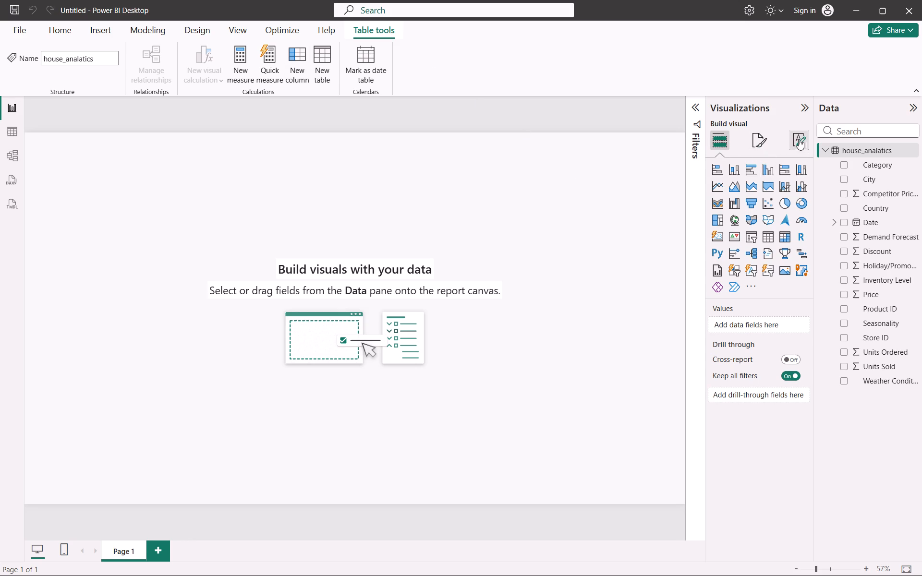
# Insert a text box in the upper-left corner of Page 1 and reshape it into a wider, shorter title box.
pyautogui.doubleClick(101, 34)
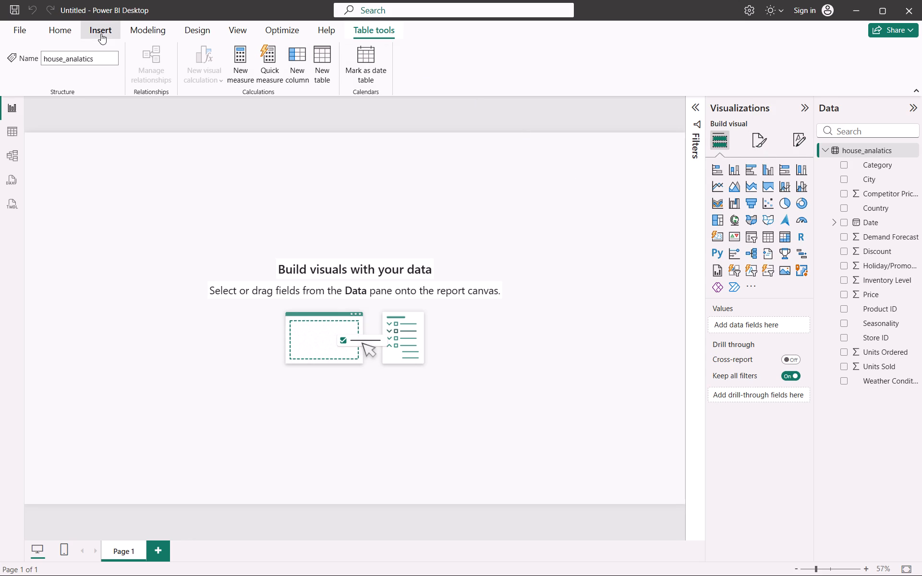
pyautogui.click(349, 52)
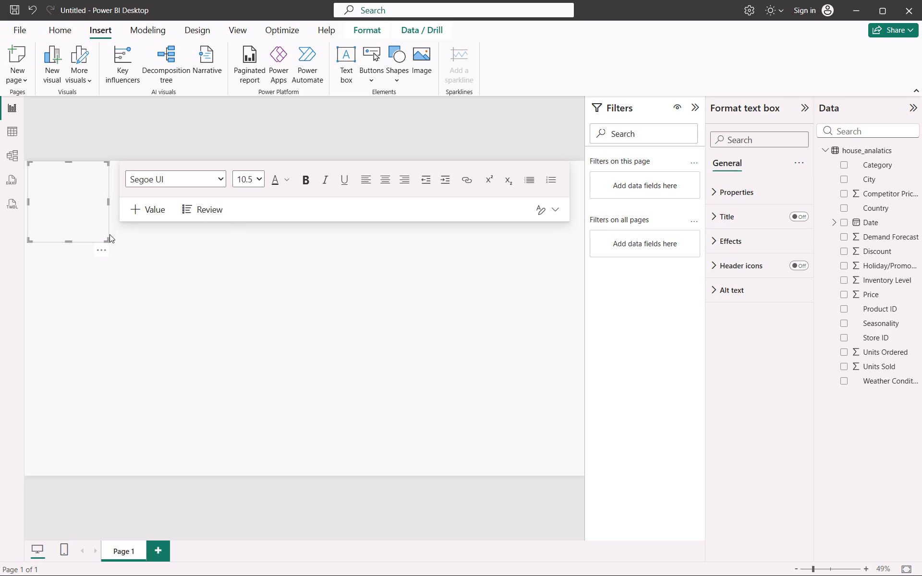
pyautogui.moveTo(107, 238); pyautogui.dragTo(225, 211)
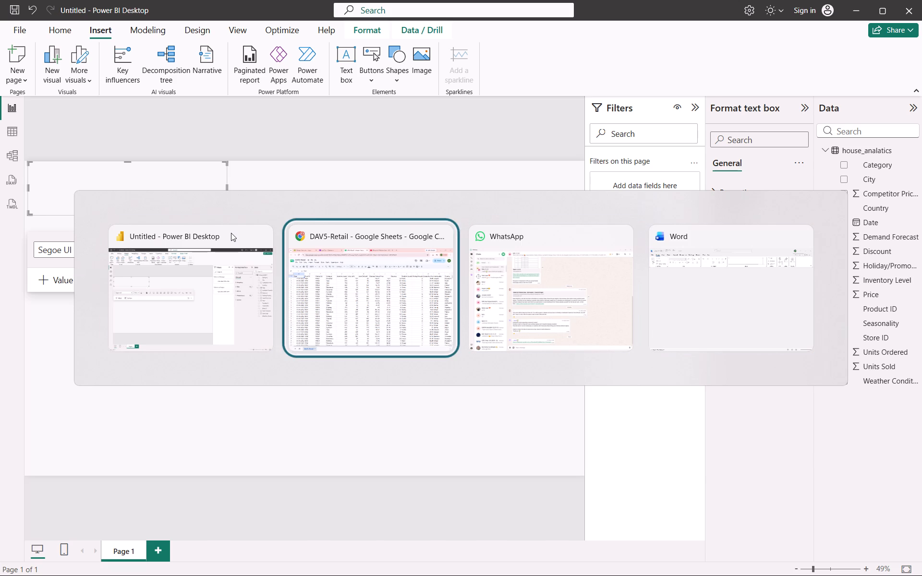
# Switch to the Global Air Pollution Data video in the browser and watch how the dashboard title text box is formatted.
pyautogui.click(483, 8)
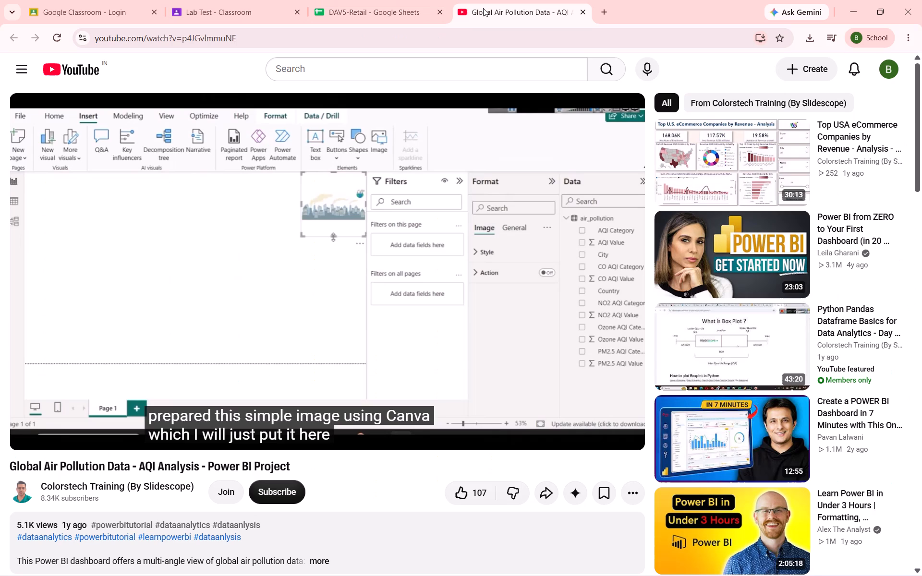
pyautogui.press('space')
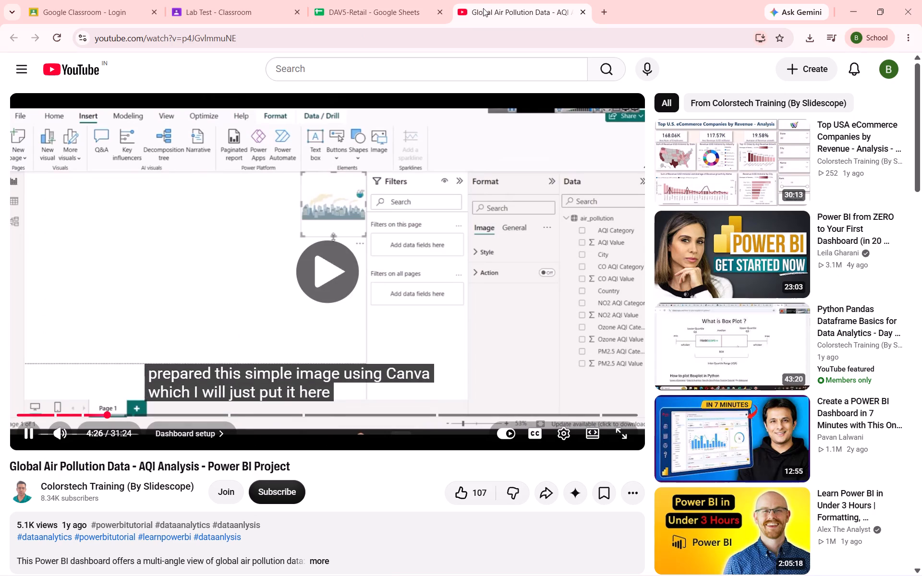
pyautogui.press('Right')
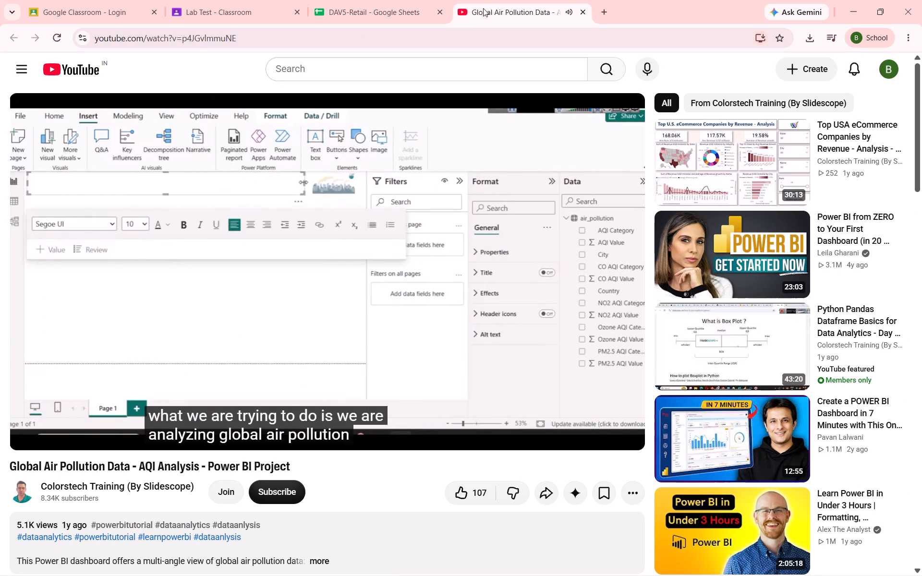
pyautogui.press('Right')
pyautogui.press('Right')
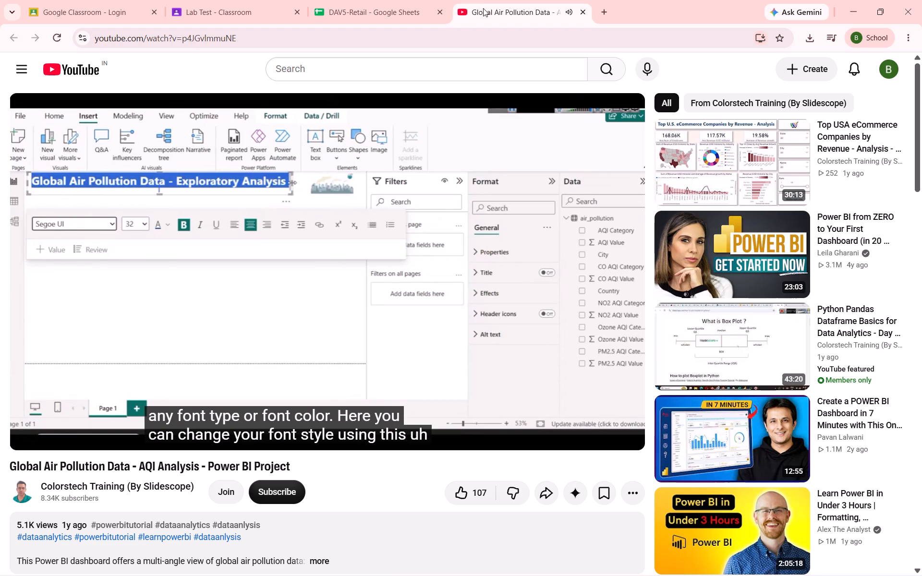
pyautogui.press('space')
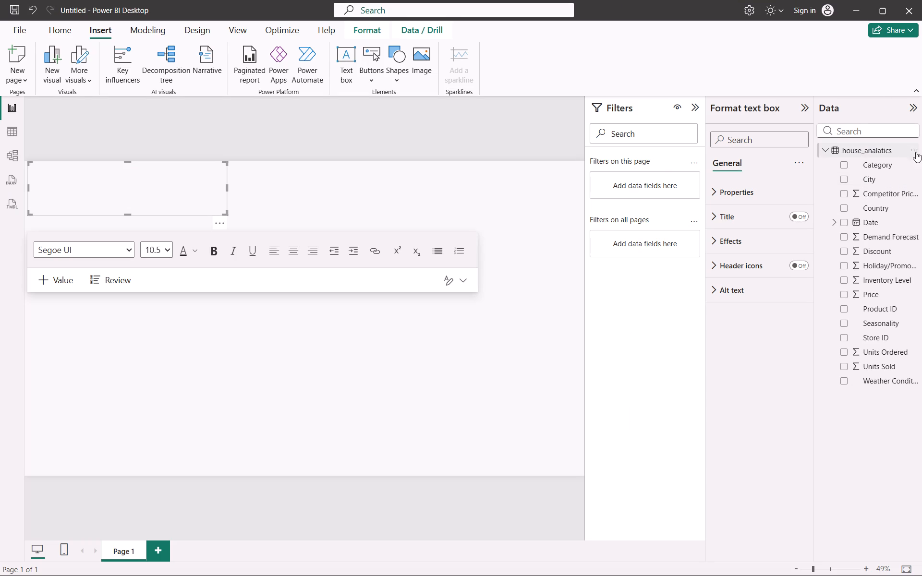
# Return to Power BI Desktop and rename the house_analatics table as house_analysis.
pyautogui.click(916, 150)
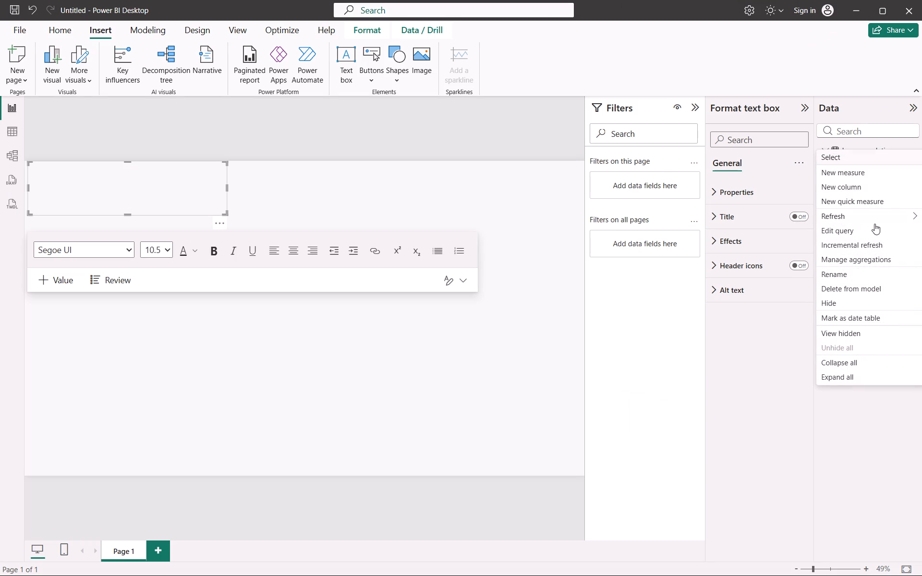
pyautogui.rightClick(860, 274)
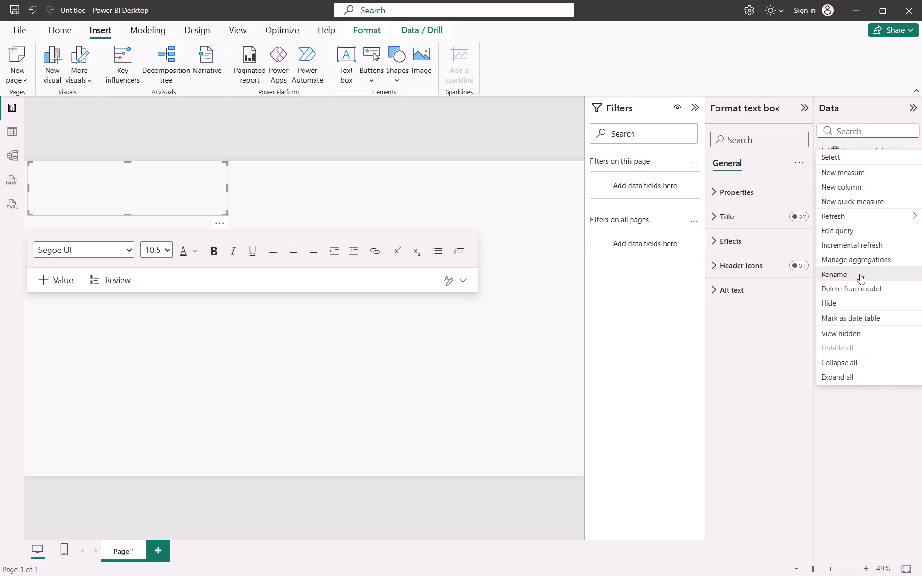
pyautogui.click(860, 274)
pyautogui.press('BackSpace')
pyautogui.press('BackSpace')
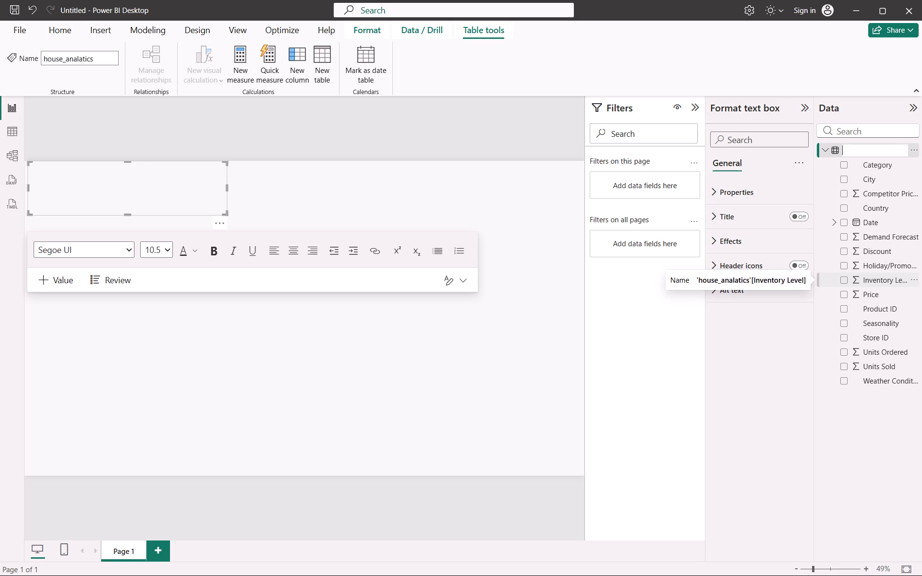
pyautogui.write('house')
pyautogui.write('_an')
pyautogui.write('alysis')
pyautogui.press('Return')
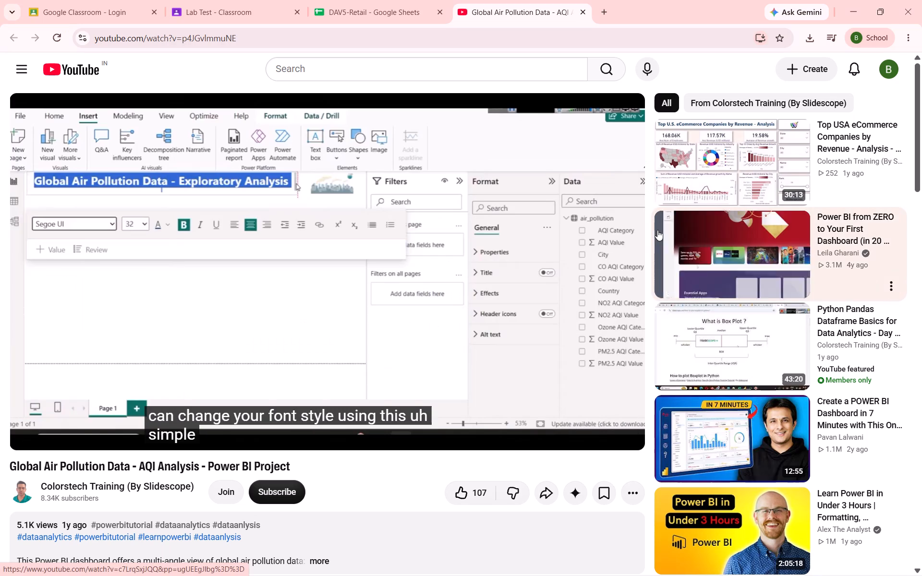
# Watch a little more of the Global Air Pollution Data video's explanation of the title font settings.
pyautogui.press('space')
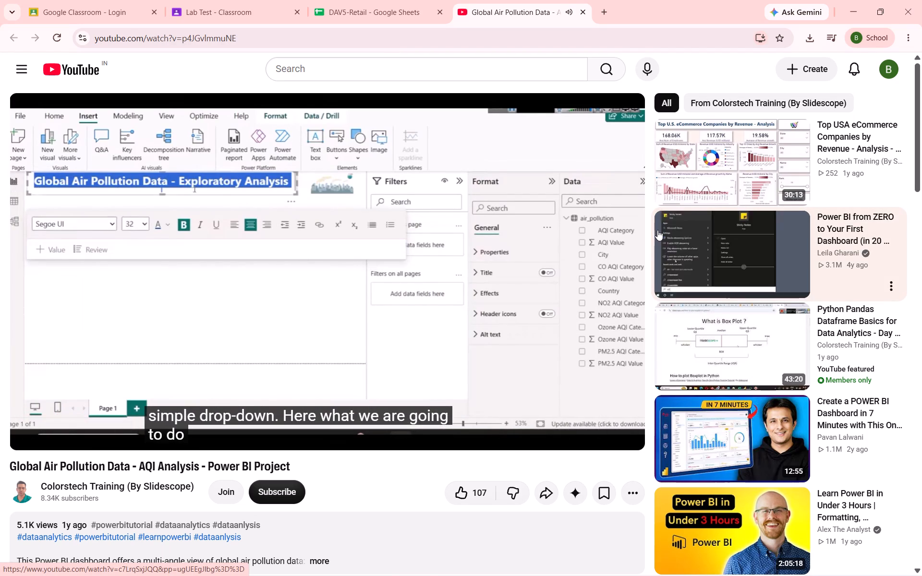
pyautogui.press('space')
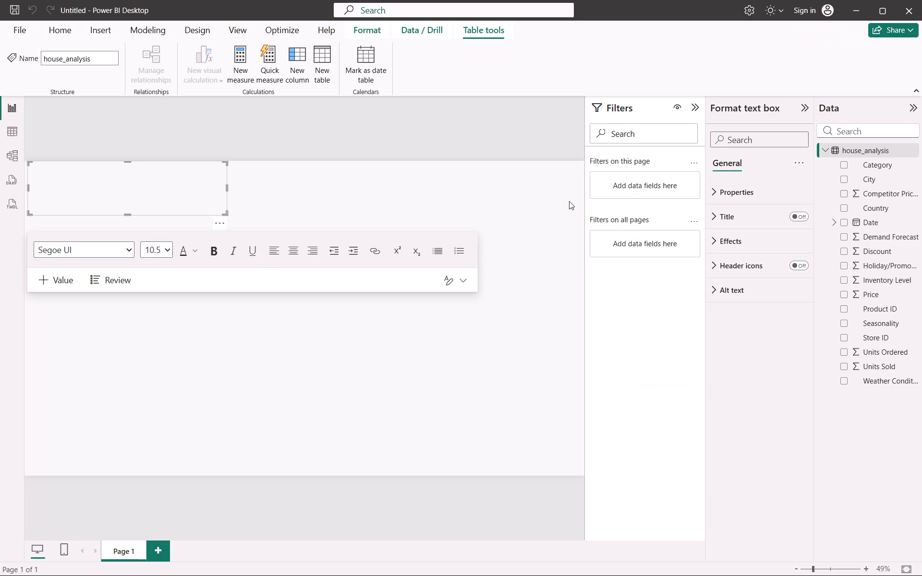
# Back in Power BI Desktop, widen the title text box to about 1910 so it spans the page to its far edge.
pyautogui.moveTo(226, 188); pyautogui.dragTo(230, 187)
pyautogui.moveTo(230, 187); pyautogui.dragTo(460, 148)
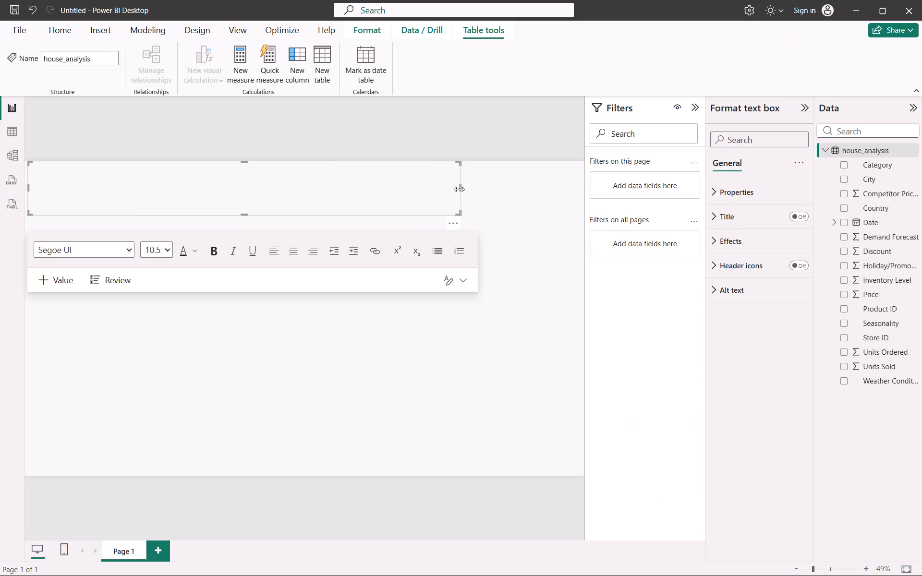
pyautogui.moveTo(459, 189); pyautogui.dragTo(482, 183)
pyautogui.moveTo(483, 186); pyautogui.dragTo(580, 163)
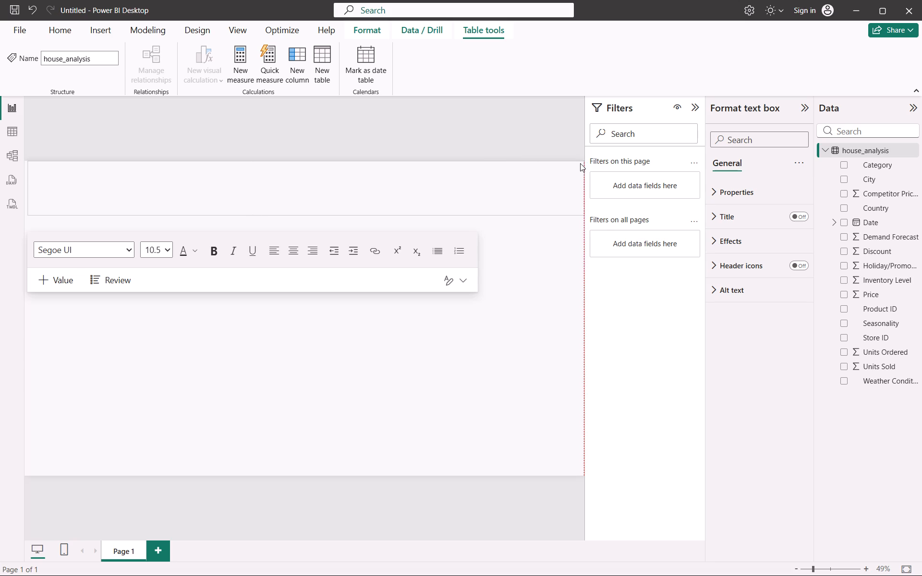
pyautogui.moveTo(580, 163); pyautogui.dragTo(582, 163)
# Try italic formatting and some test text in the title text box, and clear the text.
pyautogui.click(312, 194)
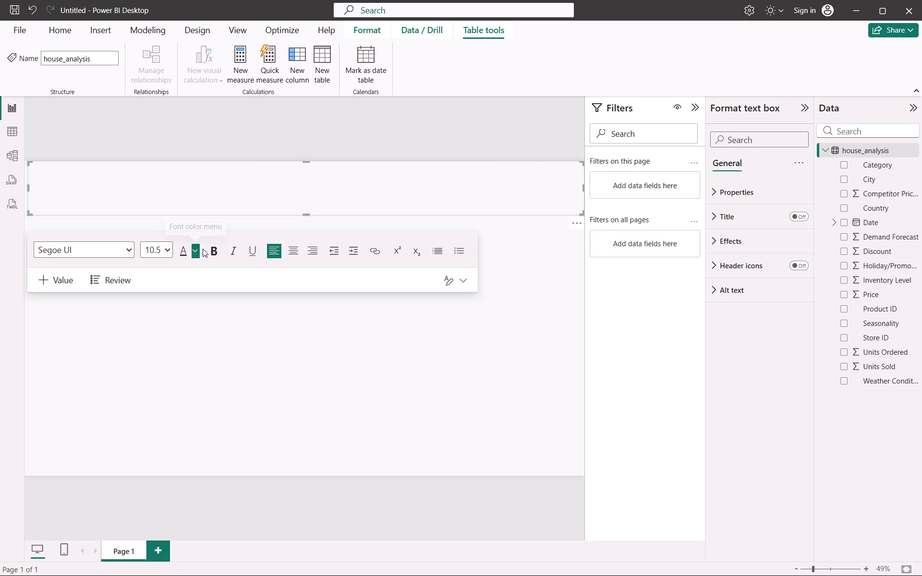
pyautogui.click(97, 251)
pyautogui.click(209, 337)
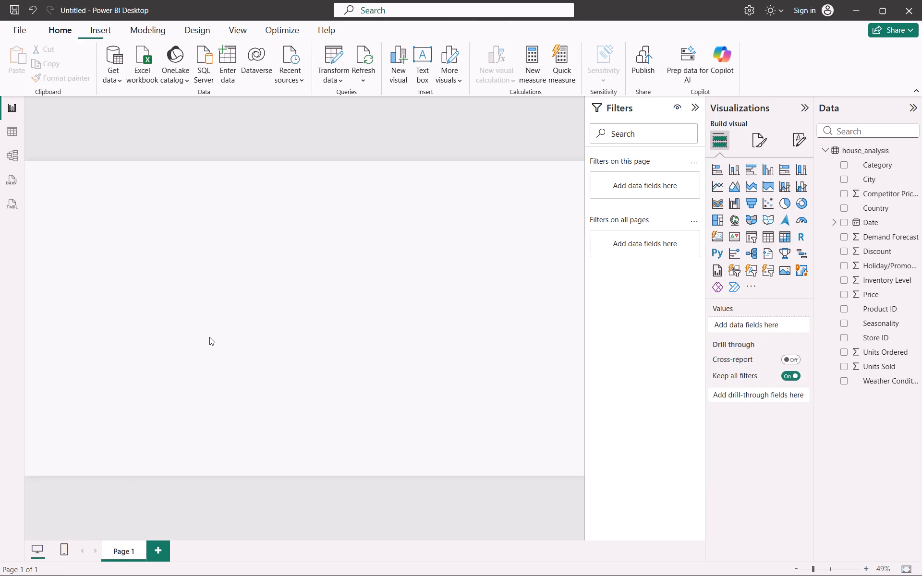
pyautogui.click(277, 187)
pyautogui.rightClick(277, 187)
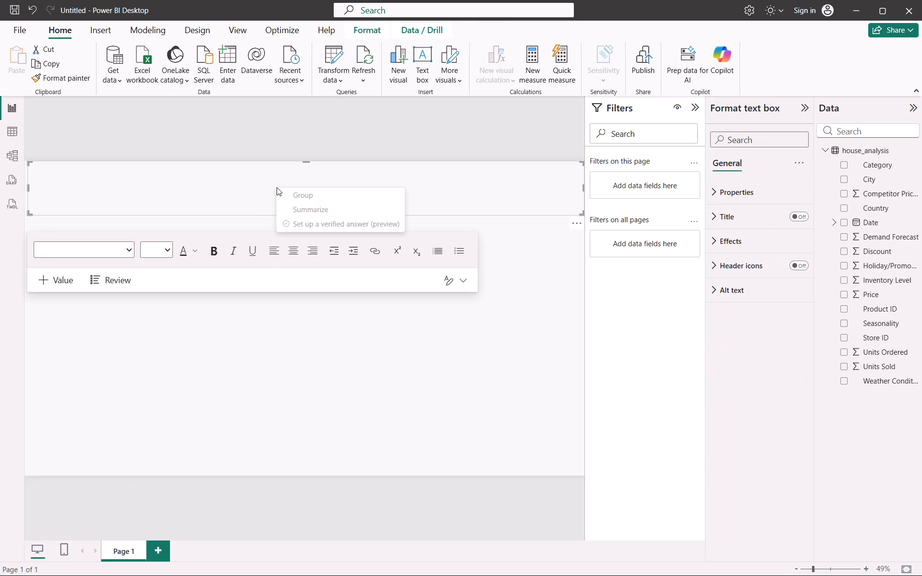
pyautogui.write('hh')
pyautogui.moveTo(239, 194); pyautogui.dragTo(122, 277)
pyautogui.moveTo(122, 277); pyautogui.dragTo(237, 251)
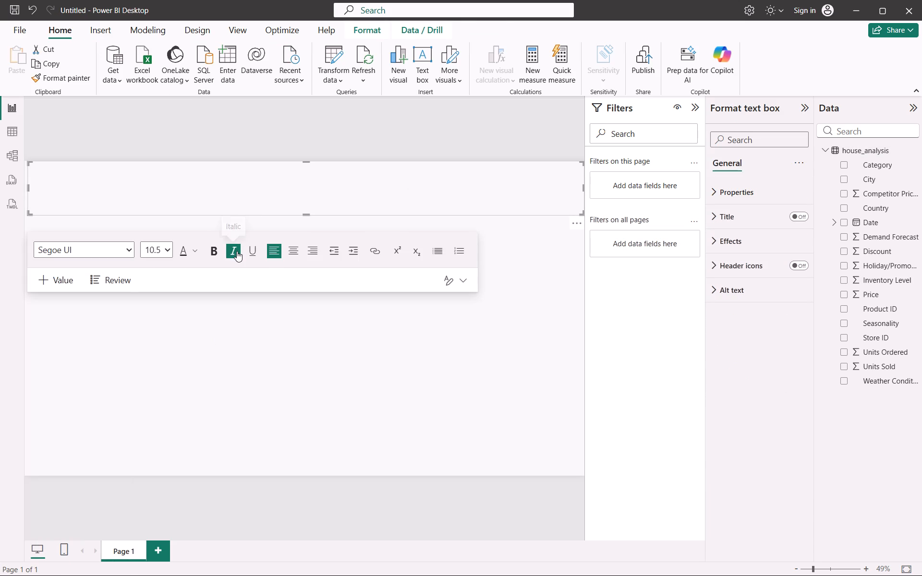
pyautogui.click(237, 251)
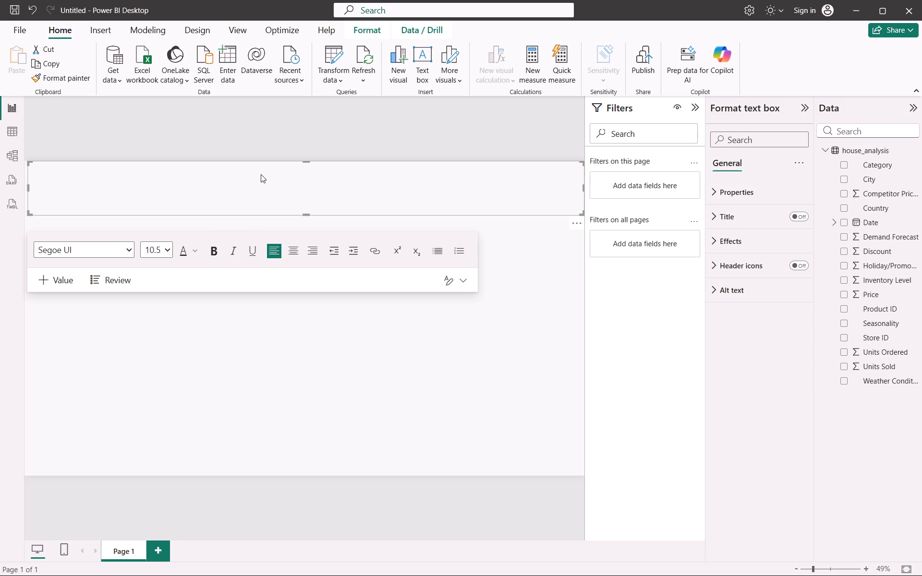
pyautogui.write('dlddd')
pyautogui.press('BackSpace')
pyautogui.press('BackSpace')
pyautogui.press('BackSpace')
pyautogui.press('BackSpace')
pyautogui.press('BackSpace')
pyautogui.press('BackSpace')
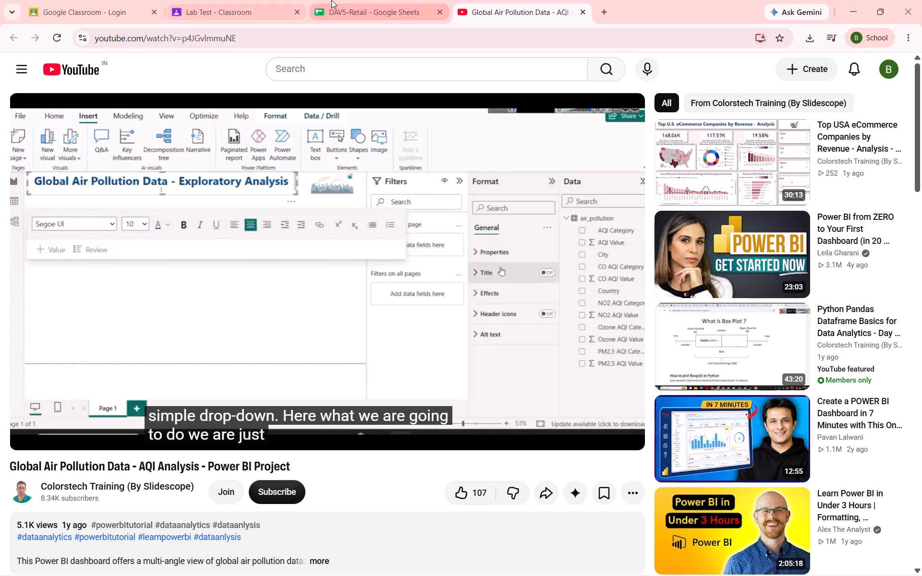
# Switch to the DAV5-Retail sheet in the browser and look across its columns from Date to City.
pyautogui.click(331, 0)
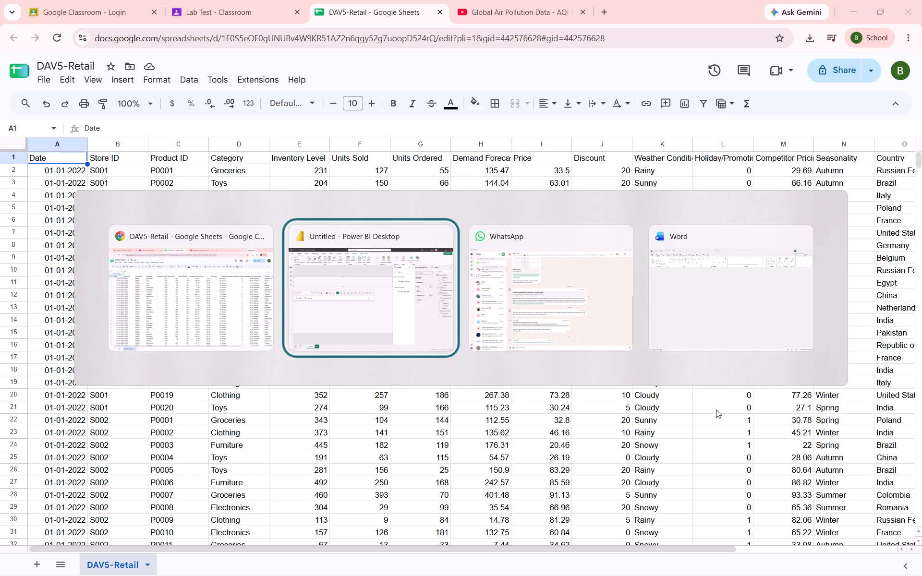
pyautogui.hscroll(-9, 716, 409)
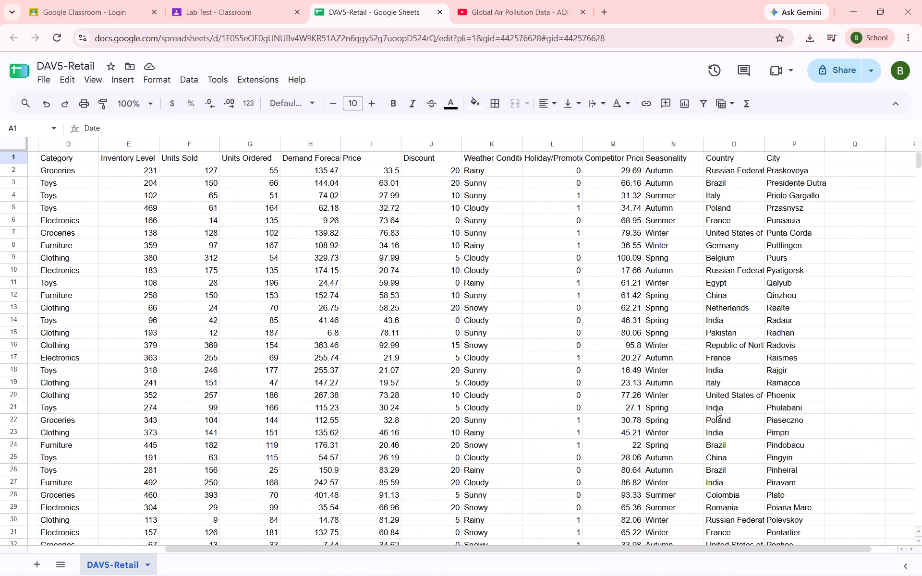
pyautogui.hscroll(4, 716, 409)
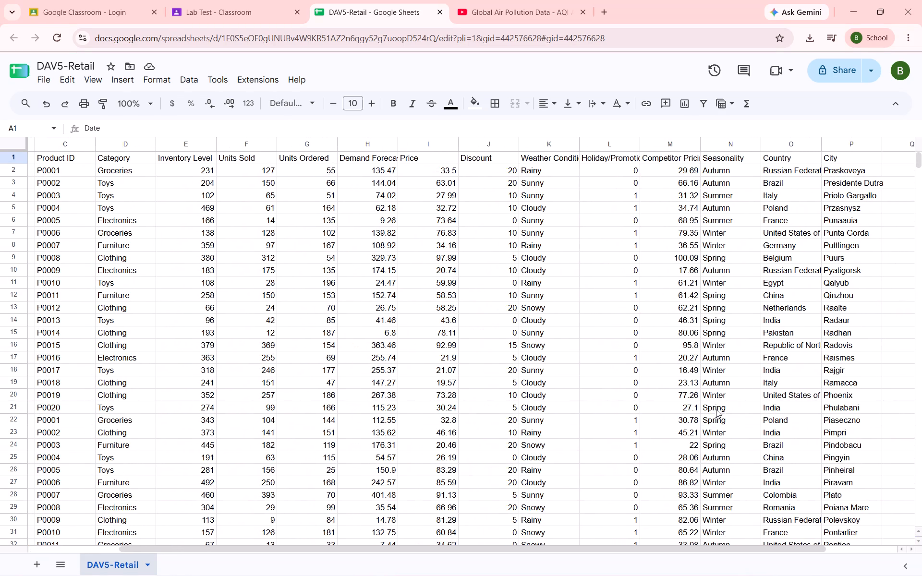
pyautogui.hscroll(3, 716, 409)
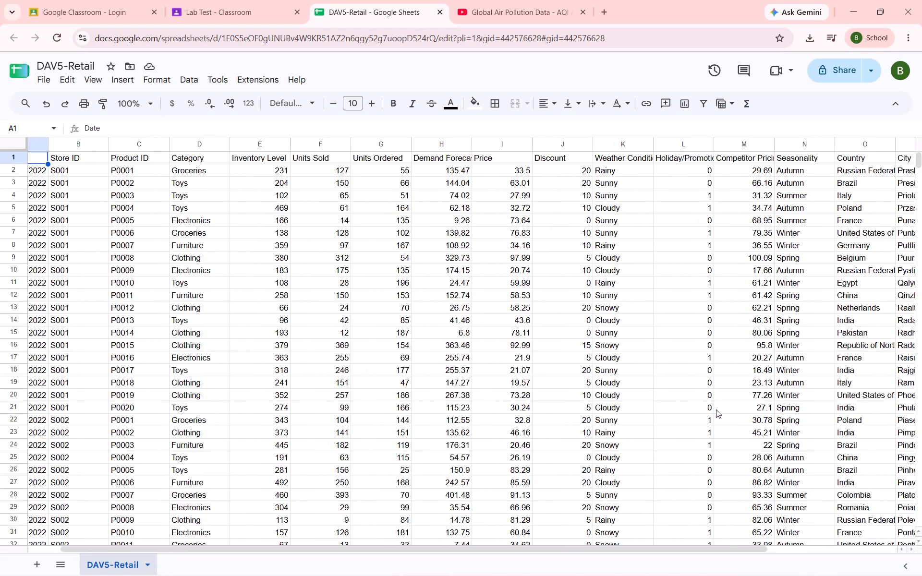
pyautogui.hscroll(3, 716, 409)
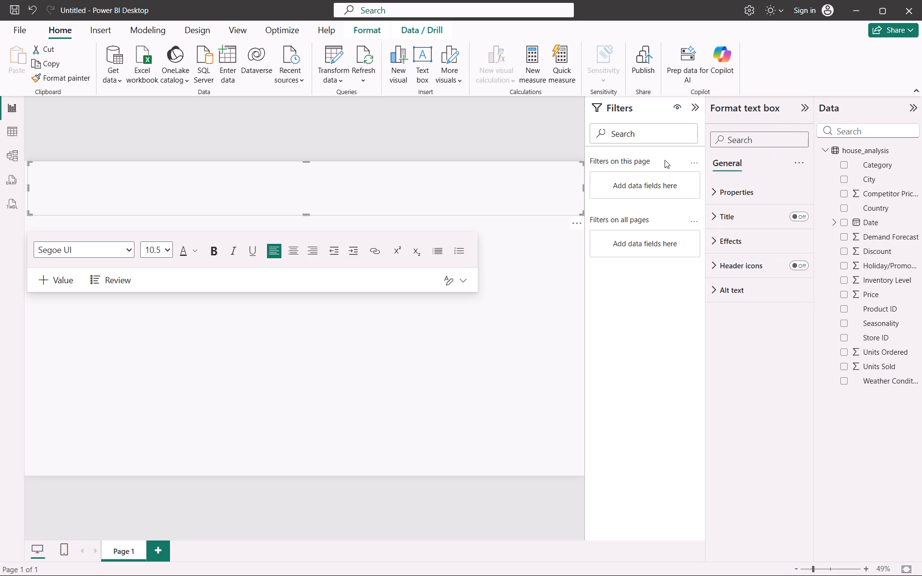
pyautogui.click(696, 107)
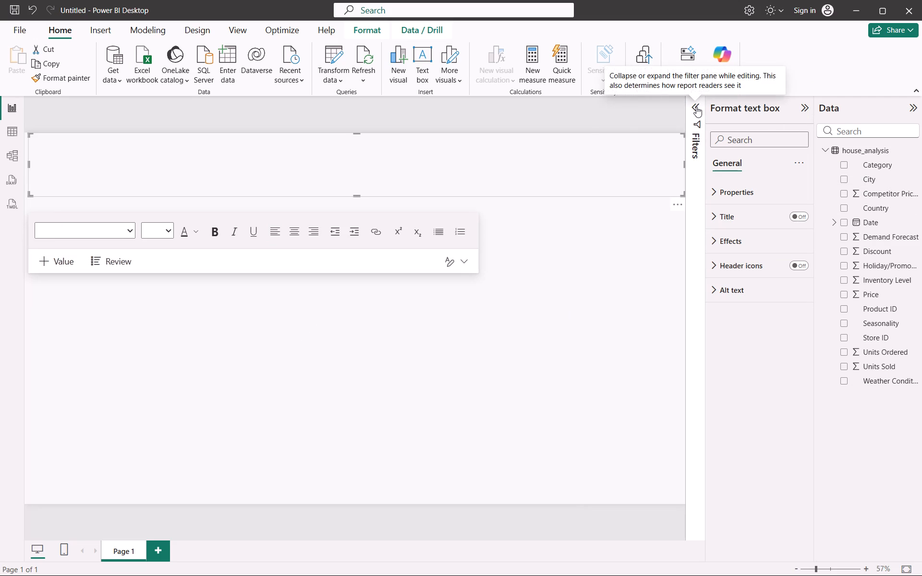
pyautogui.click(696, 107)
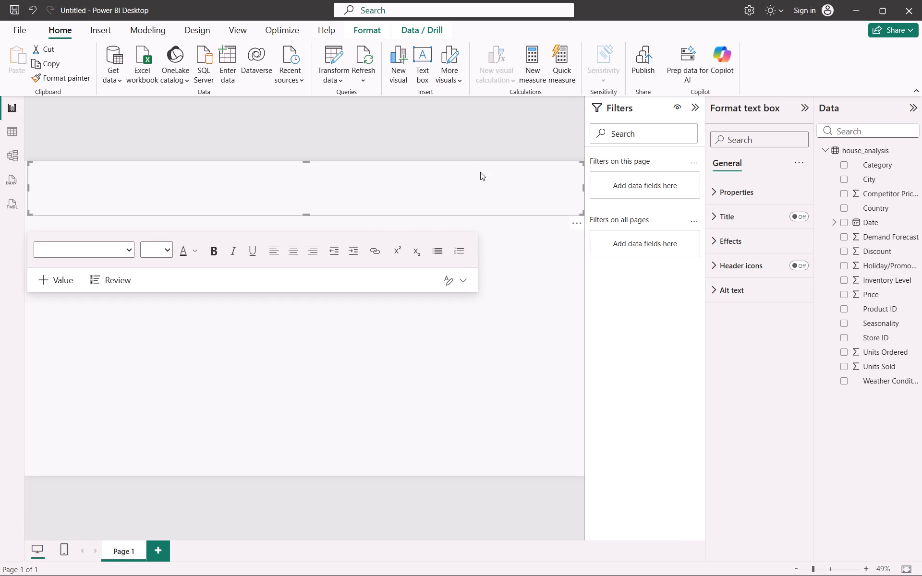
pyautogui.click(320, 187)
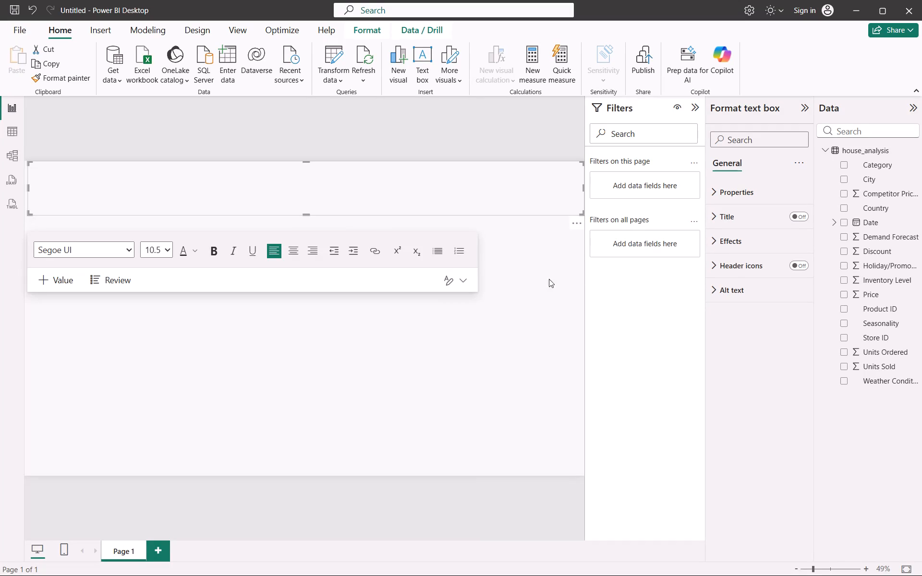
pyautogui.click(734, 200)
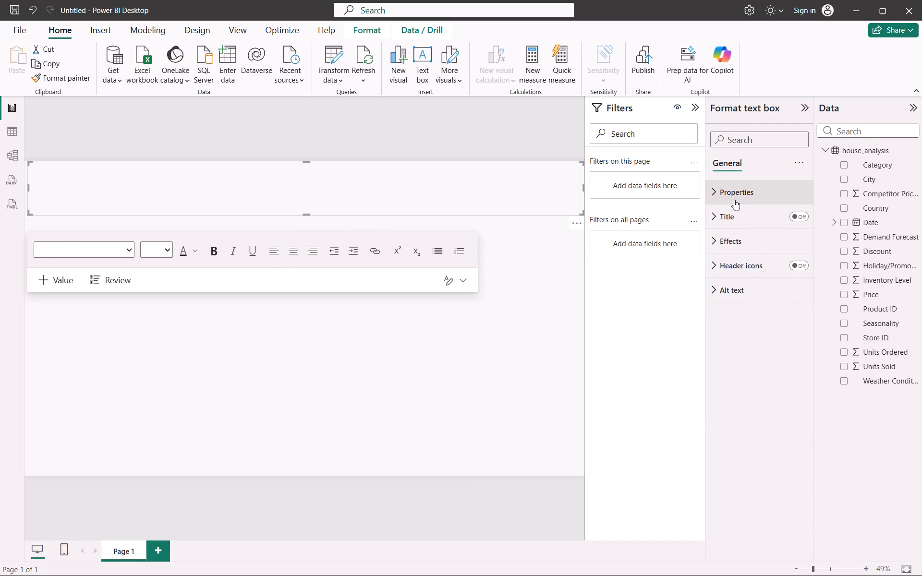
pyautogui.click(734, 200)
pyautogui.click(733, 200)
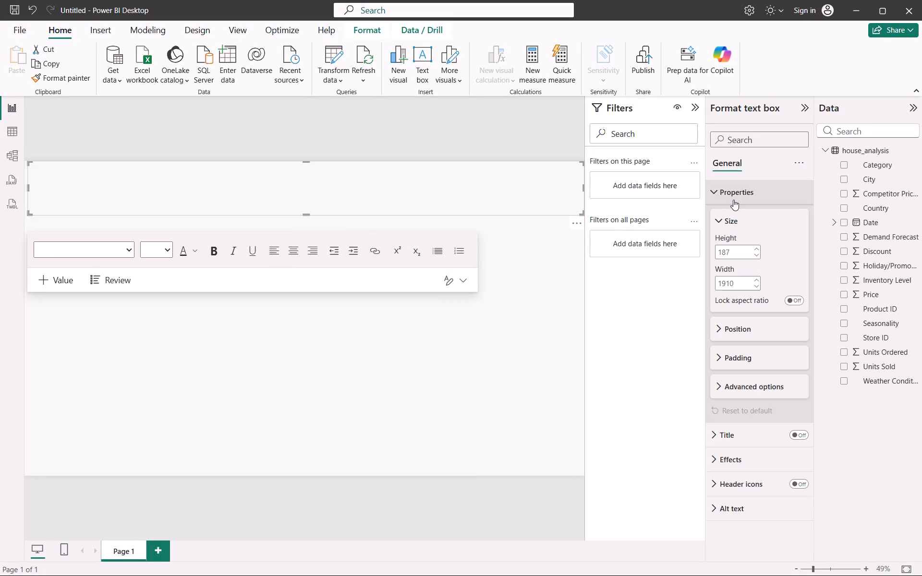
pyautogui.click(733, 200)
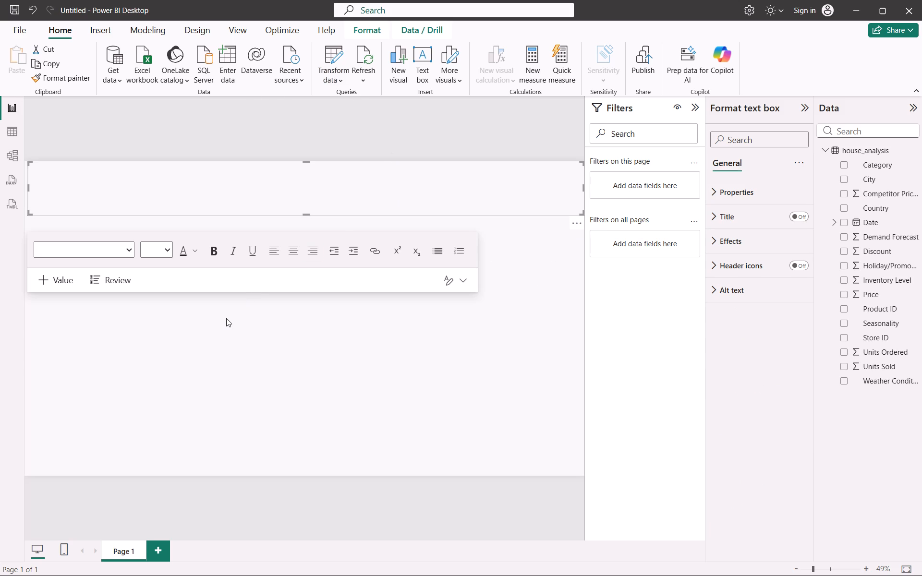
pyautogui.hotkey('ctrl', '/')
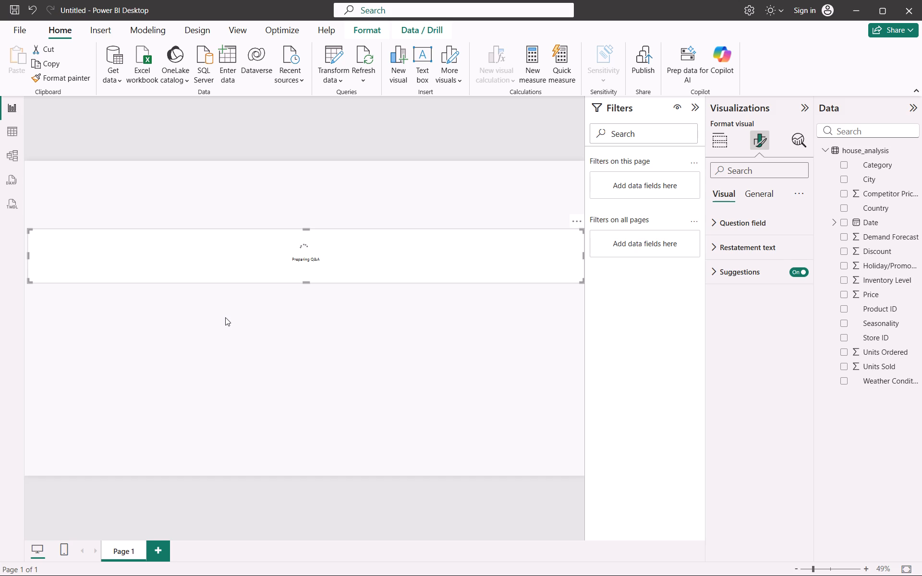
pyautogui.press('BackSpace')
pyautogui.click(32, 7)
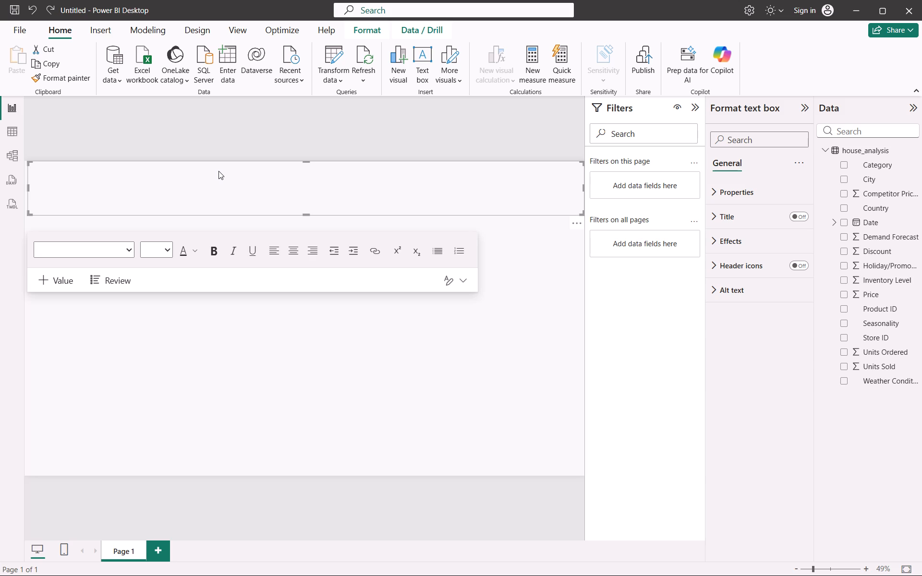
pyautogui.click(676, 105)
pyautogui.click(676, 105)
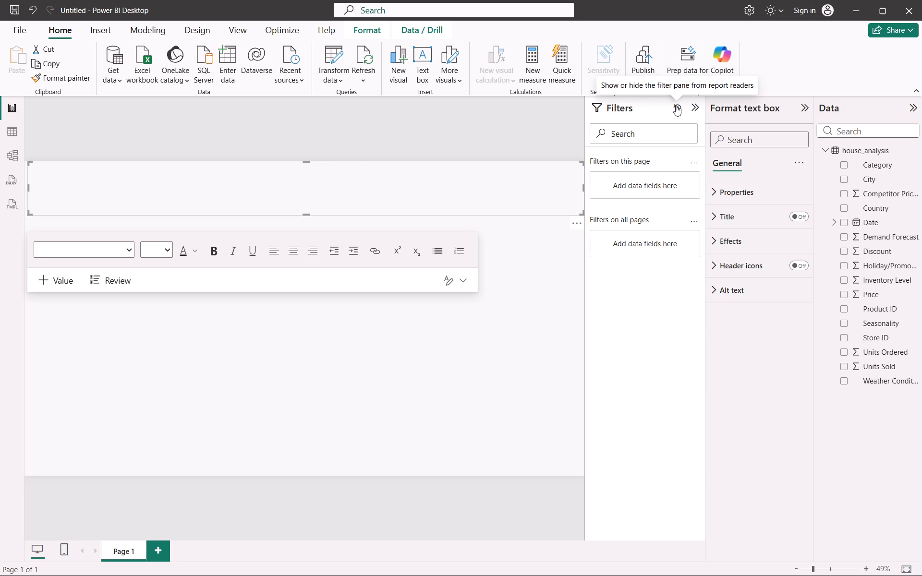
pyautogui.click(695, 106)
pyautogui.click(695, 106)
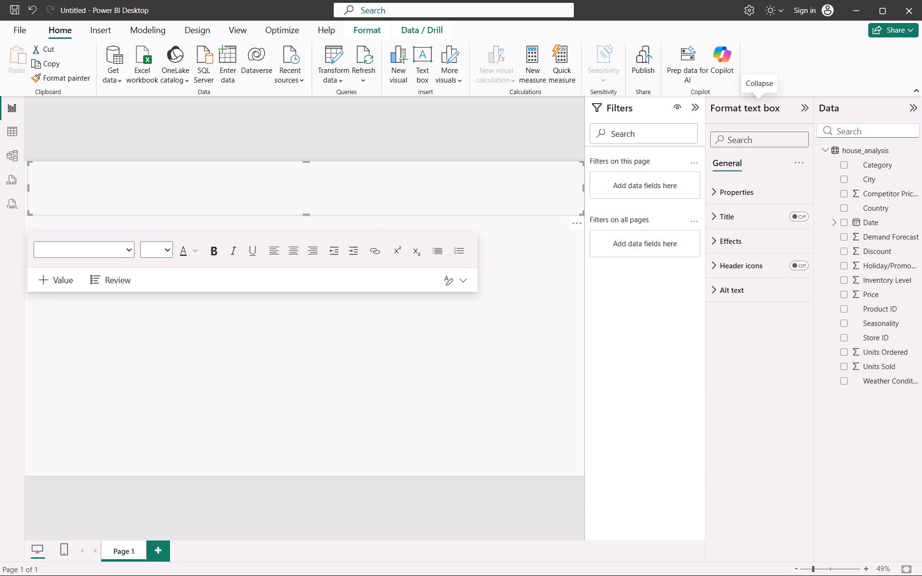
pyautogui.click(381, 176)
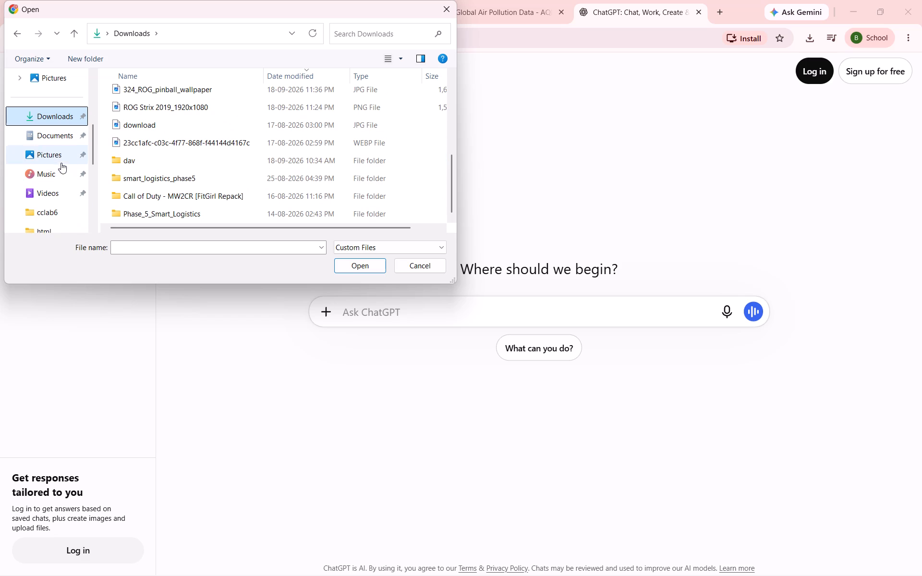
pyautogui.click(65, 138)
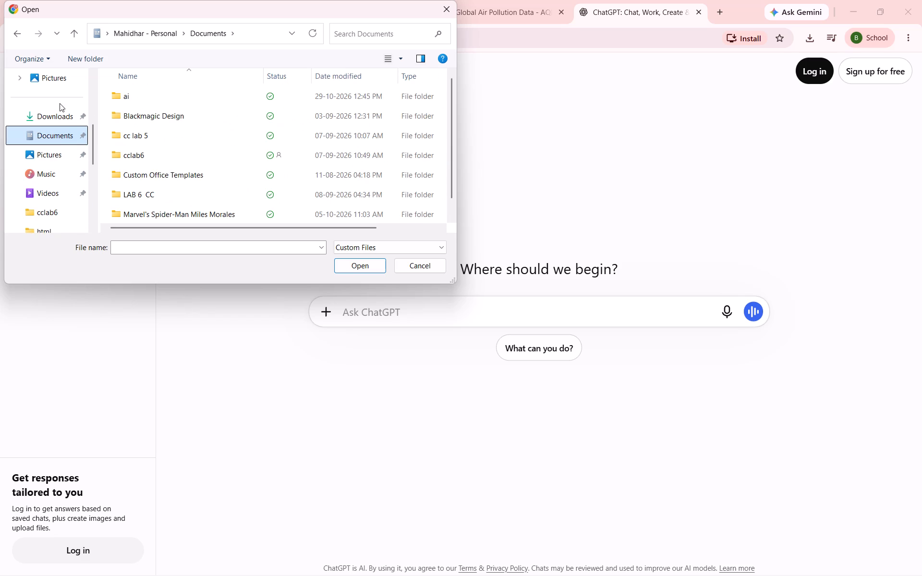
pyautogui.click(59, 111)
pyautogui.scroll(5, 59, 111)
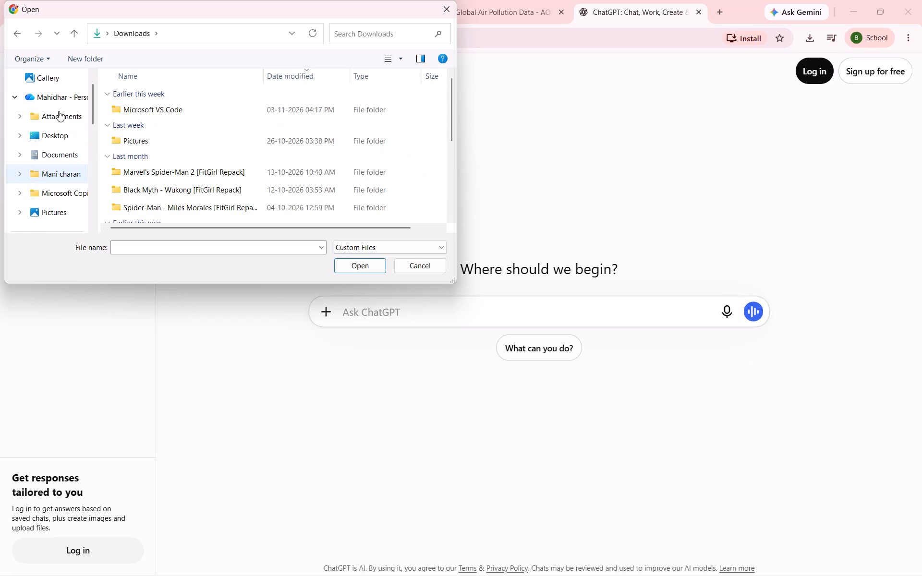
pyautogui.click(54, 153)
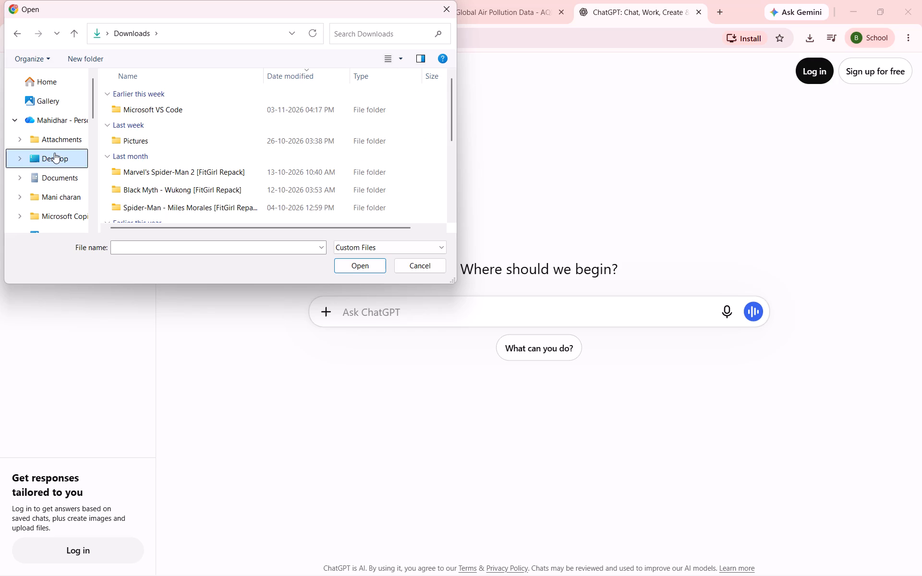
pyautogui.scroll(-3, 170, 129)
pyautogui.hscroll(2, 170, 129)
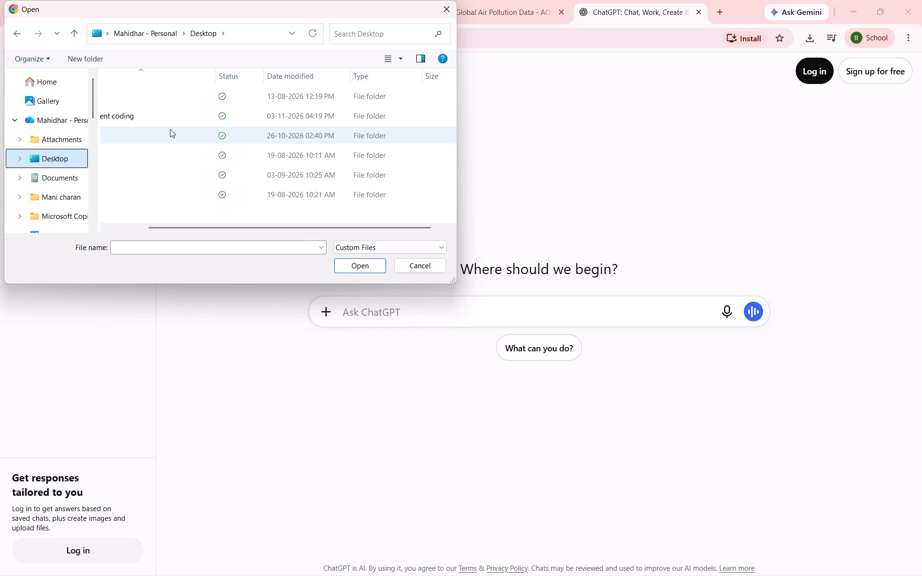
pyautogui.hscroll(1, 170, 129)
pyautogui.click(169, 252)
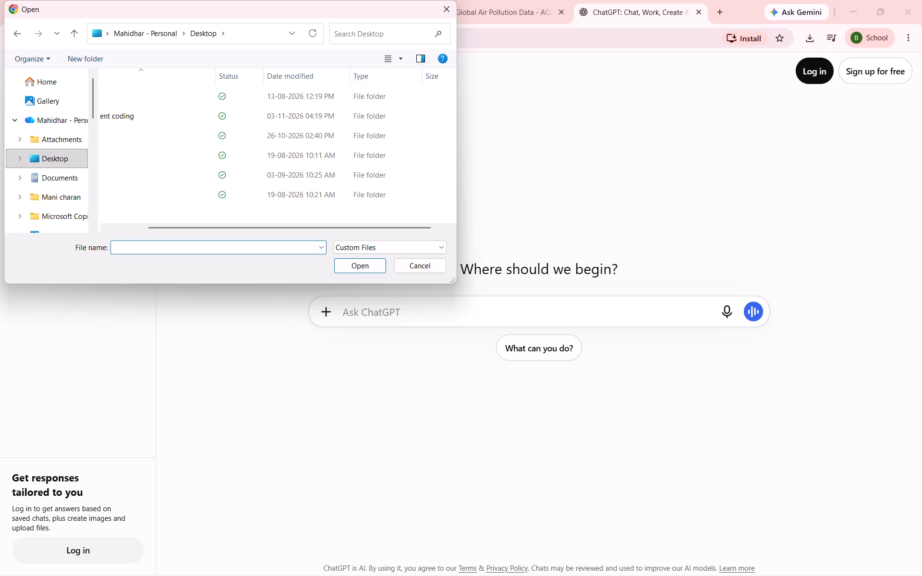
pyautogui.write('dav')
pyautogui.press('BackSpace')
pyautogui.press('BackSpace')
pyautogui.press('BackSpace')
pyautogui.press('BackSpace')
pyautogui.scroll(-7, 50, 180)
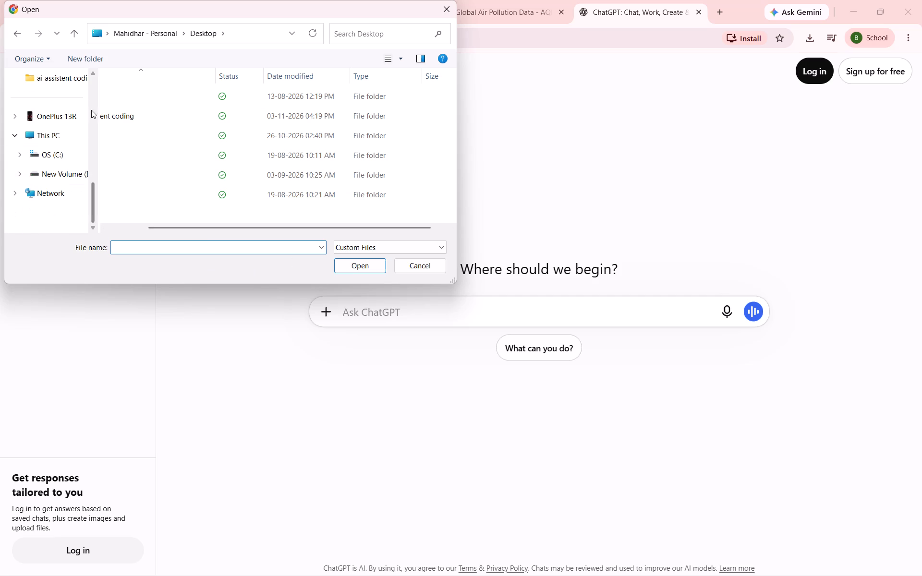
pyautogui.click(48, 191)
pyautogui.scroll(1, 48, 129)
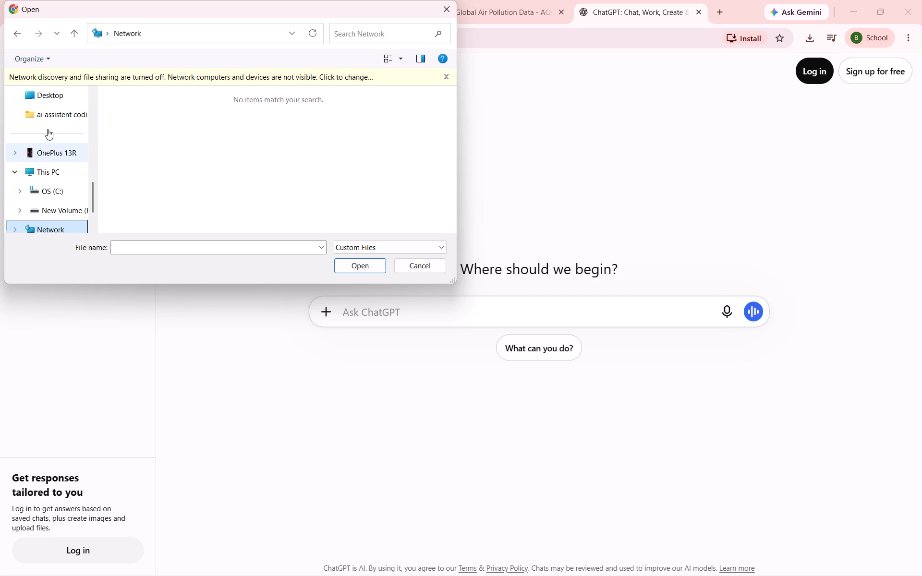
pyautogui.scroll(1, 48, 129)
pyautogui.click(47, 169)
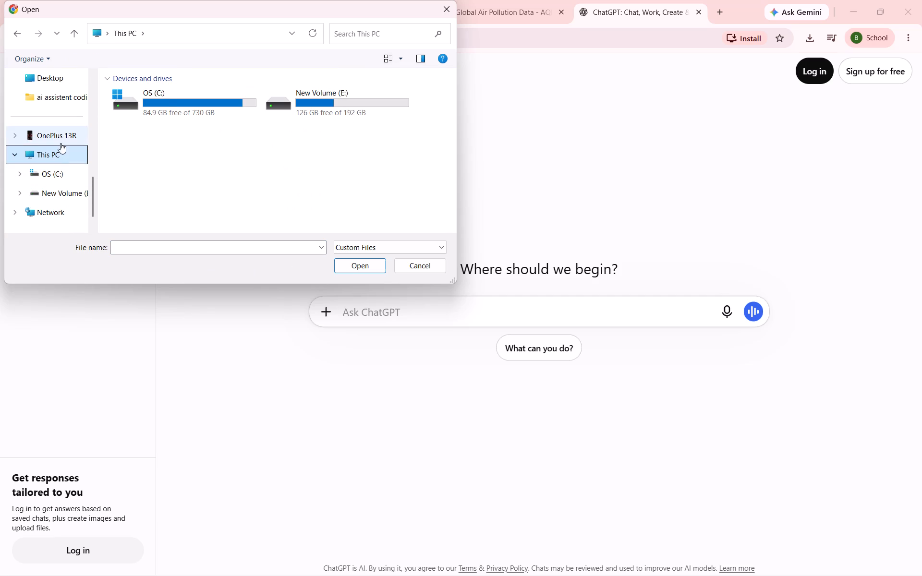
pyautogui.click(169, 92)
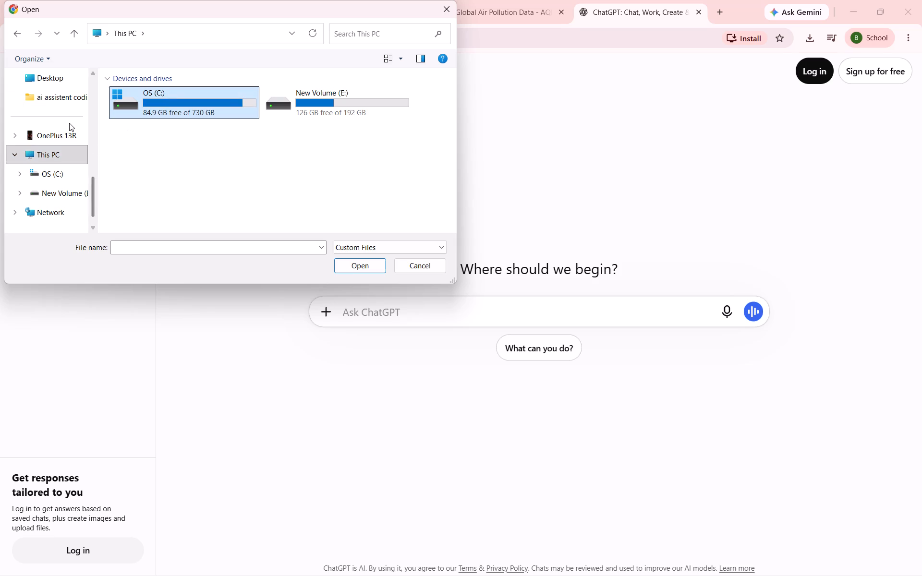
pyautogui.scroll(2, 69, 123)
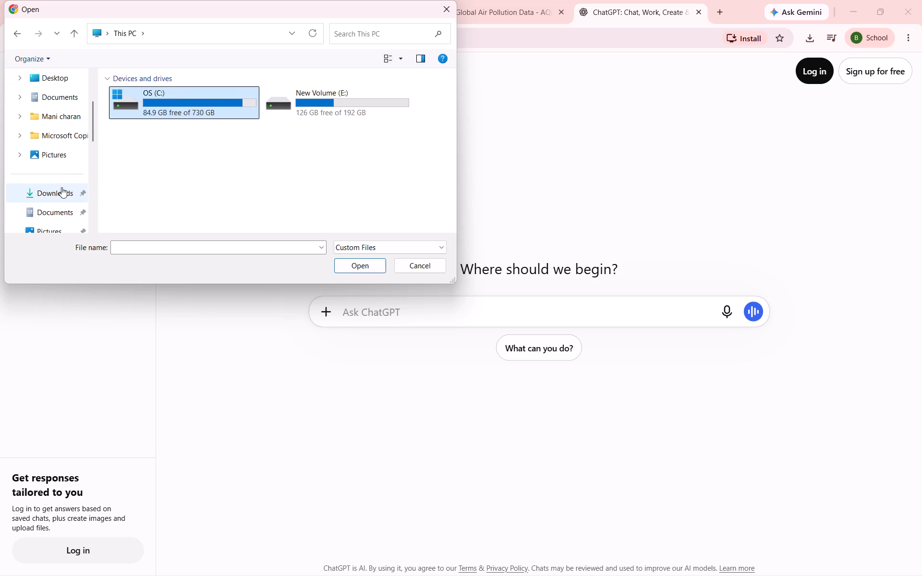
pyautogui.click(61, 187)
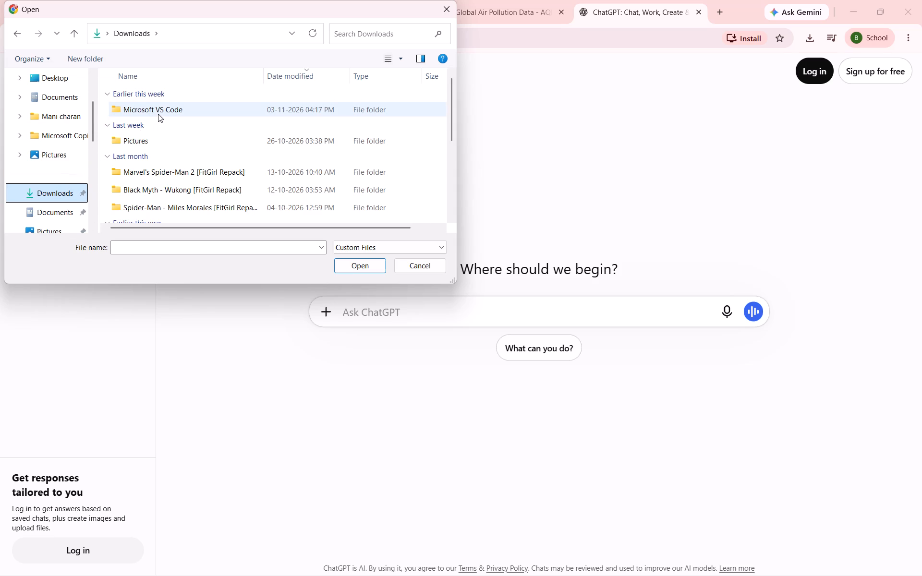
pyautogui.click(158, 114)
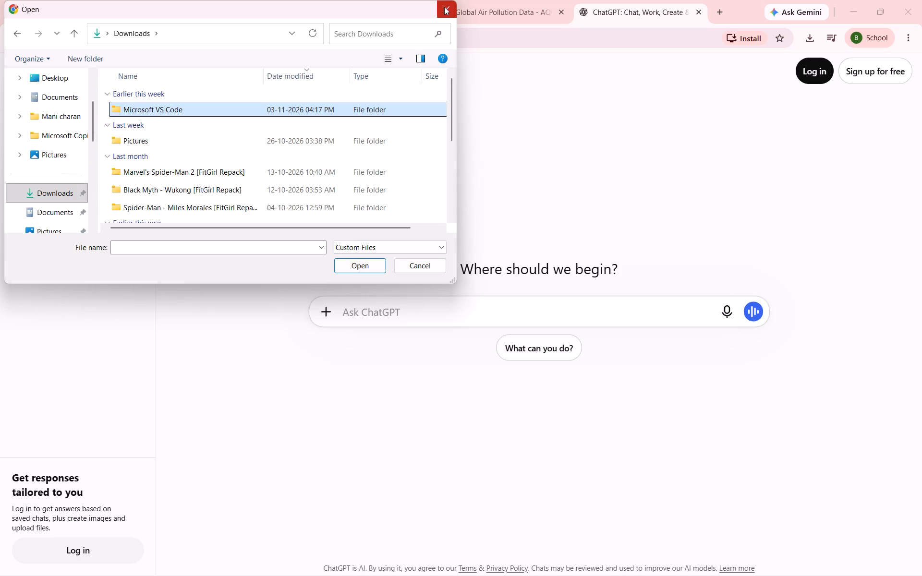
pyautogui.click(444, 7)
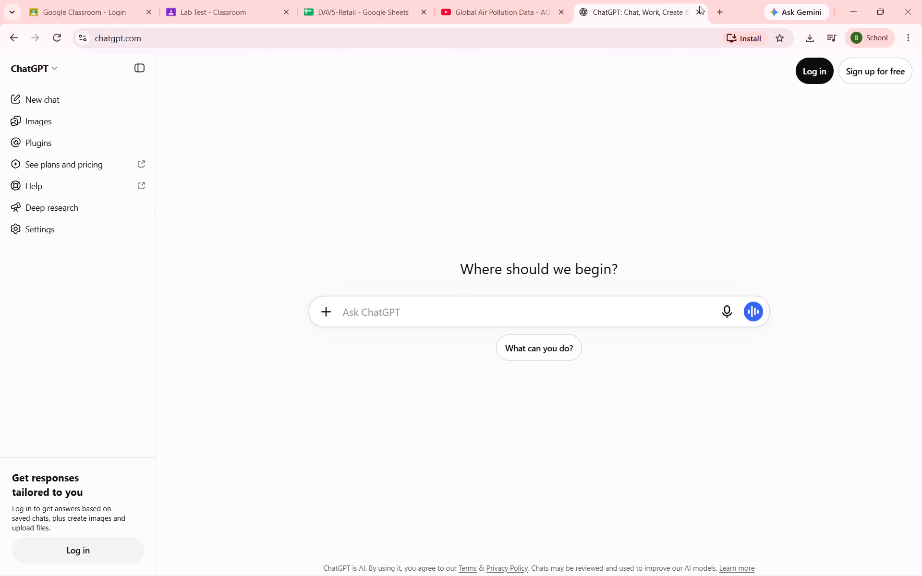
# Close the ChatGPT page and inspect the Weather Condition and Holiday/Promotion headers in the DAV5-Retail sheet.
pyautogui.click(697, 8)
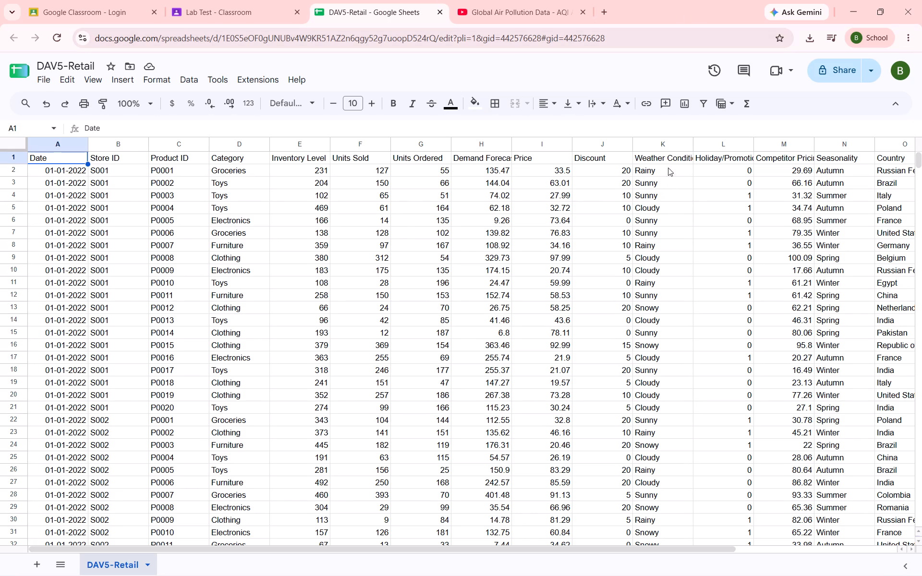
pyautogui.hscroll(-1, 672, 153)
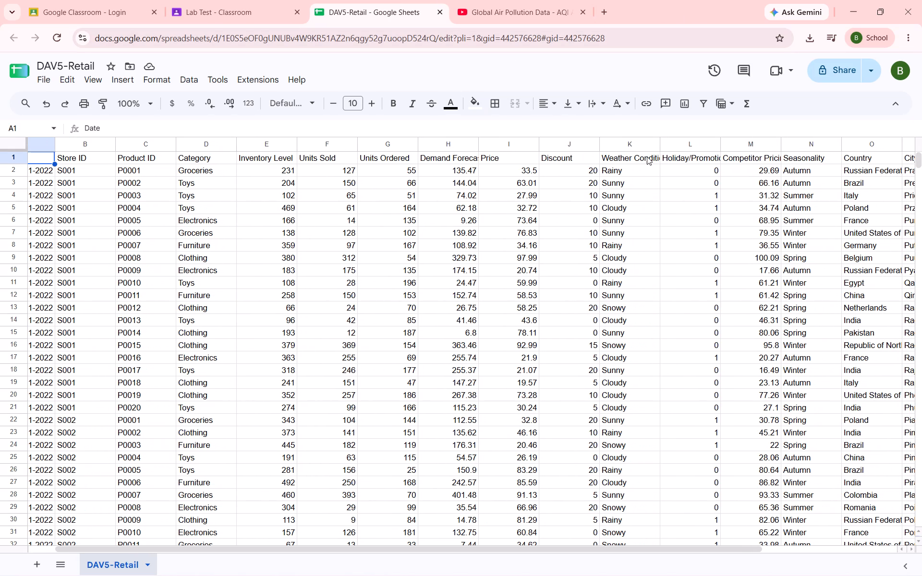
pyautogui.click(647, 156)
pyautogui.click(698, 156)
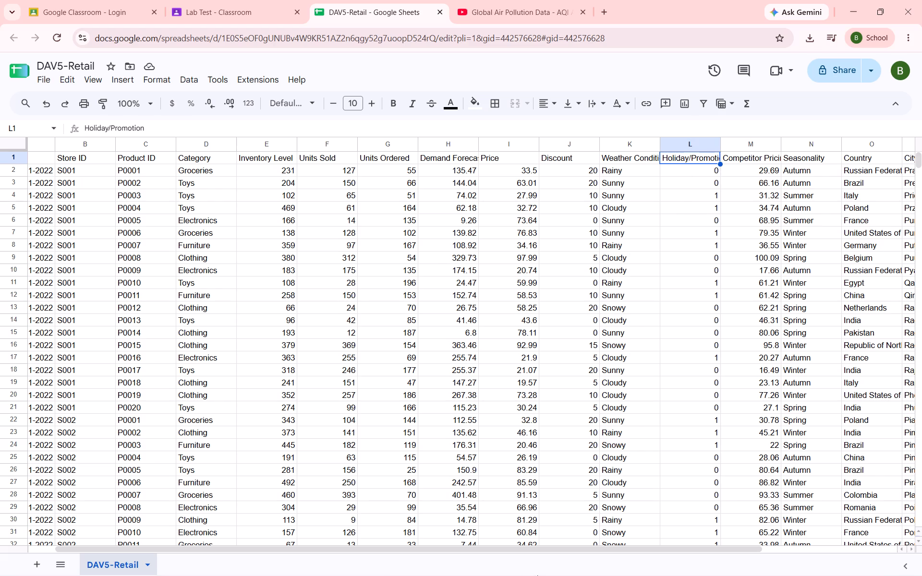
# Switch to File Explorer and copy the DAV5-Retail - DAV5-Retail file from the recent files.
pyautogui.doubleClick(504, 563)
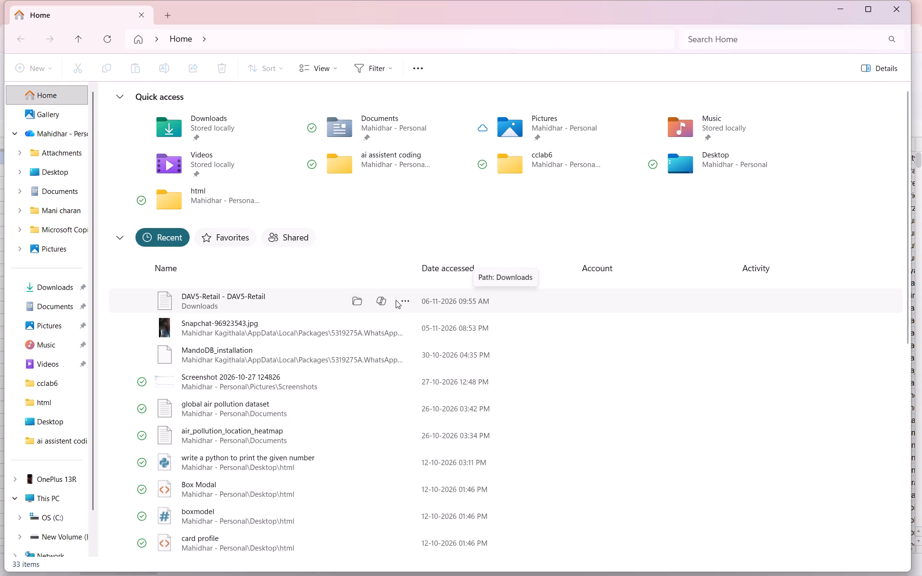
pyautogui.click(409, 300)
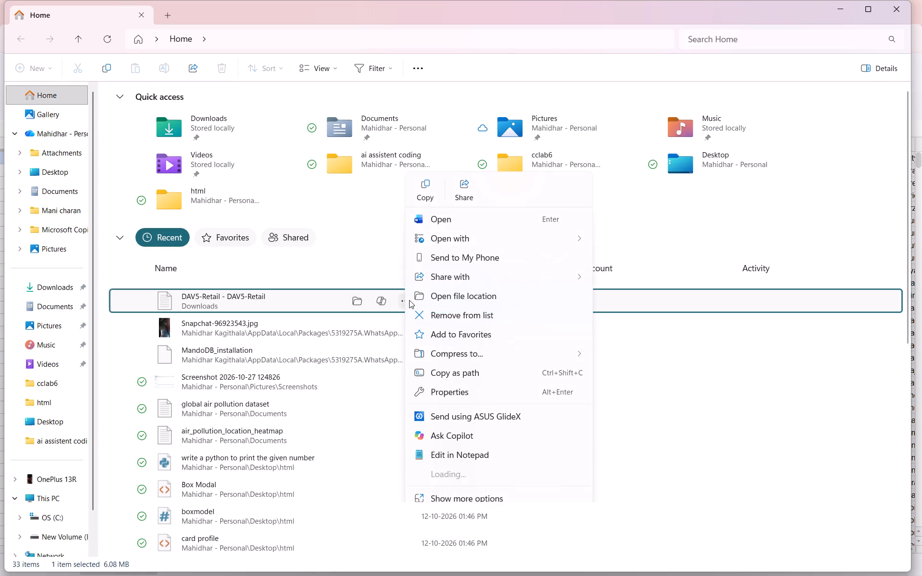
pyautogui.click(433, 192)
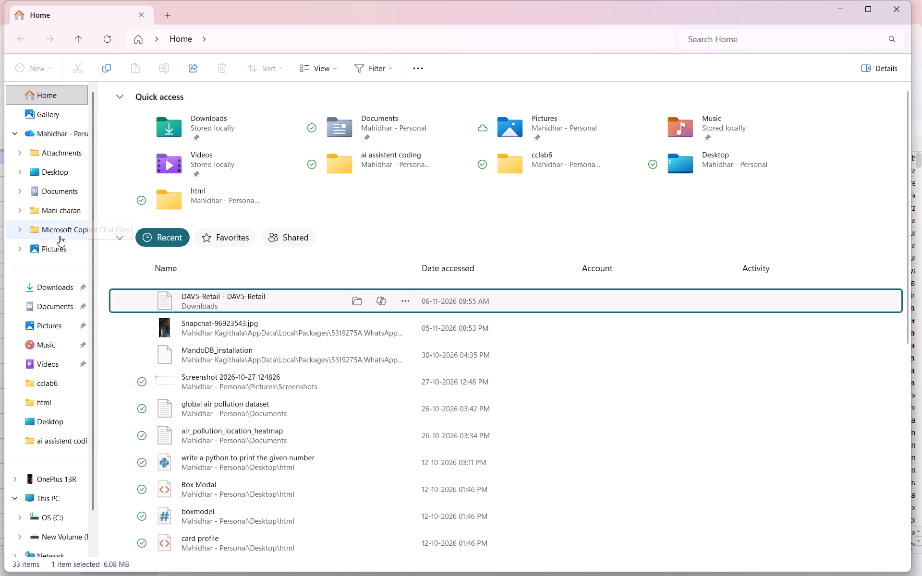
# Create a new folder named dav in the Documents folder.
pyautogui.click(58, 299)
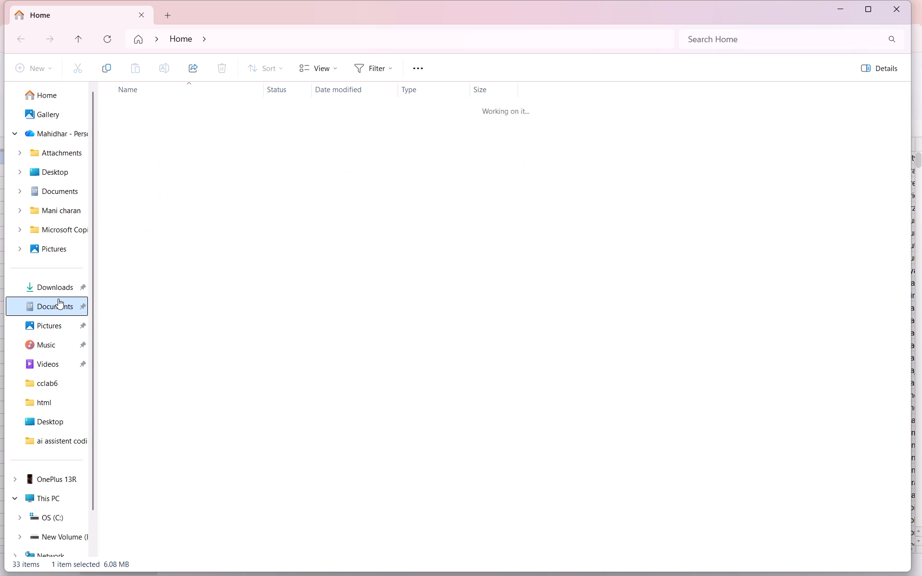
pyautogui.rightClick(527, 200)
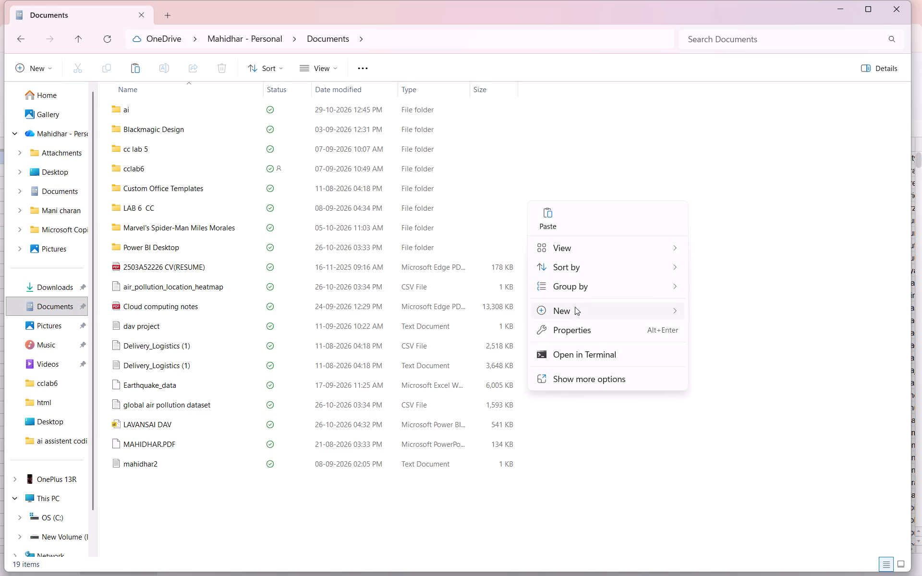
pyautogui.click(702, 306)
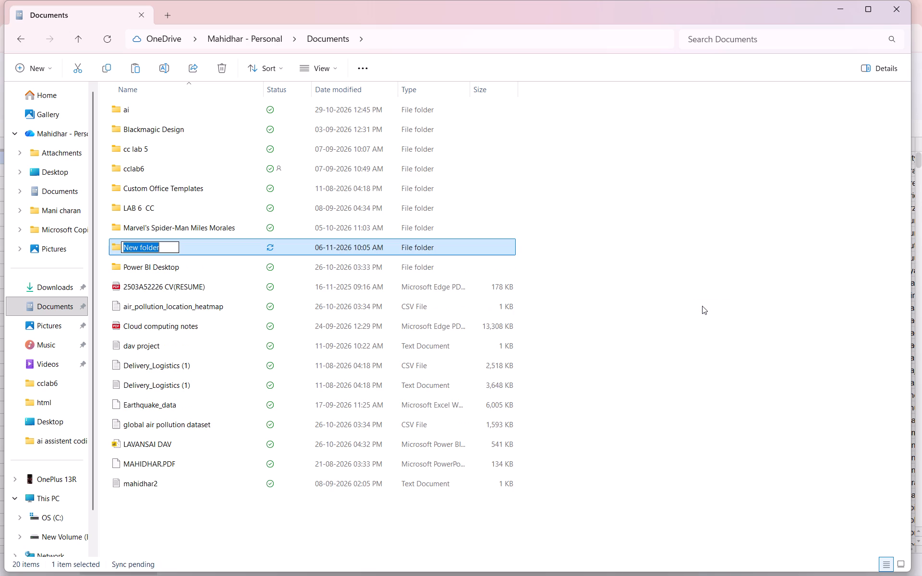
pyautogui.press('BackSpace')
pyautogui.write('dav')
pyautogui.press('Return')
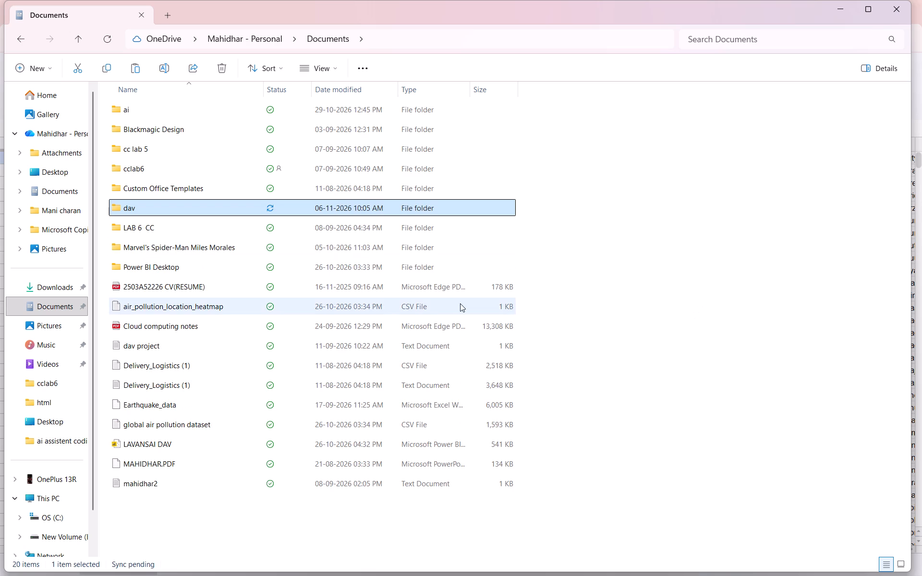
# Paste the copied DAV5-Retail - DAV5-Retail file into the new dav folder.
pyautogui.doubleClick(364, 206)
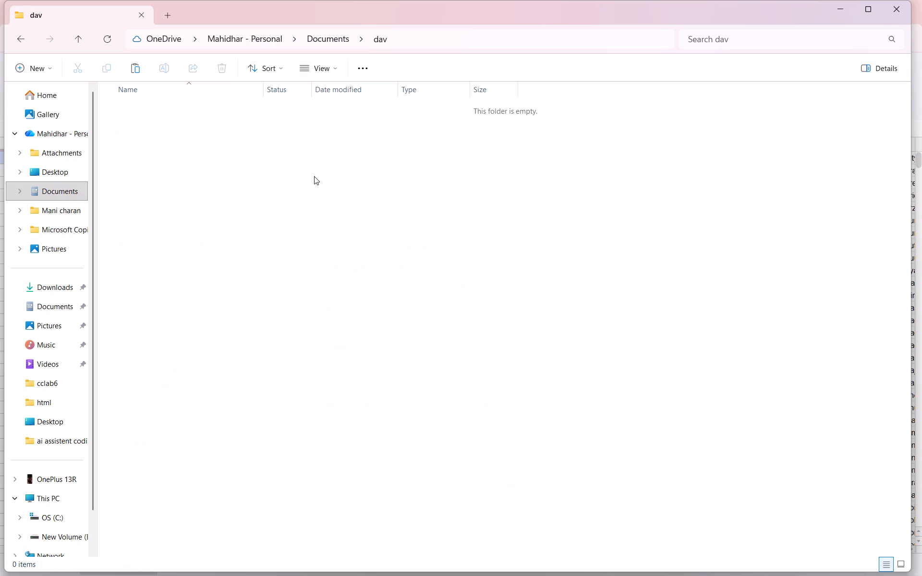
pyautogui.rightClick(314, 176)
pyautogui.click(340, 194)
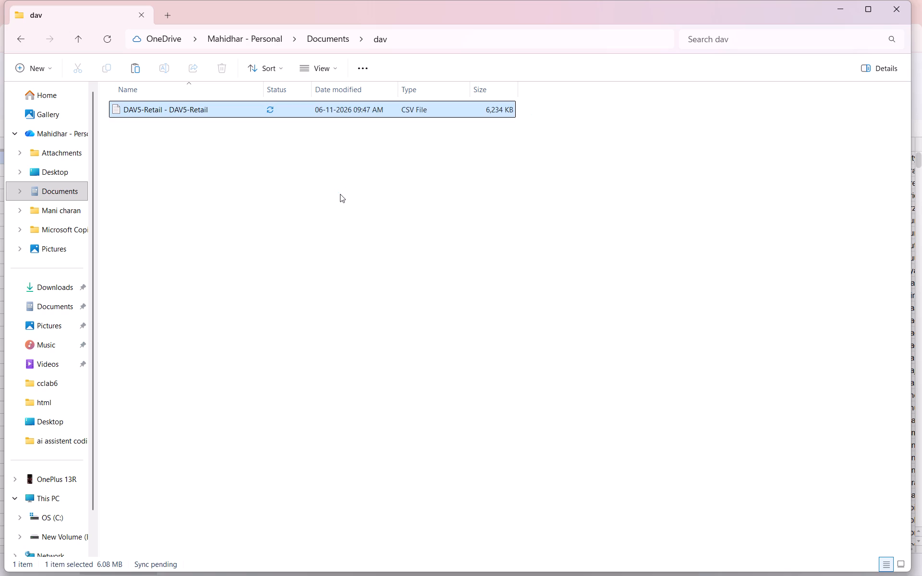
pyautogui.rightClick(269, 197)
pyautogui.click(233, 293)
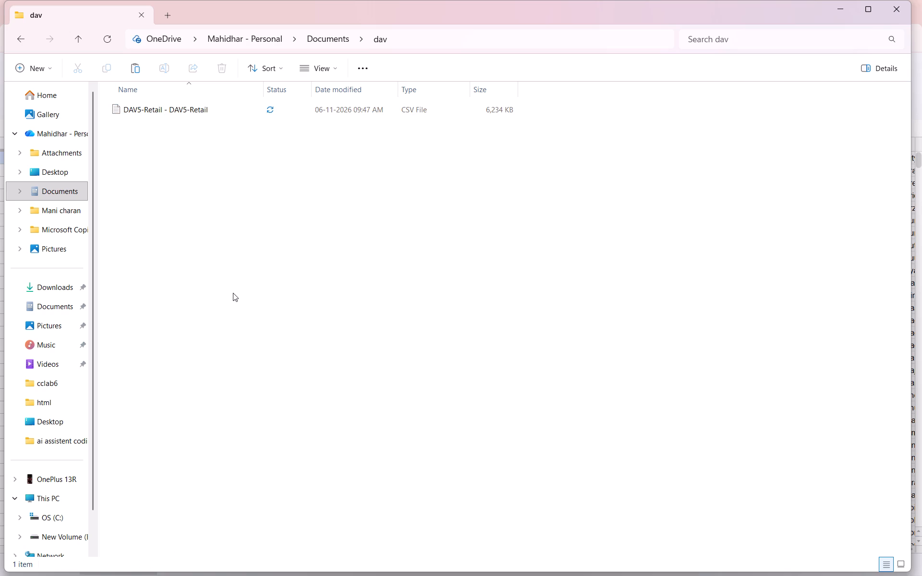
# Close the DAV5-Retail sheet and the dav folder window, and switch to the untitled Power BI Desktop report.
pyautogui.click(921, 0)
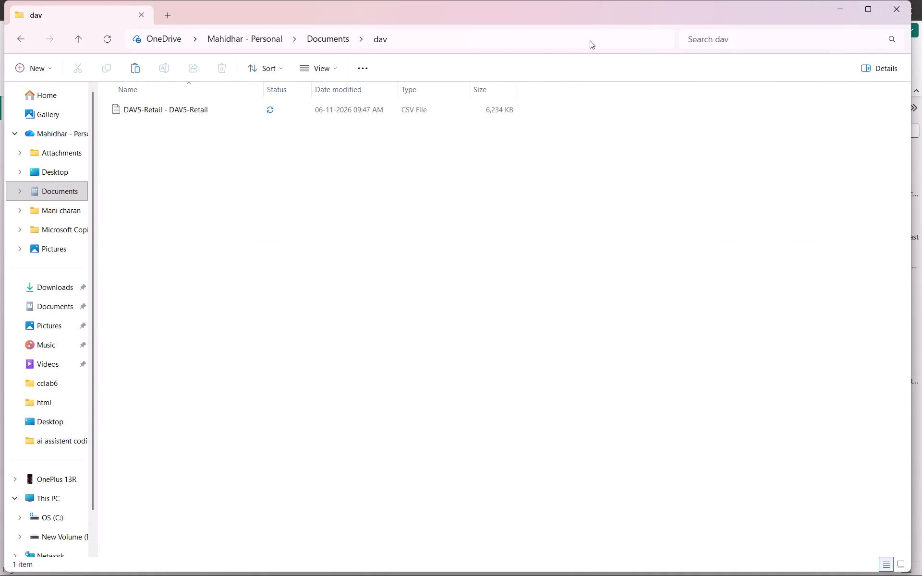
pyautogui.click(895, 12)
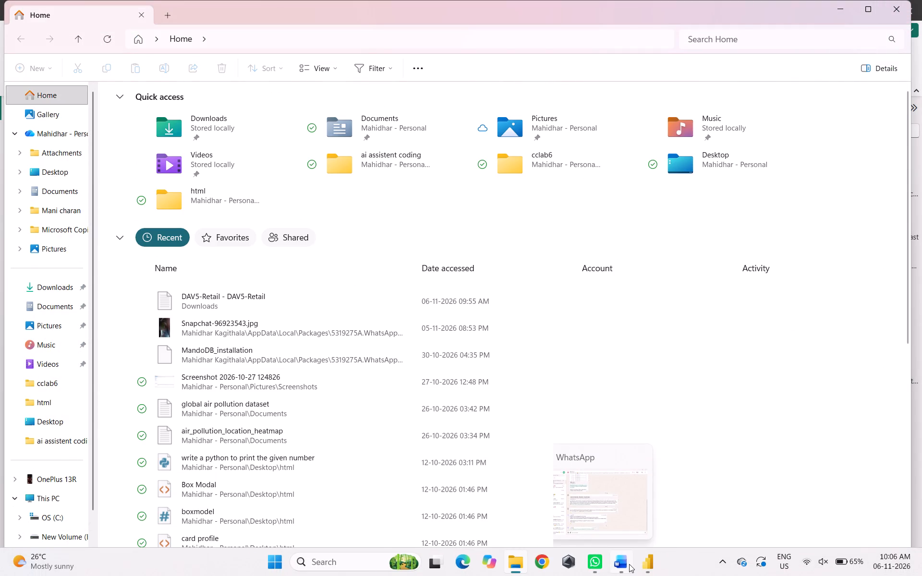
pyautogui.click(639, 565)
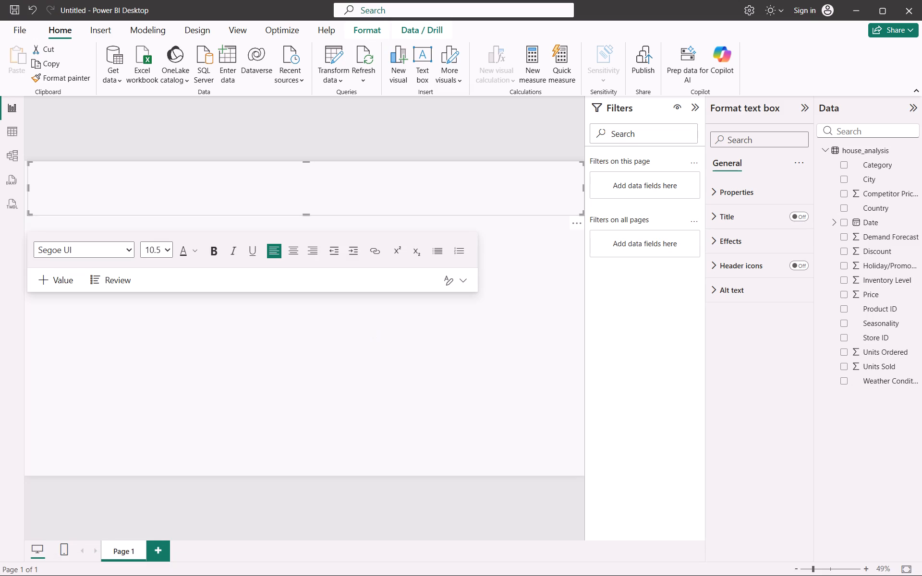
# Switch to Google Chrome with the School profile and search Google for classroom google.
pyautogui.click(537, 559)
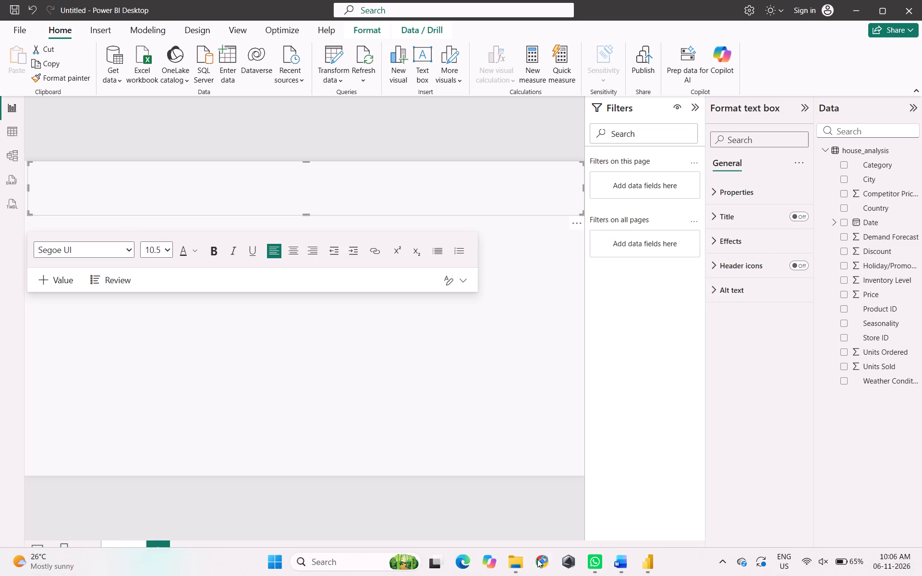
pyautogui.click(499, 287)
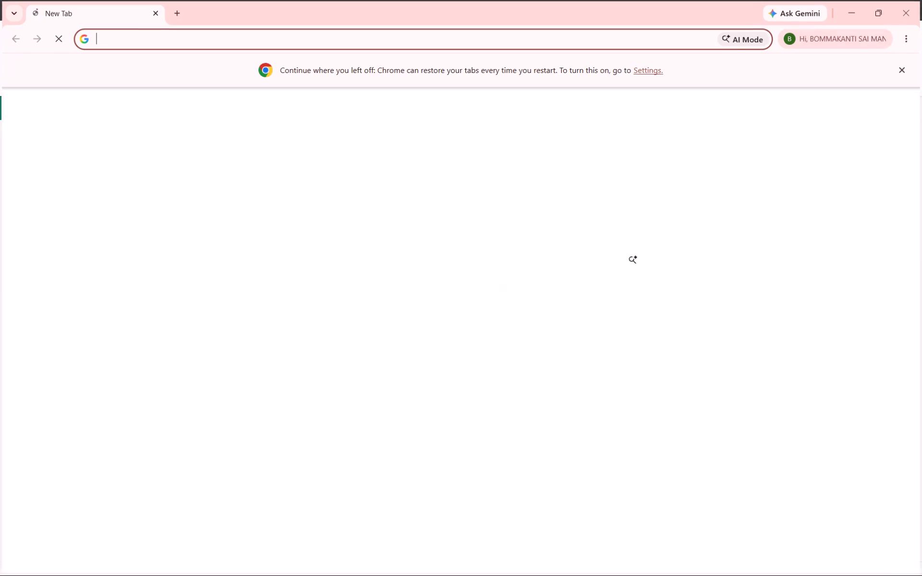
pyautogui.click(352, 251)
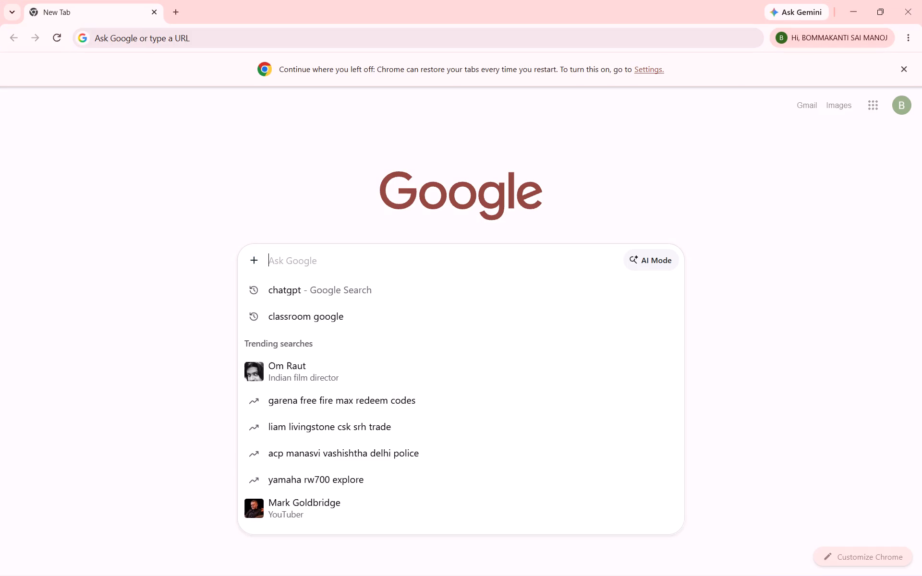
pyautogui.click(336, 312)
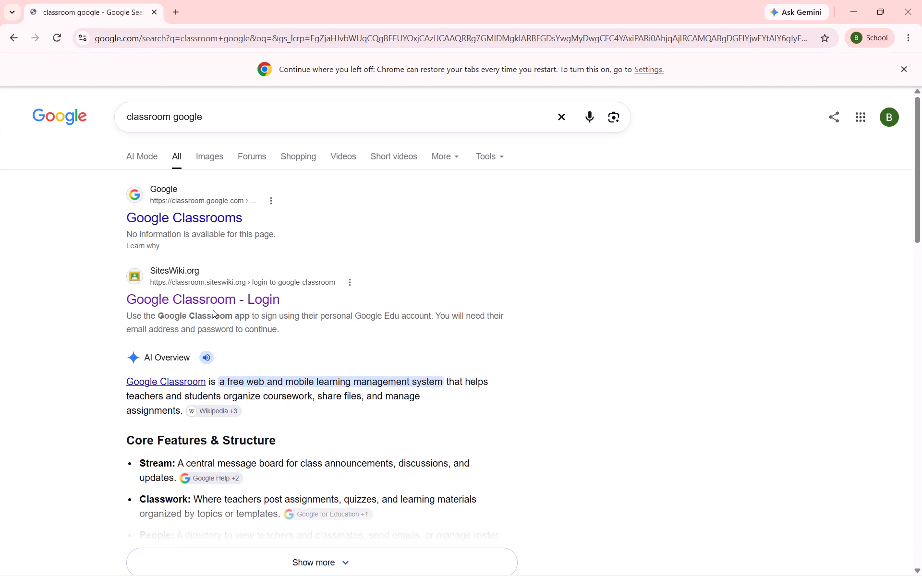
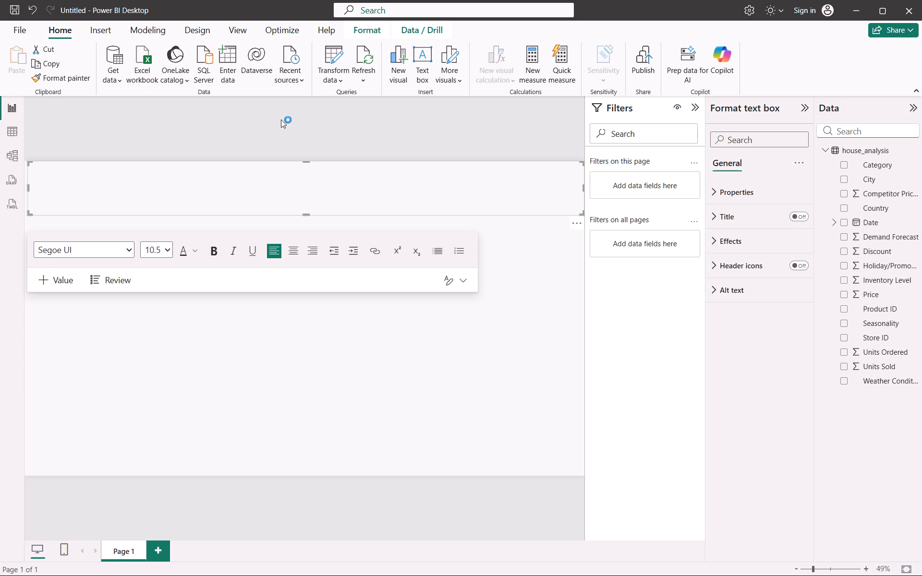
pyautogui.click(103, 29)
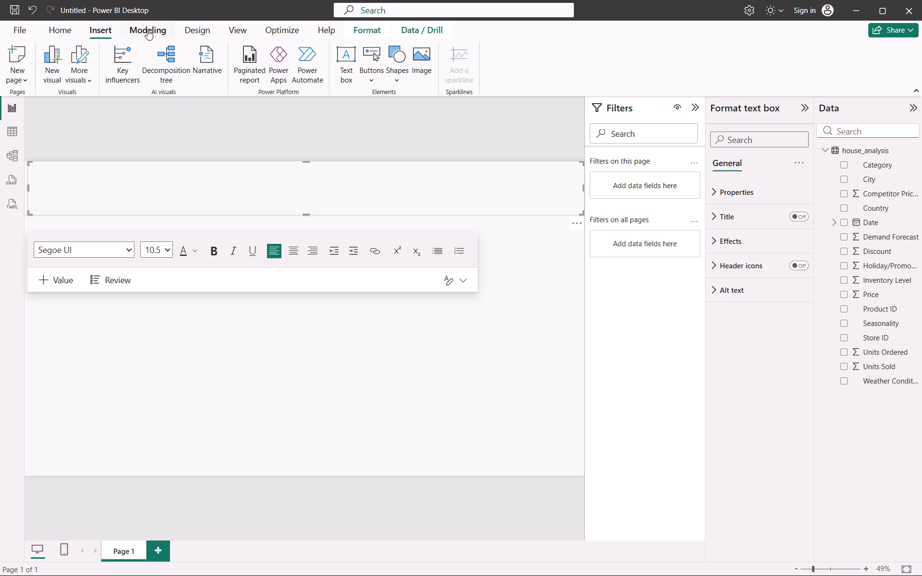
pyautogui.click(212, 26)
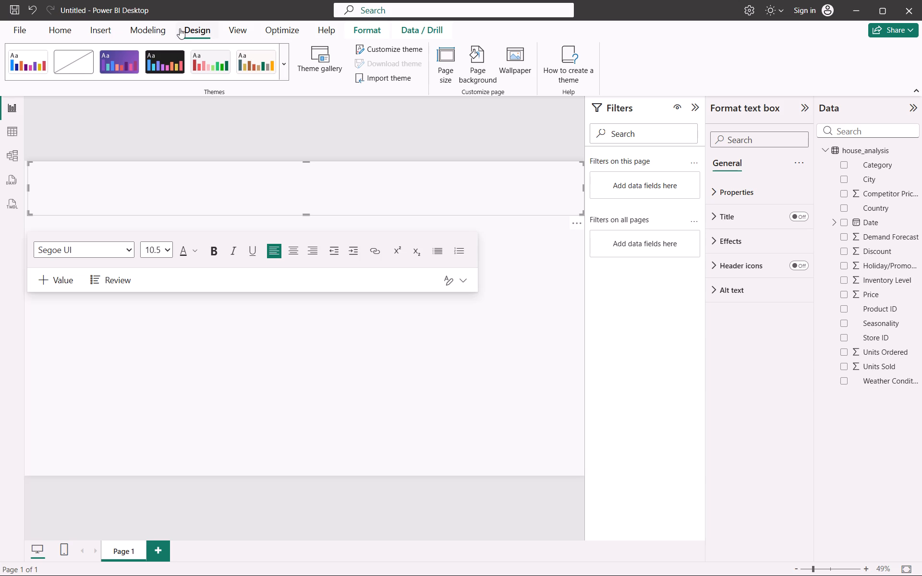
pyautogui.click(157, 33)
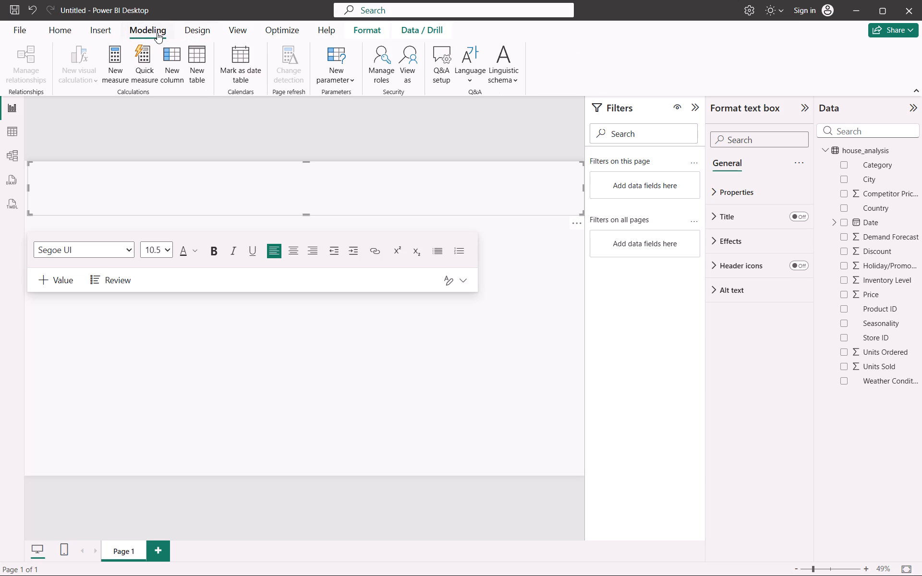
# Open the recently used DAV .pbix report from Documents in Power BI Desktop.
pyautogui.click(20, 24)
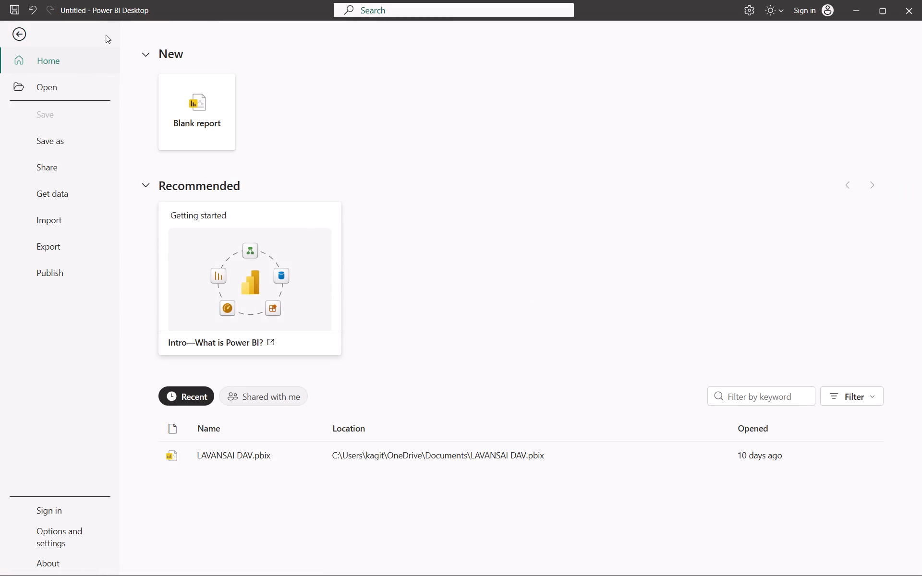
pyautogui.hscroll(-1, 357, 145)
pyautogui.click(266, 454)
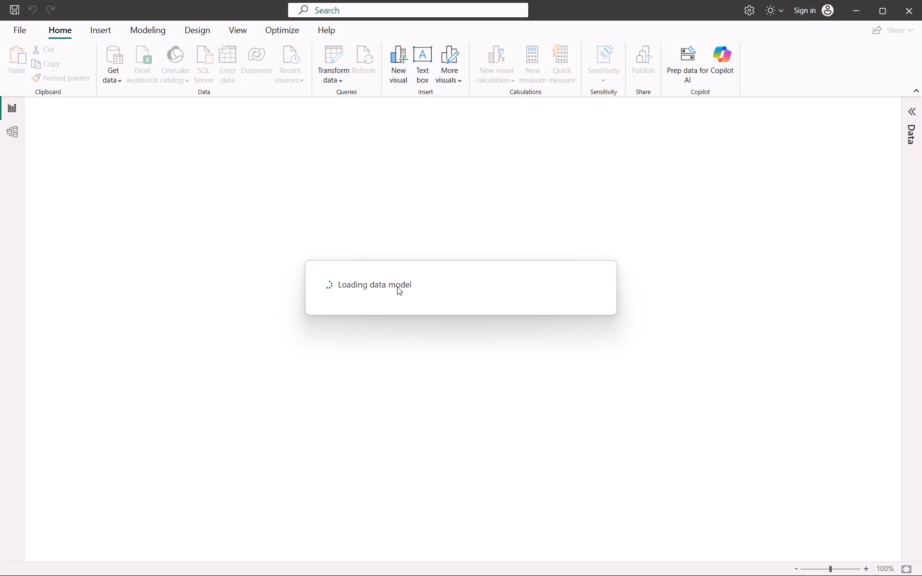
pyautogui.click(660, 180)
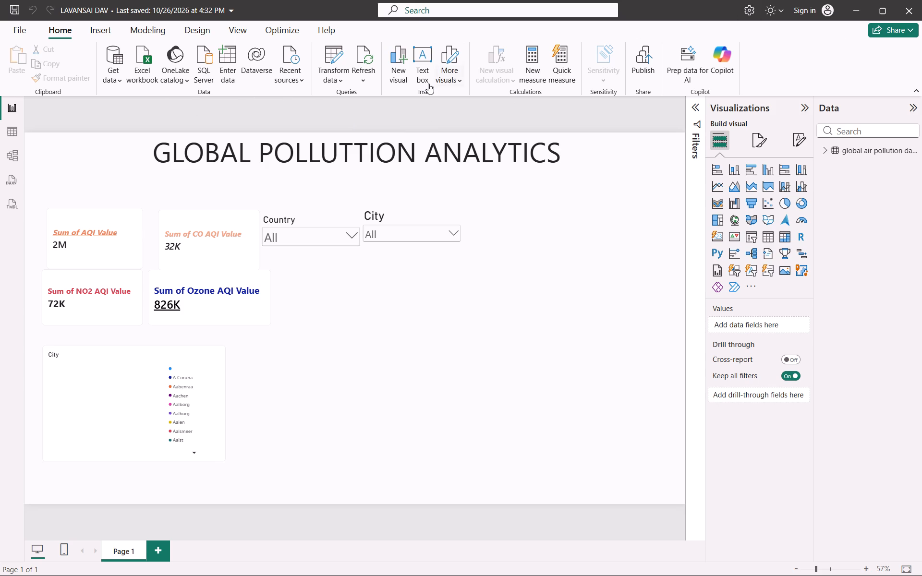
# Create a new blank report.
pyautogui.click(25, 29)
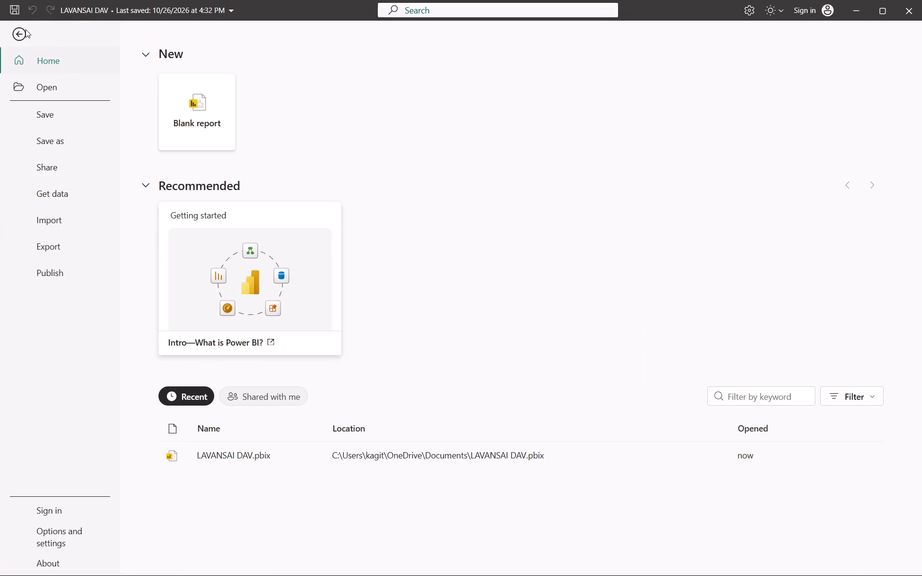
pyautogui.click(224, 116)
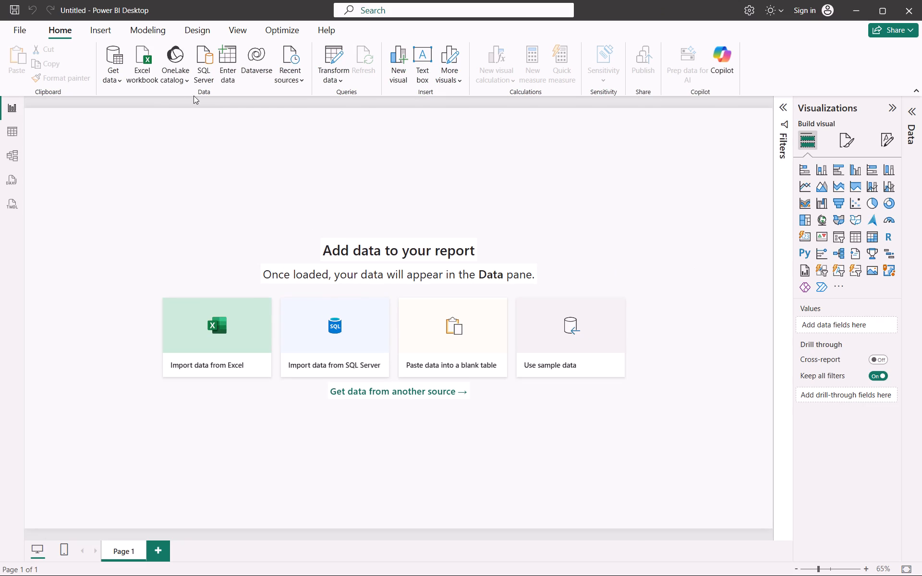
# Import the DAV5-Retail - DAV5-Retail CSV file from Downloads and load its data into the blank report.
pyautogui.click(117, 80)
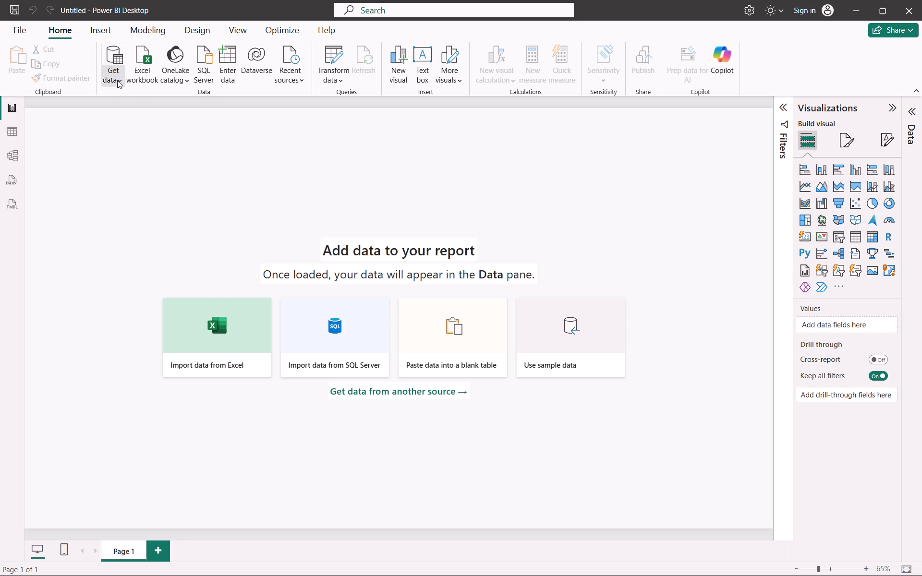
pyautogui.click(158, 233)
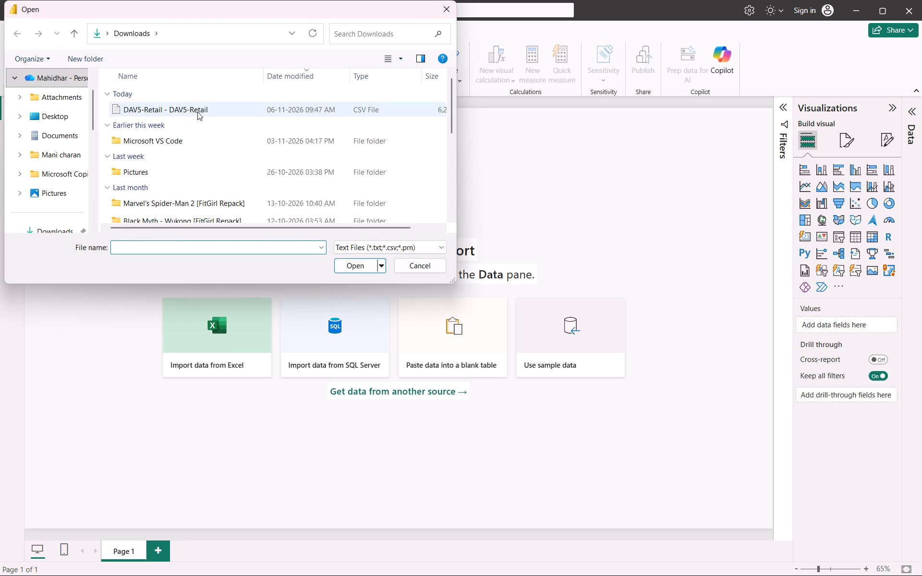
pyautogui.click(197, 112)
pyautogui.click(353, 268)
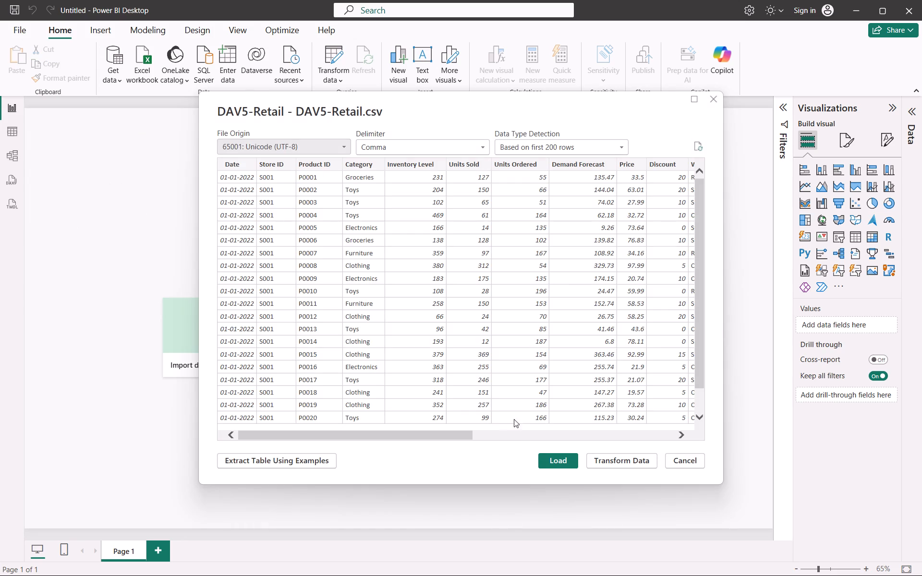
pyautogui.click(560, 463)
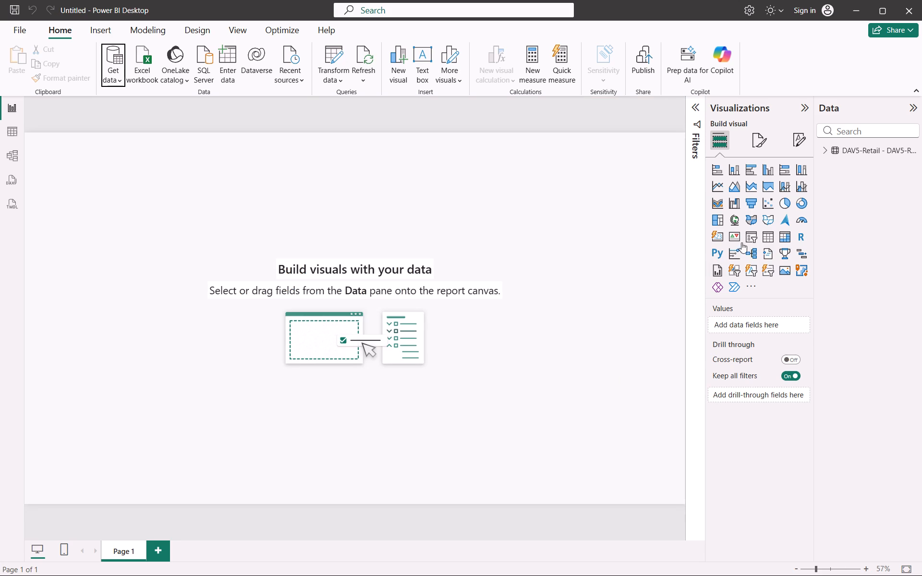
# Add a pie chart, convert it to a funnel chart and move it down to the middle of the page's left side.
pyautogui.click(785, 201)
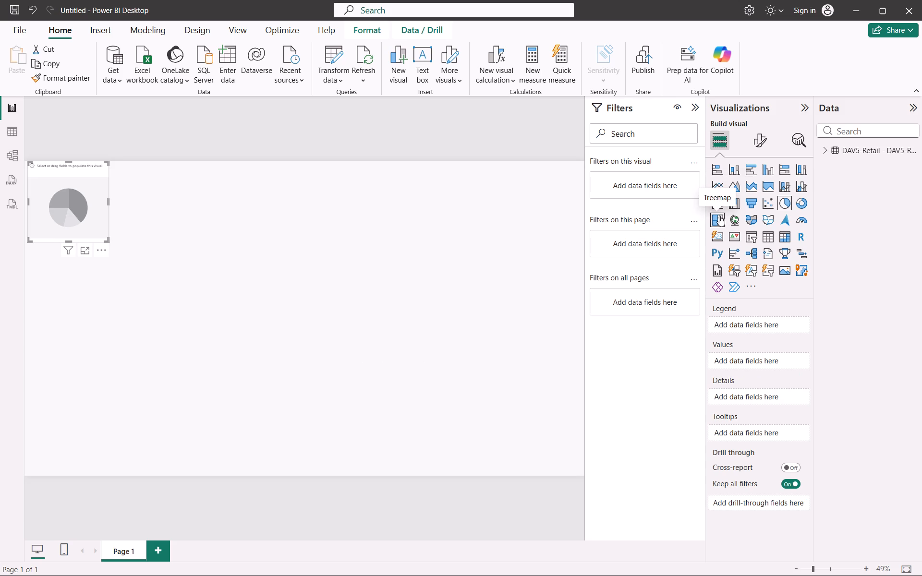
pyautogui.click(748, 202)
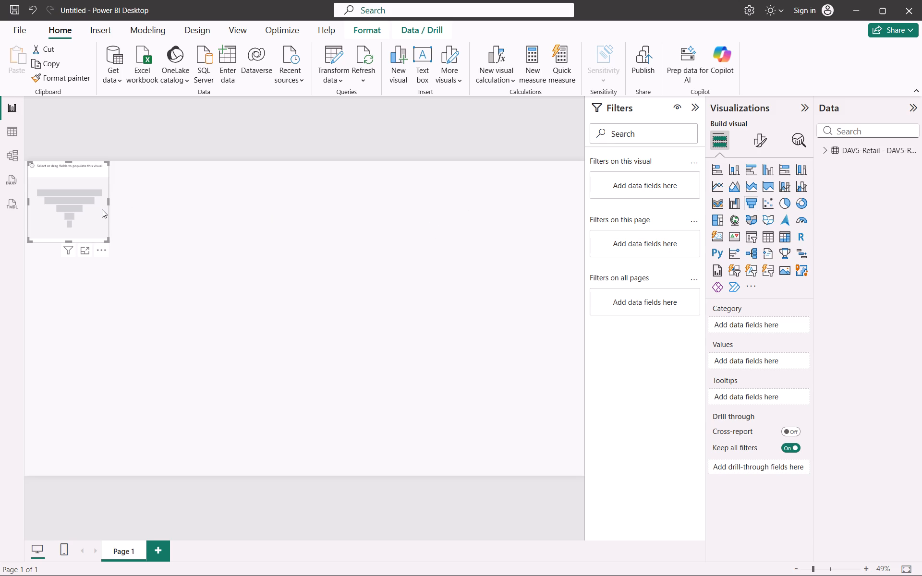
pyautogui.moveTo(69, 205); pyautogui.dragTo(97, 307)
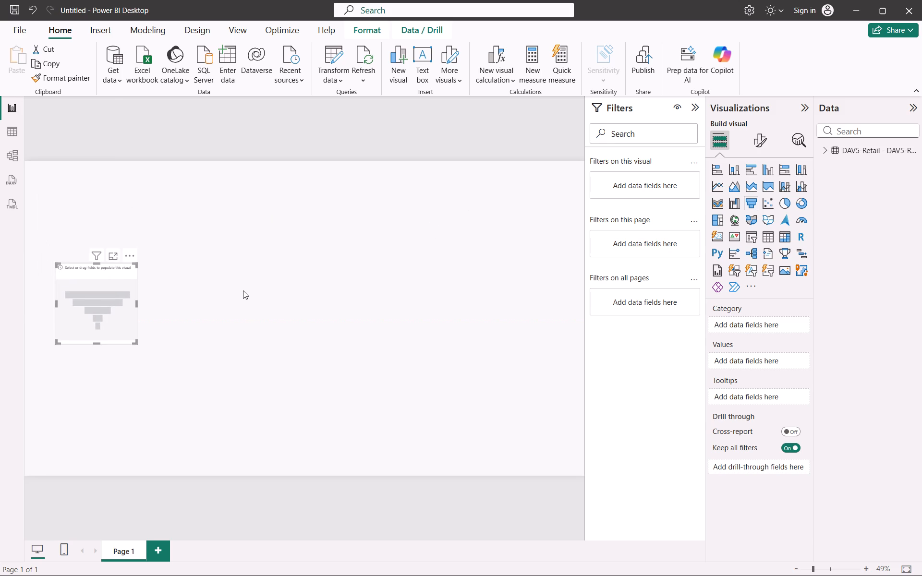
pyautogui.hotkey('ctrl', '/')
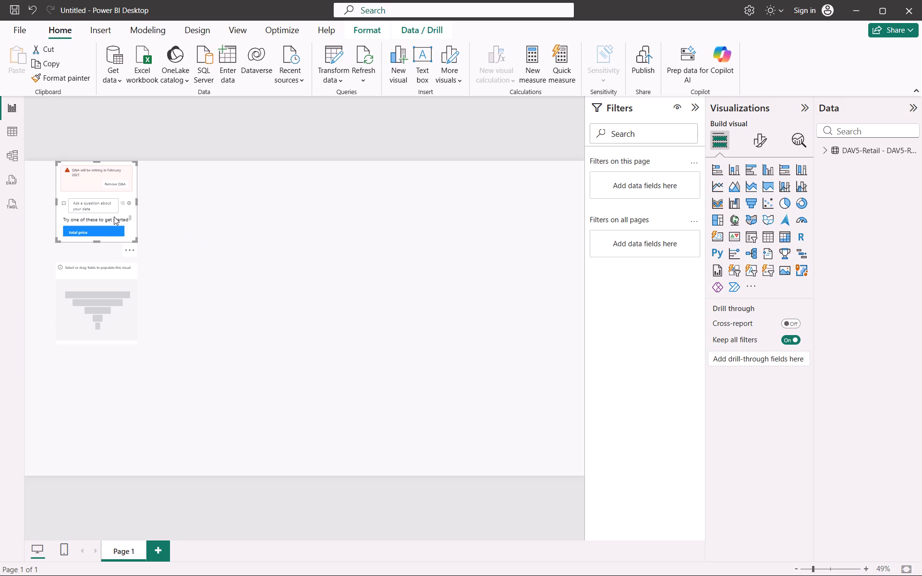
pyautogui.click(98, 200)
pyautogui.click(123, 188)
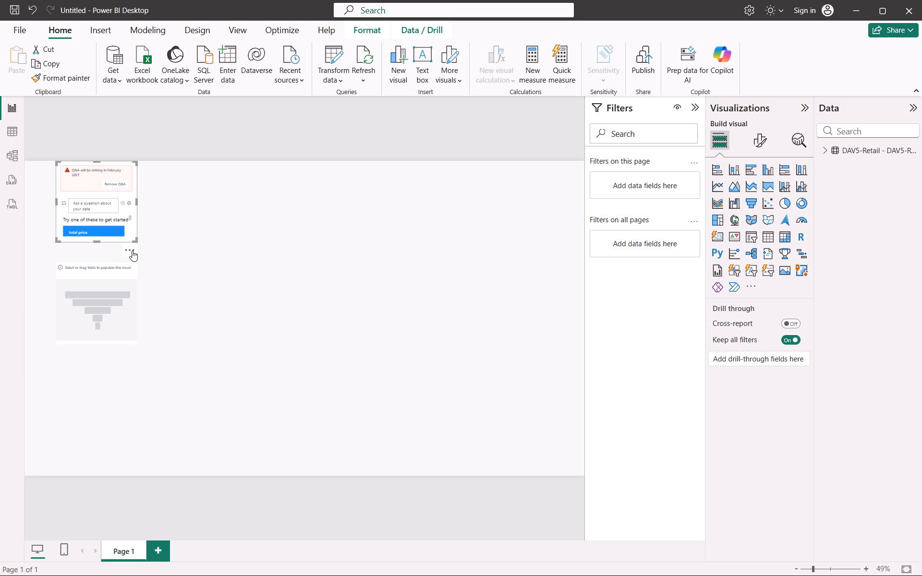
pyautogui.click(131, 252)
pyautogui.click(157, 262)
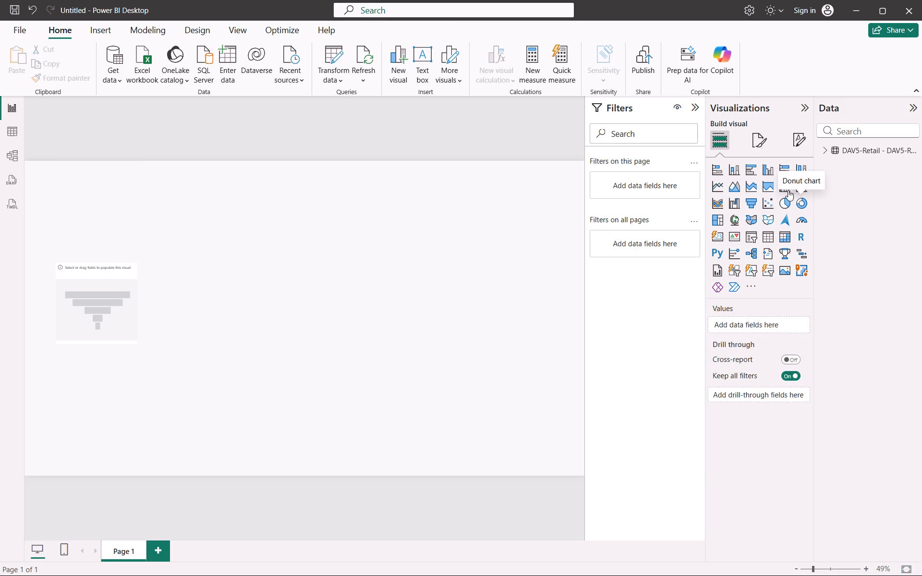
# Add an empty pie chart at the page's left edge and align the funnel chart beside it in one row at mid-height.
pyautogui.click(786, 205)
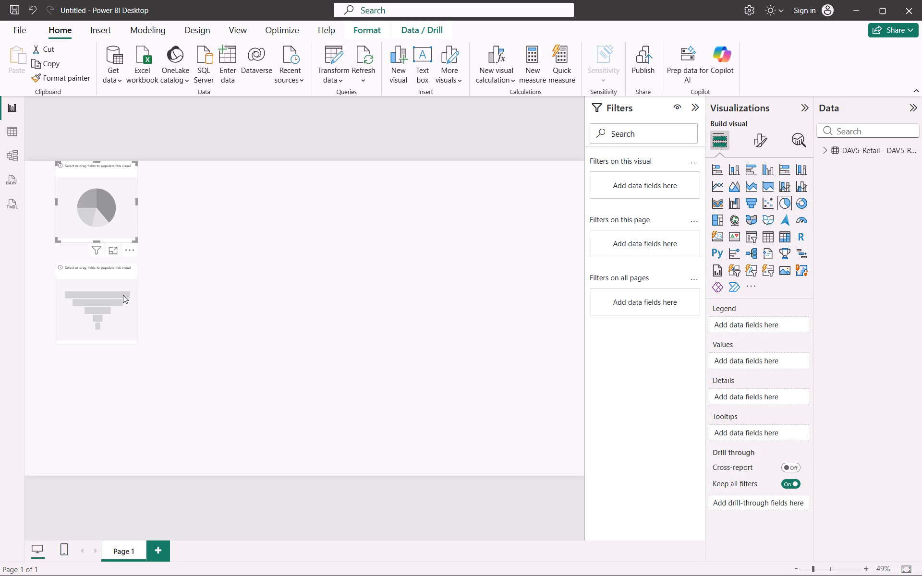
pyautogui.moveTo(124, 297); pyautogui.dragTo(193, 282)
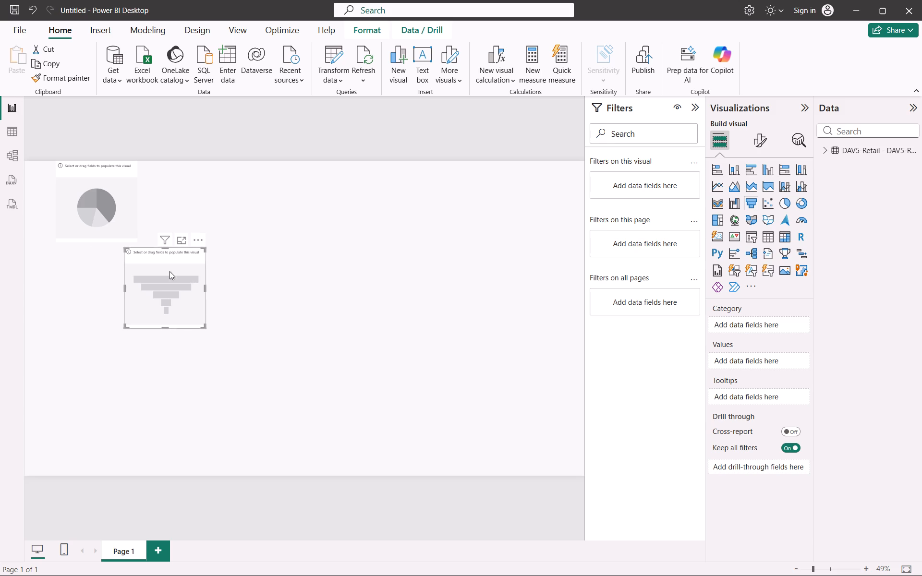
pyautogui.moveTo(191, 290); pyautogui.dragTo(300, 351)
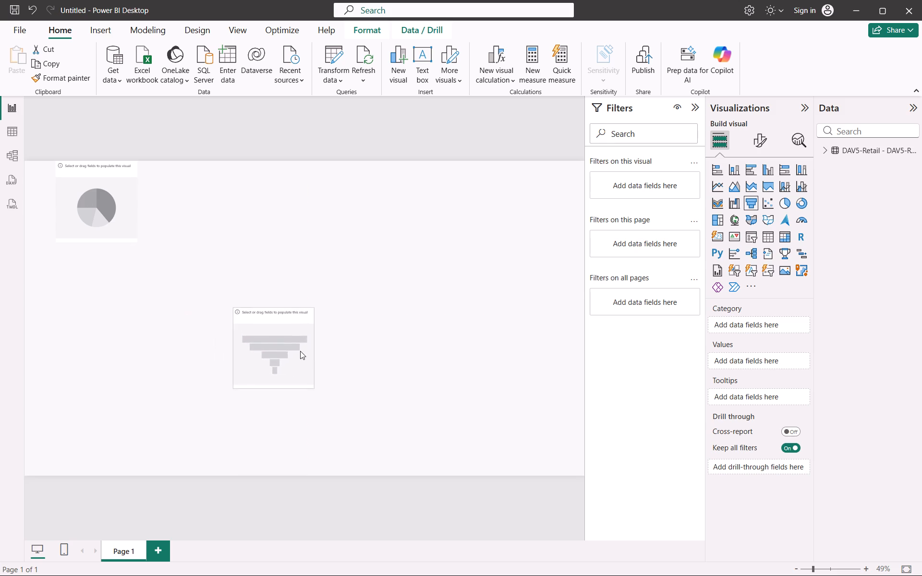
pyautogui.moveTo(300, 351); pyautogui.dragTo(303, 352)
pyautogui.moveTo(90, 202); pyautogui.dragTo(84, 283)
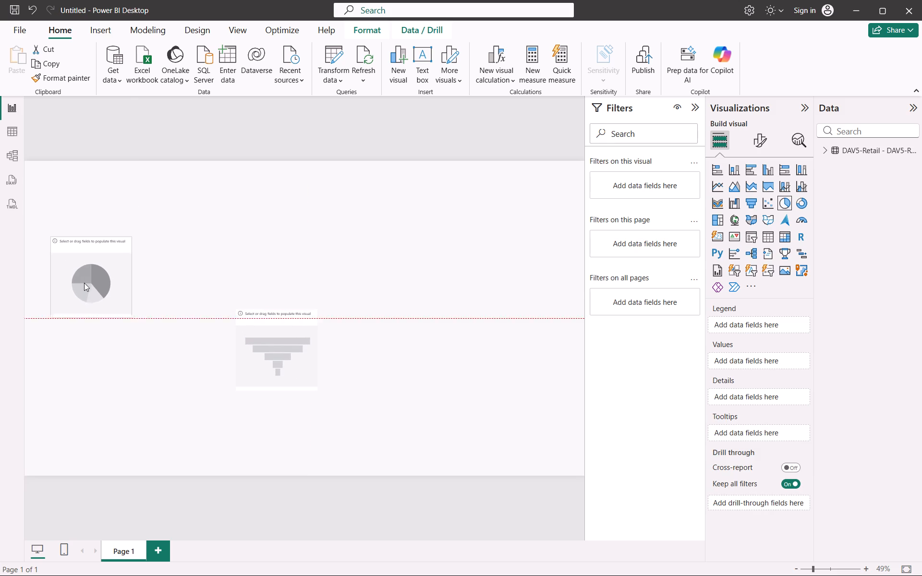
pyautogui.moveTo(84, 283); pyautogui.dragTo(73, 311)
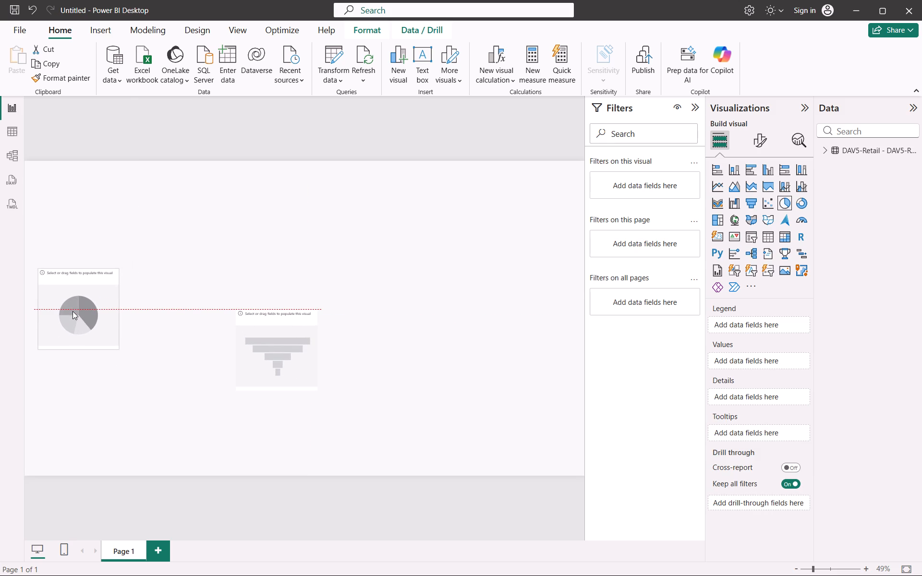
pyautogui.moveTo(73, 311); pyautogui.dragTo(73, 311)
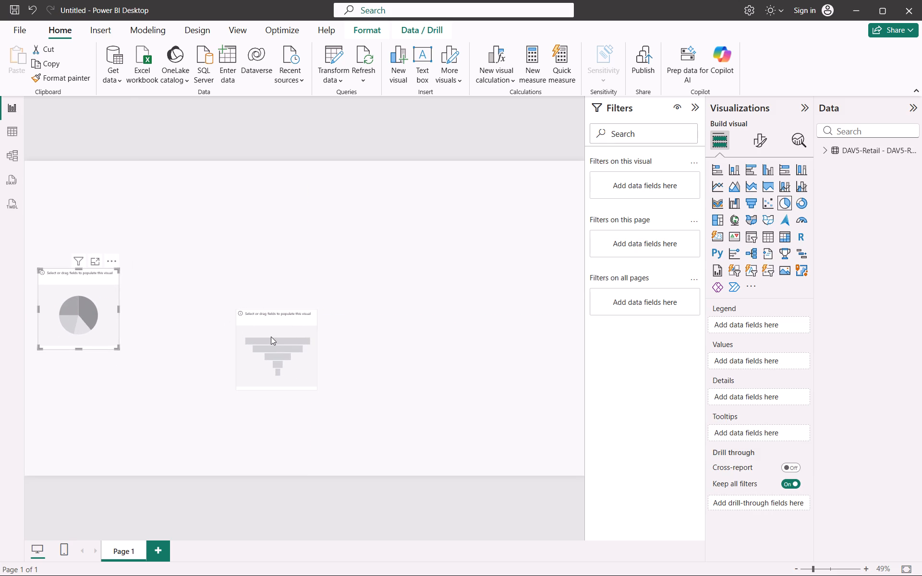
pyautogui.moveTo(271, 336); pyautogui.dragTo(197, 299)
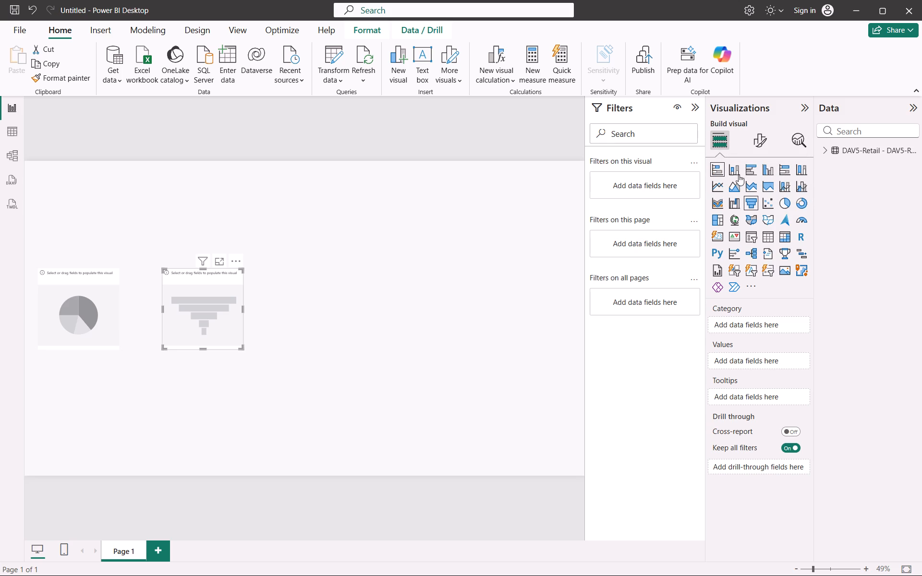
# Convert the funnel chart to a clustered column chart and move it closer to the pie chart, aligned in the same row.
pyautogui.click(771, 168)
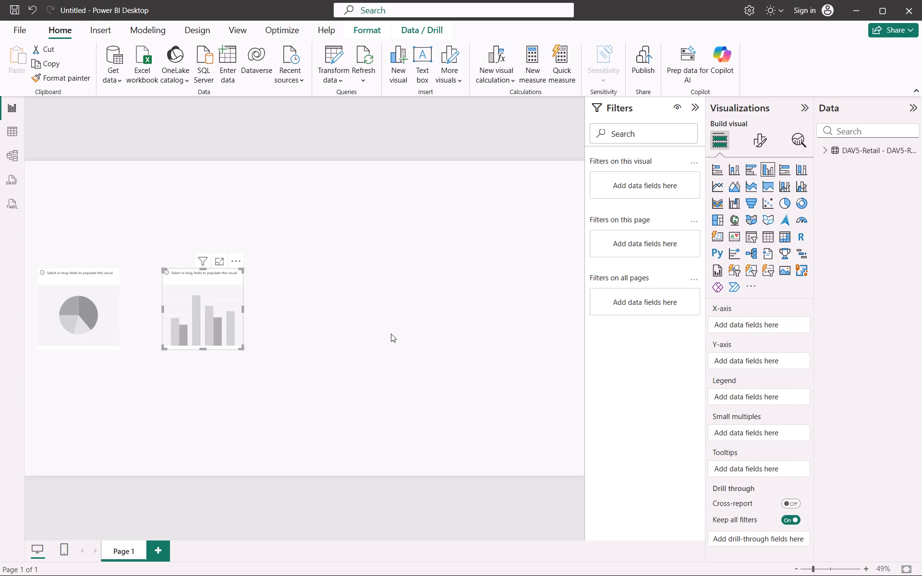
pyautogui.moveTo(221, 330); pyautogui.dragTo(265, 332)
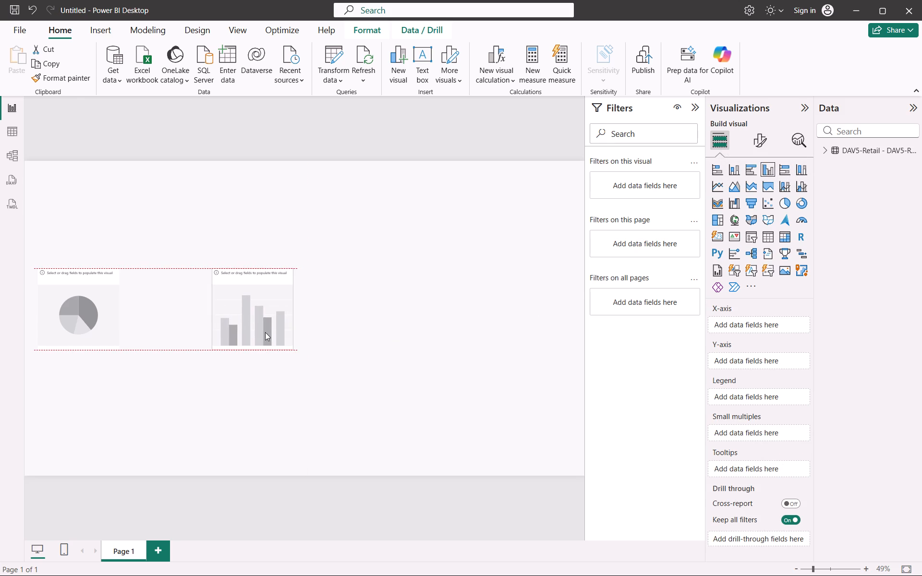
pyautogui.moveTo(265, 332); pyautogui.dragTo(204, 335)
pyautogui.moveTo(206, 333); pyautogui.dragTo(206, 327)
pyautogui.moveTo(206, 327); pyautogui.dragTo(202, 324)
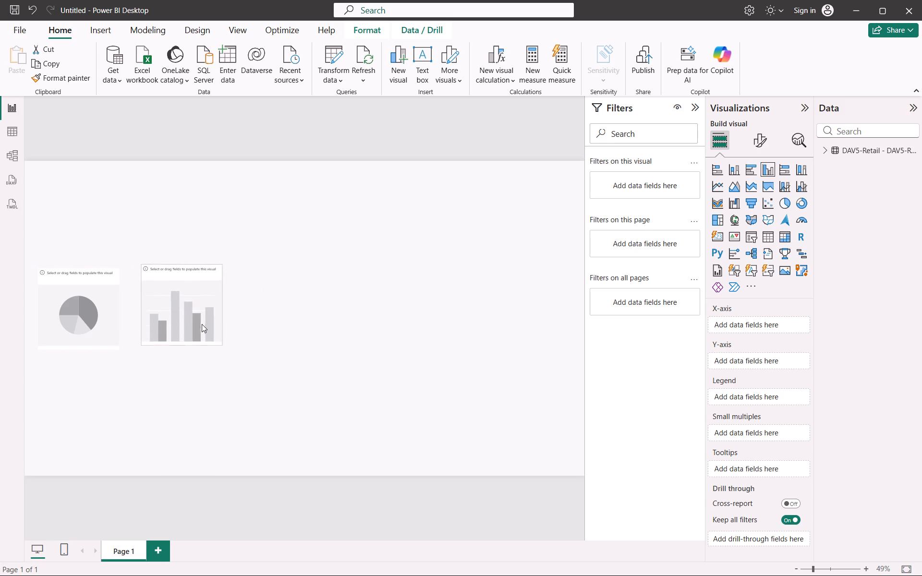
pyautogui.moveTo(202, 324); pyautogui.dragTo(206, 332)
pyautogui.moveTo(207, 329); pyautogui.dragTo(207, 323)
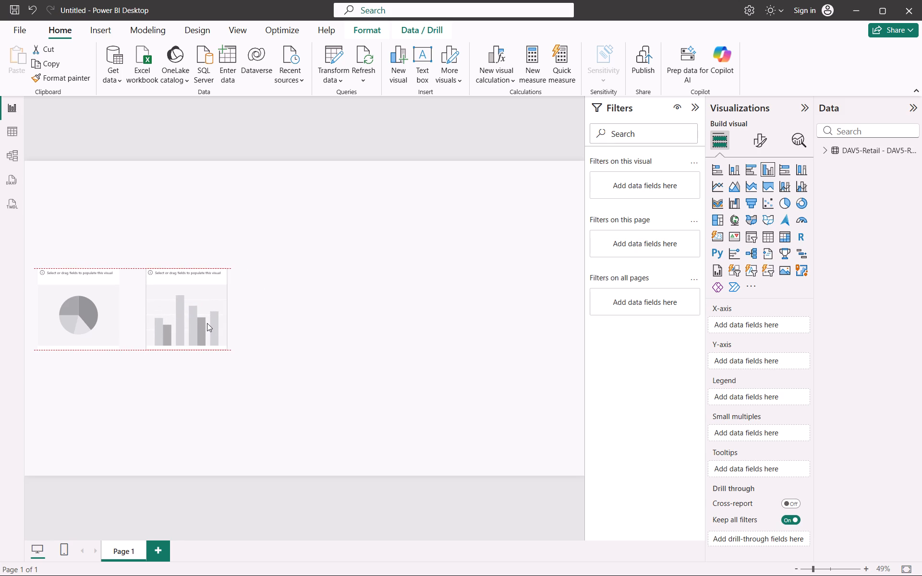
pyautogui.moveTo(207, 323); pyautogui.dragTo(207, 322)
# Add another clustered column chart, place it third in the pie chart's row and convert it to a funnel chart.
pyautogui.click(323, 296)
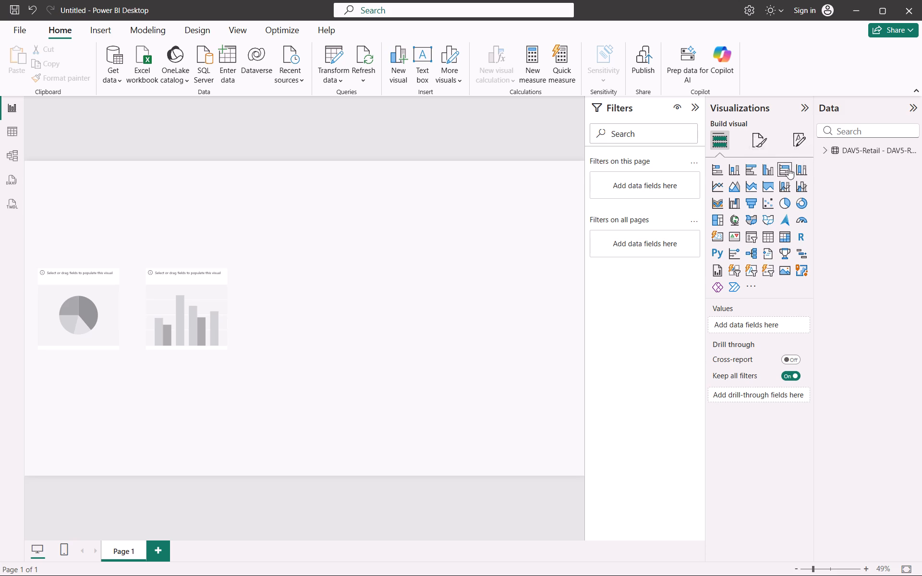
pyautogui.click(770, 171)
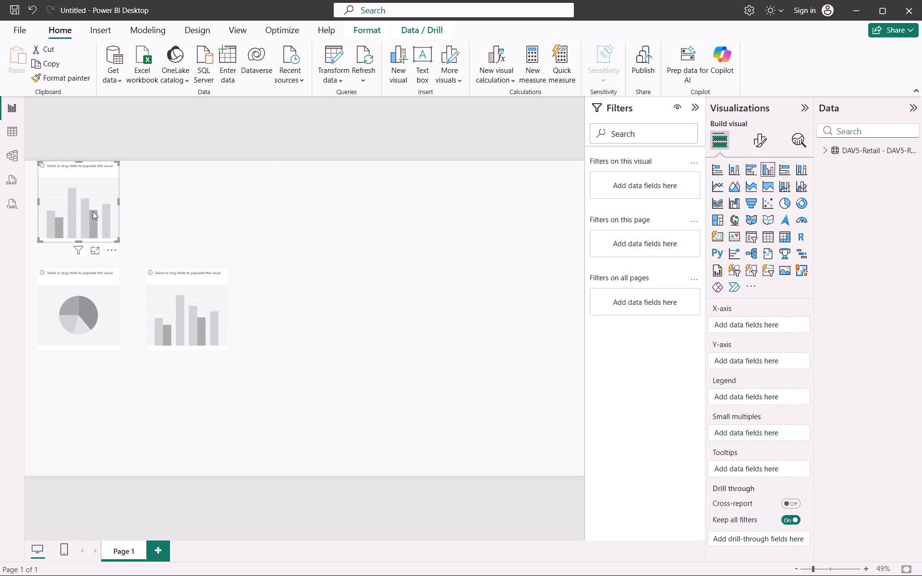
pyautogui.moveTo(93, 211); pyautogui.dragTo(318, 315)
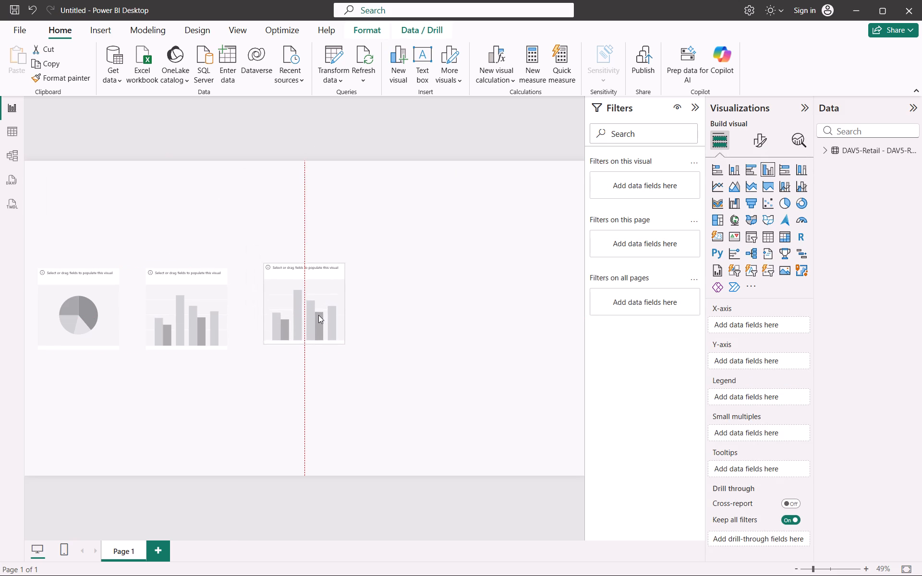
pyautogui.moveTo(318, 315); pyautogui.dragTo(314, 316)
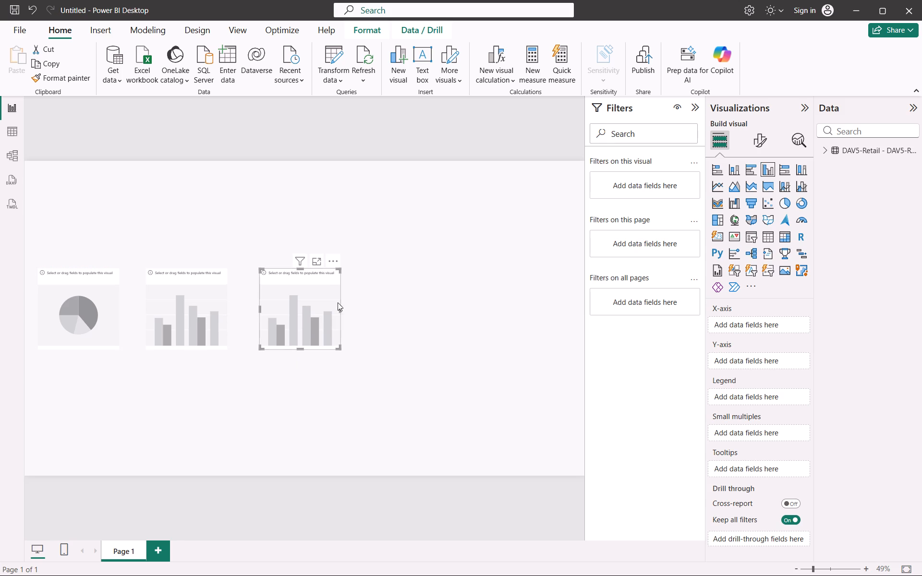
pyautogui.click(754, 202)
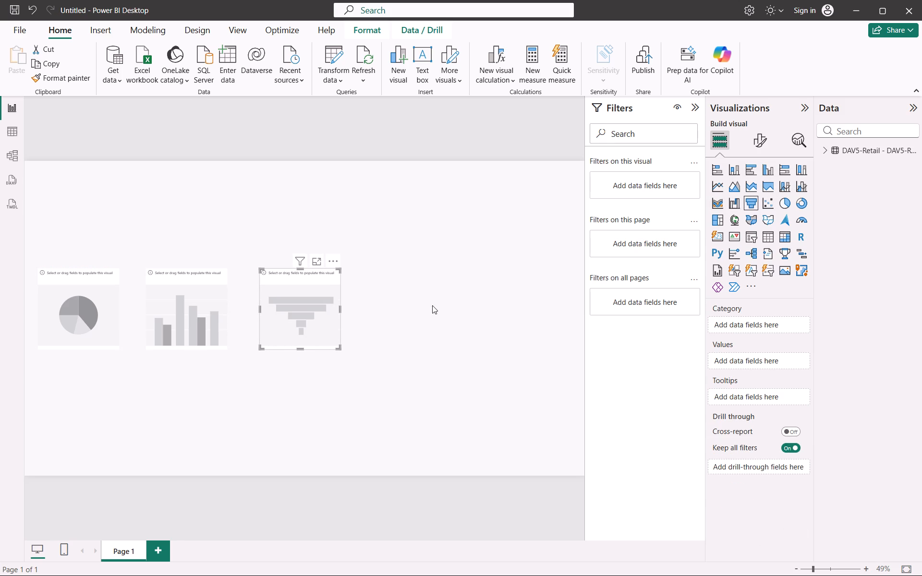
# Add a donut chart, align it directly below the pie chart and convert it to a line chart.
pyautogui.click(382, 316)
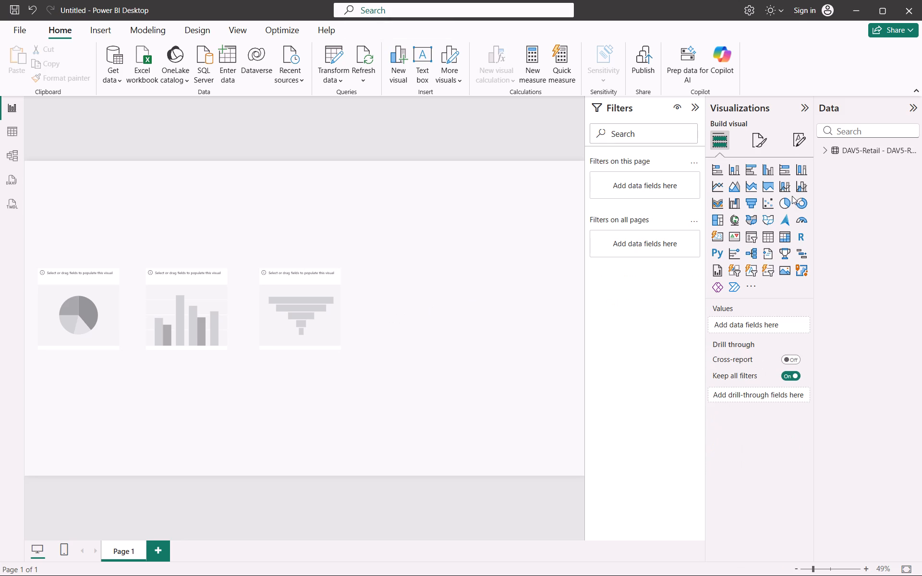
pyautogui.click(801, 202)
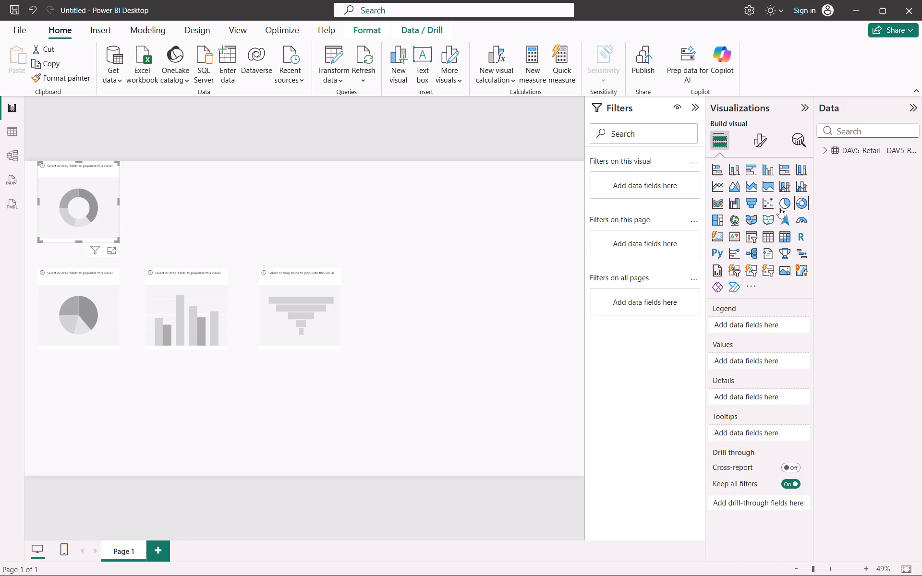
pyautogui.moveTo(80, 204); pyautogui.dragTo(89, 419)
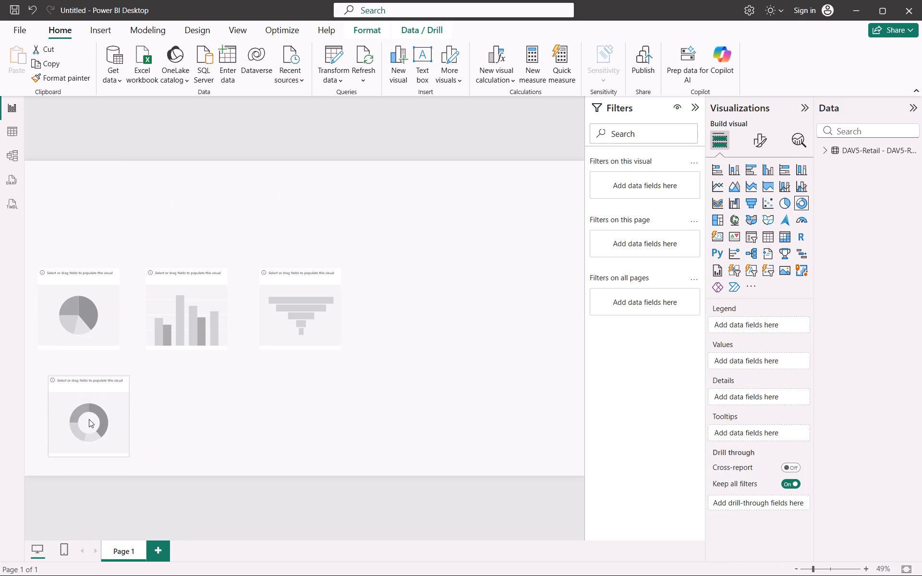
pyautogui.moveTo(89, 419); pyautogui.dragTo(78, 419)
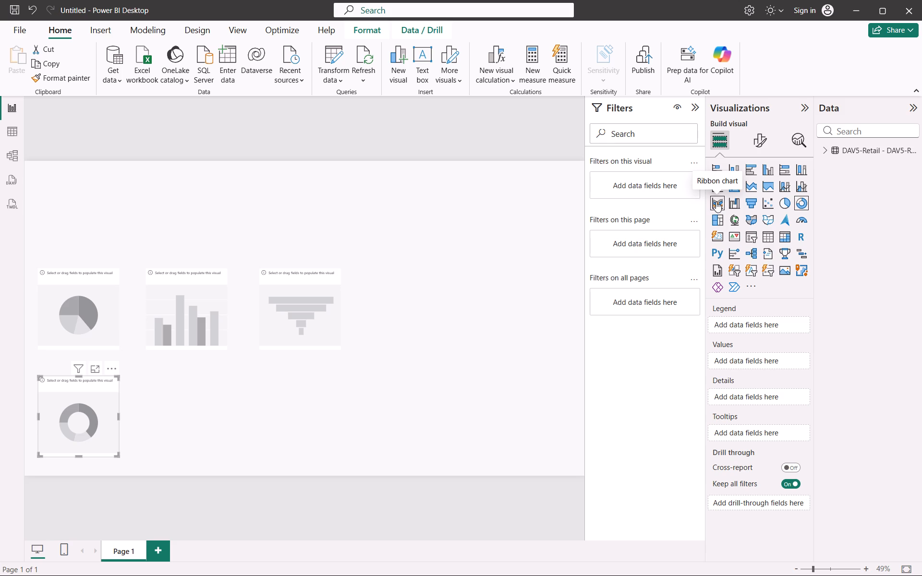
pyautogui.click(720, 187)
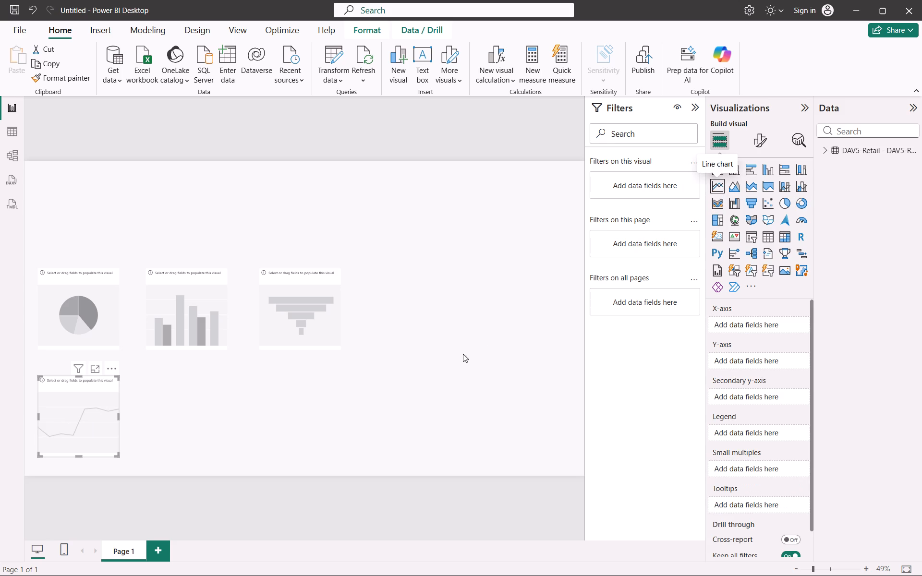
# Add an empty donut chart below the clustered column chart, level with the line chart.
pyautogui.click(203, 424)
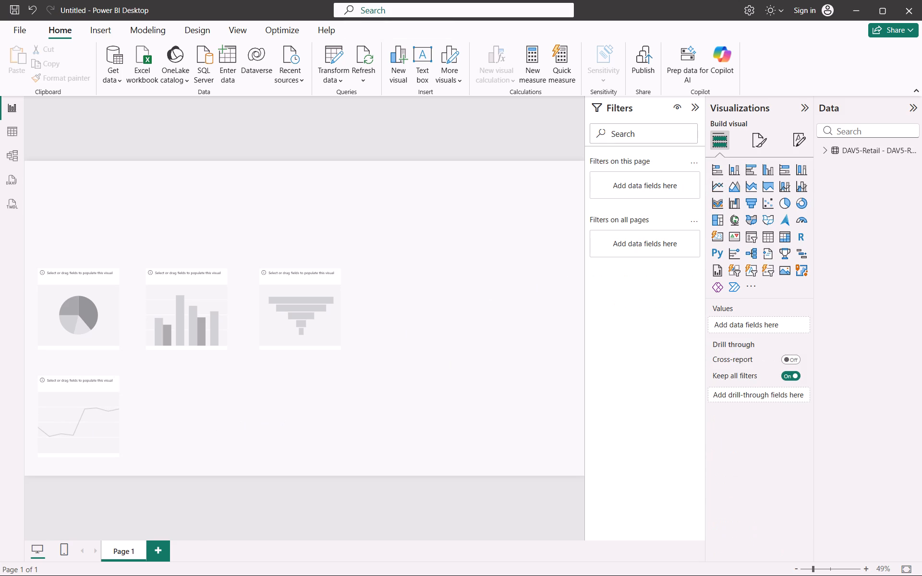
pyautogui.click(804, 210)
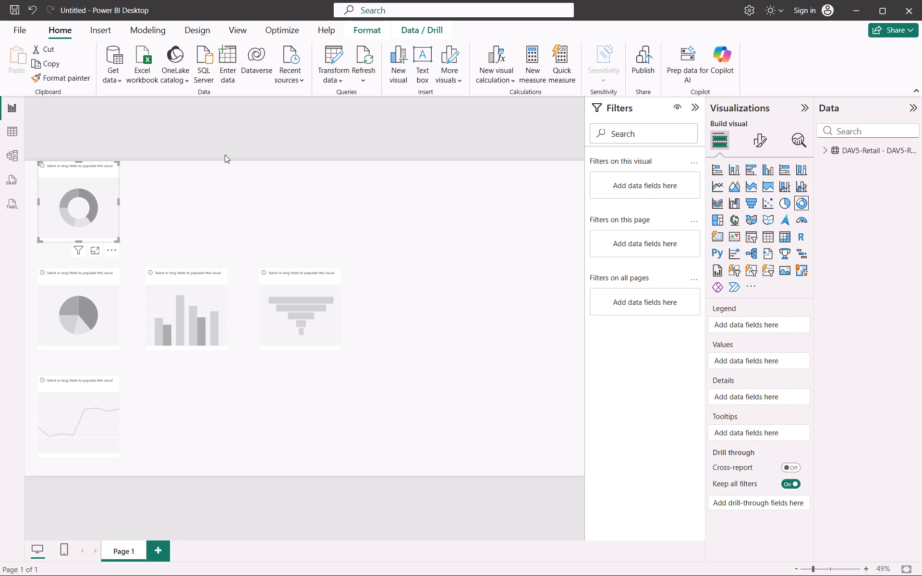
pyautogui.moveTo(99, 210); pyautogui.dragTo(212, 396)
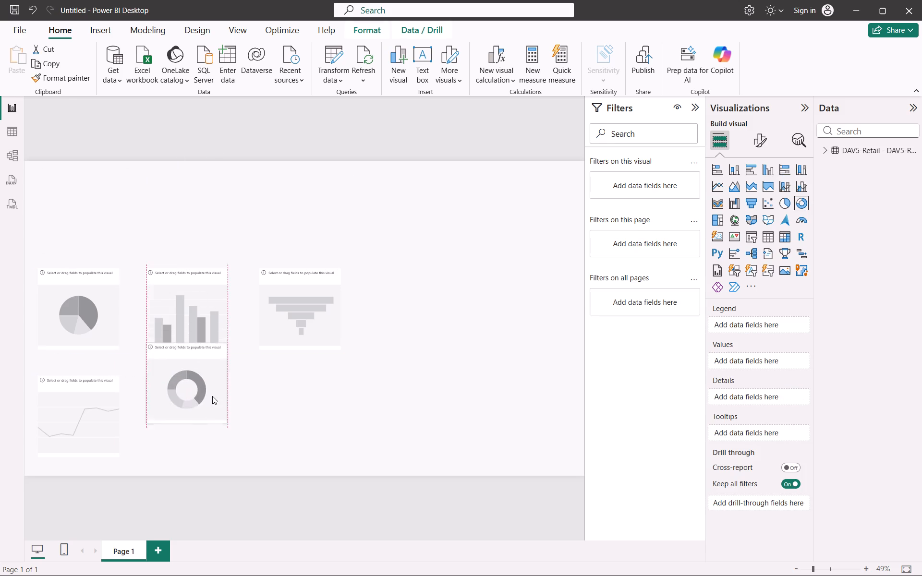
pyautogui.moveTo(212, 396); pyautogui.dragTo(207, 428)
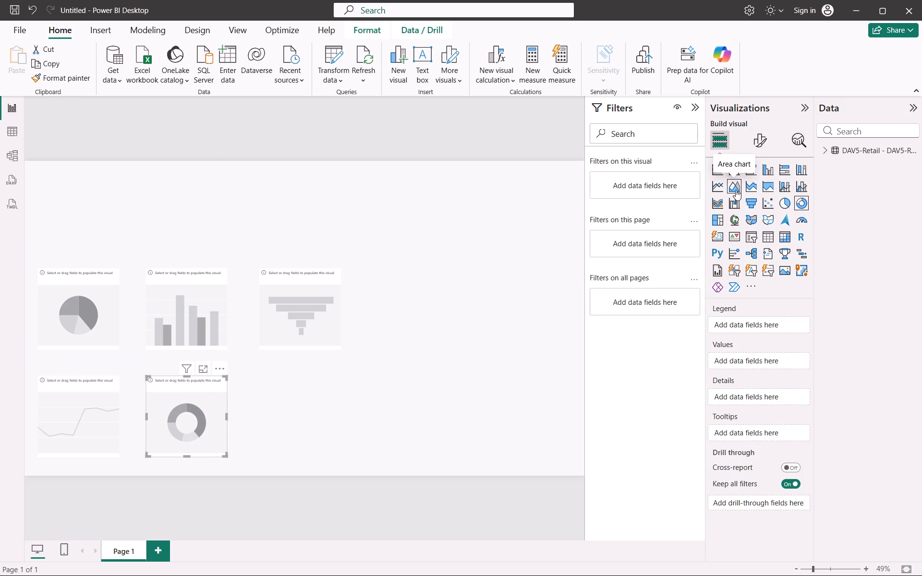
# Add an empty area chart below the funnel chart, completing the second row of visuals.
pyautogui.click(497, 480)
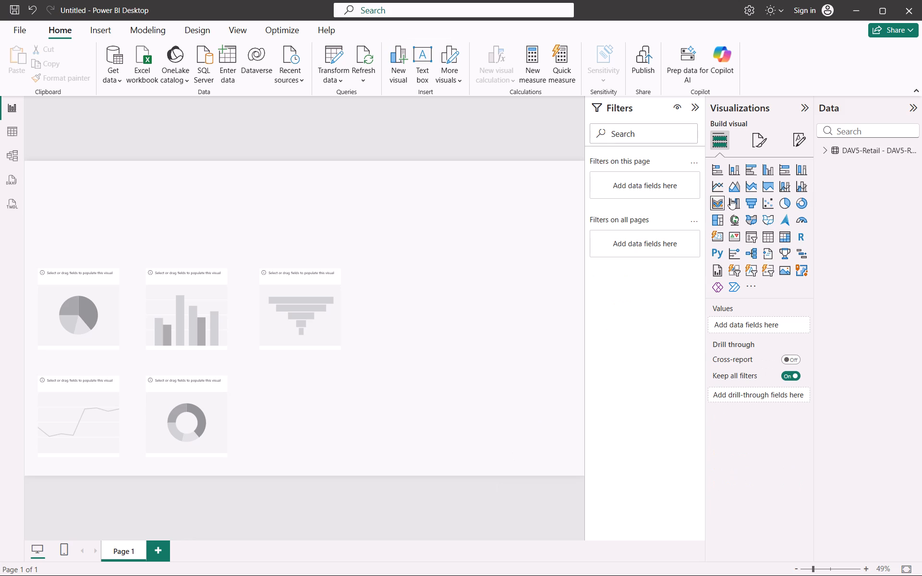
pyautogui.click(732, 191)
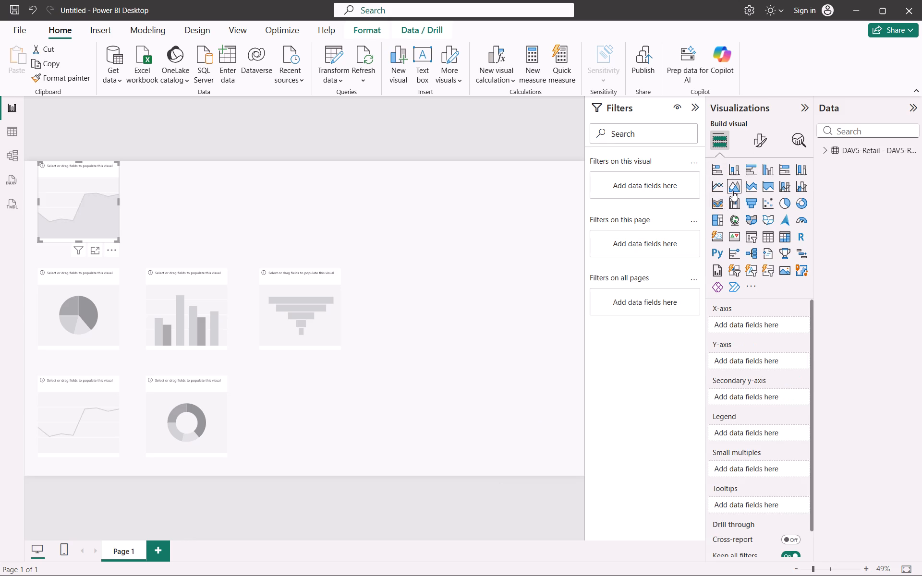
pyautogui.moveTo(74, 215); pyautogui.dragTo(237, 336)
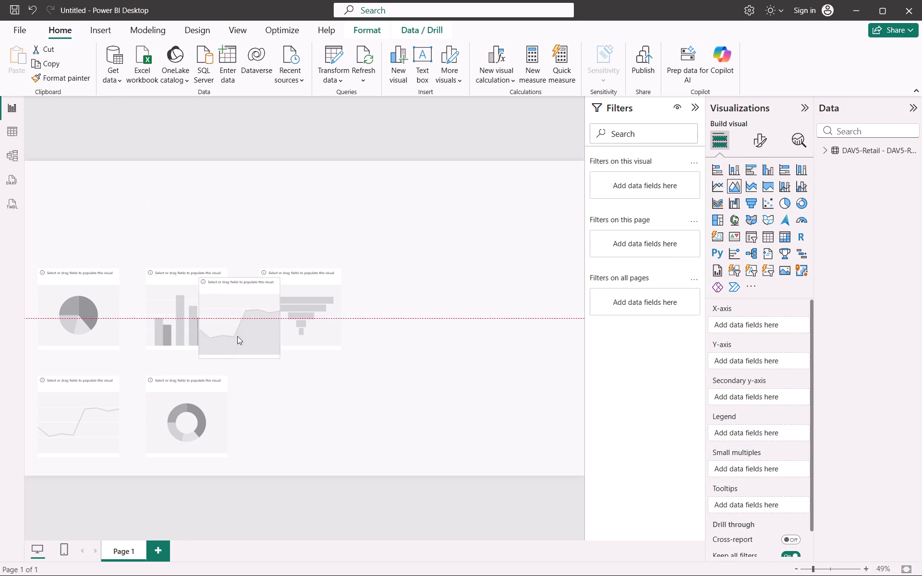
pyautogui.moveTo(237, 336); pyautogui.dragTo(297, 432)
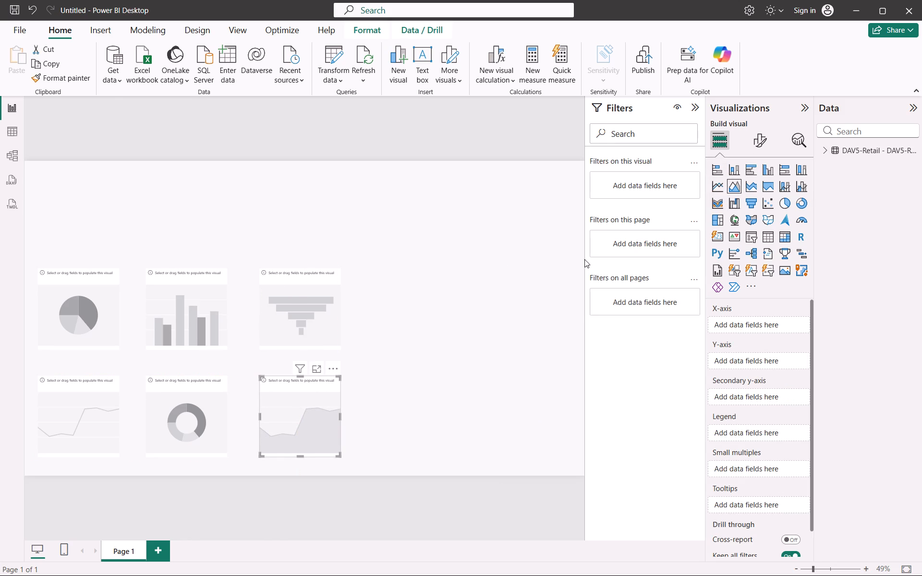
# Populate the pie chart from the DAV5-Retail table with City as legend, trying Price as values, then replacing Price with Product ID.
pyautogui.click(82, 315)
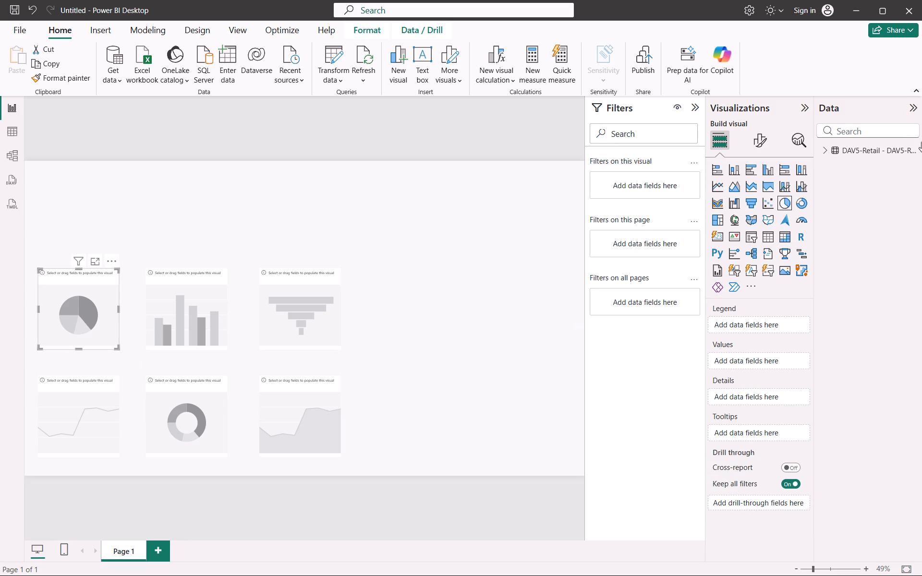
pyautogui.click(866, 153)
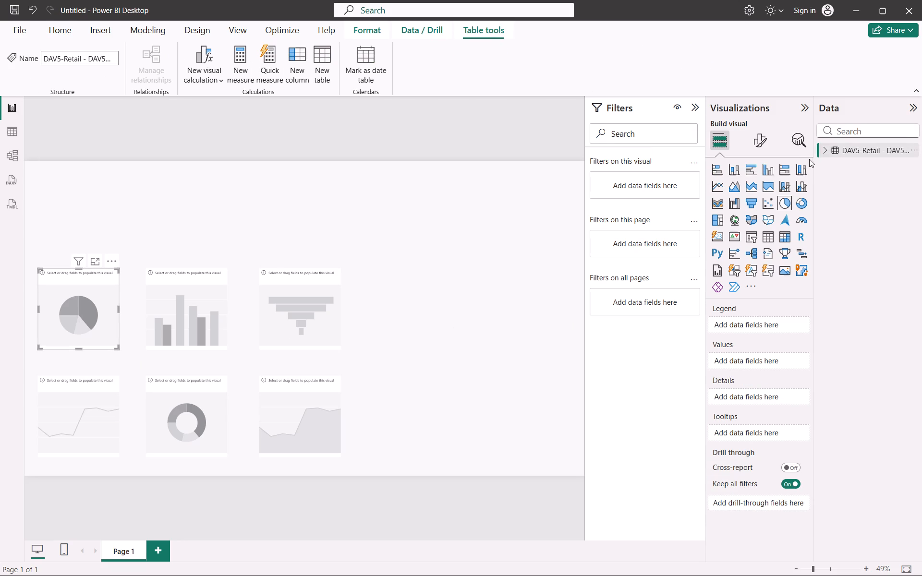
pyautogui.click(825, 154)
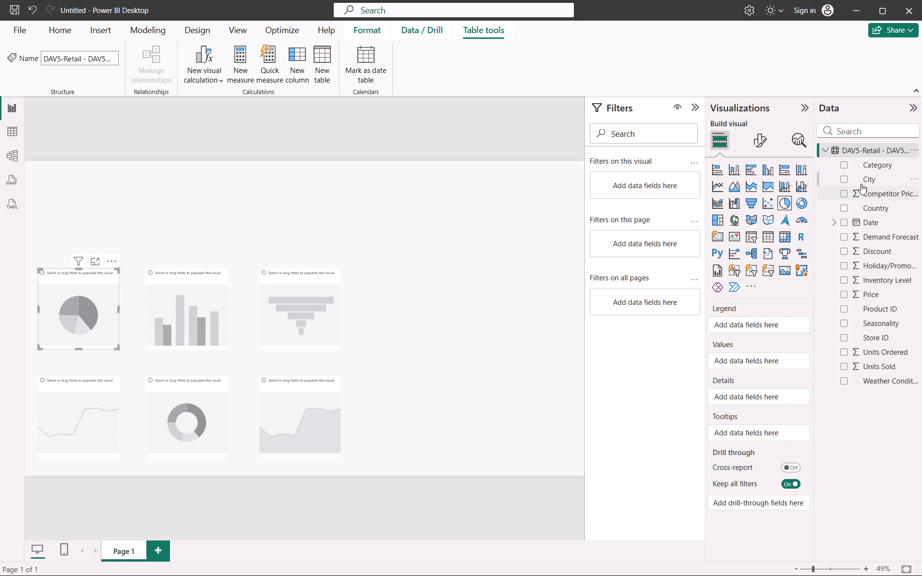
pyautogui.click(842, 178)
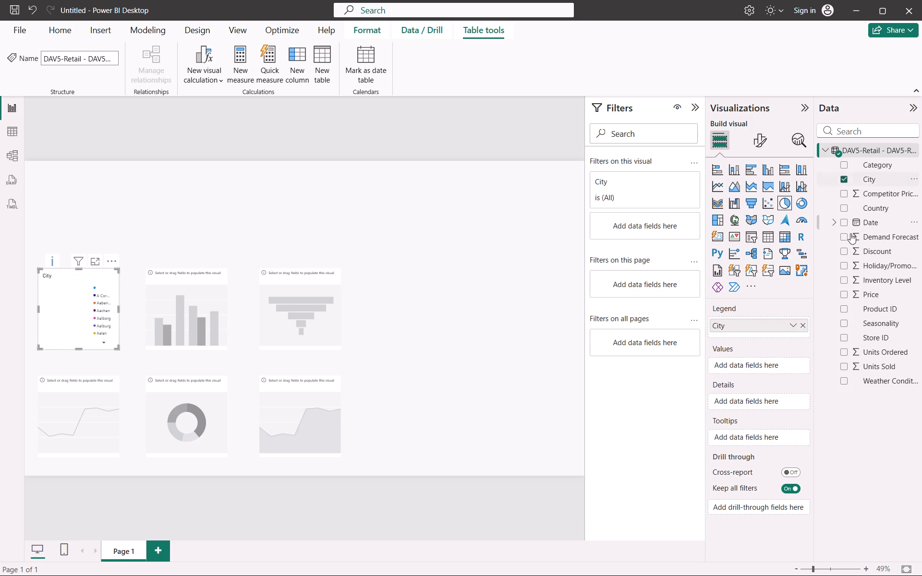
pyautogui.click(844, 293)
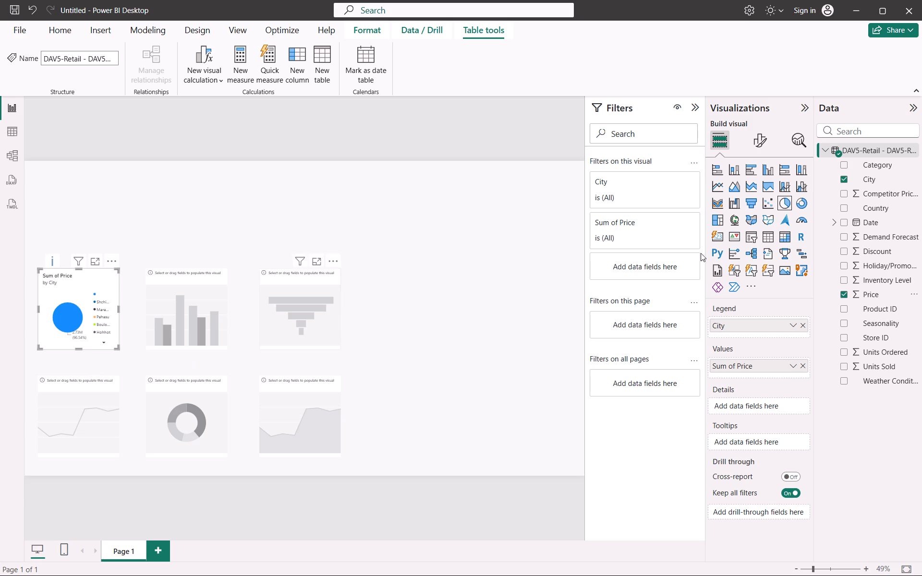
pyautogui.click(842, 293)
pyautogui.click(845, 308)
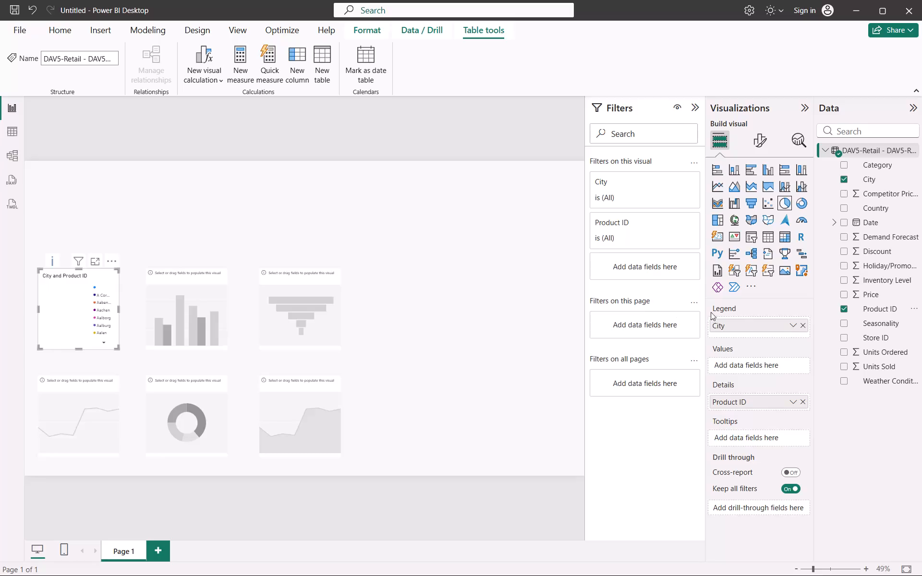
# Add Price as the pie chart's values alongside Product ID, and remove City from its legend.
pyautogui.click(845, 295)
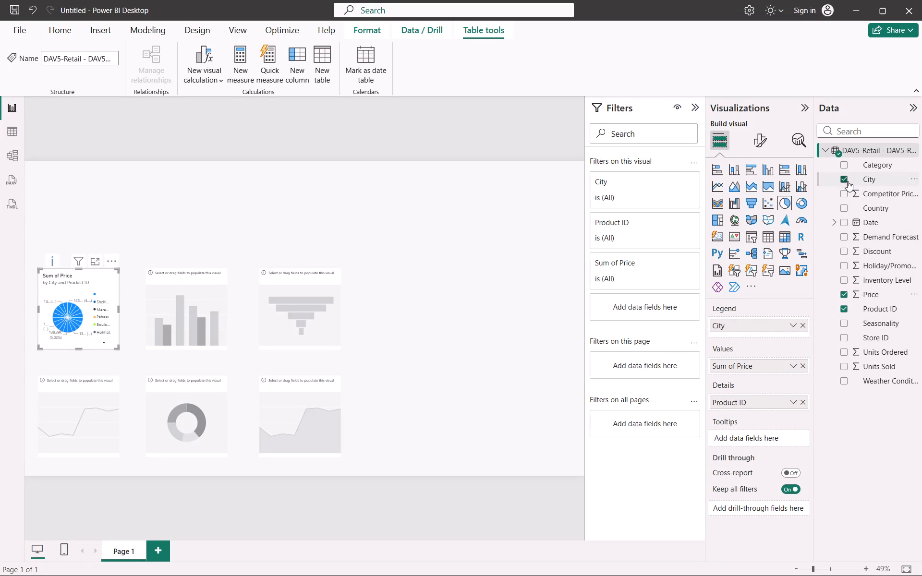
pyautogui.click(847, 188)
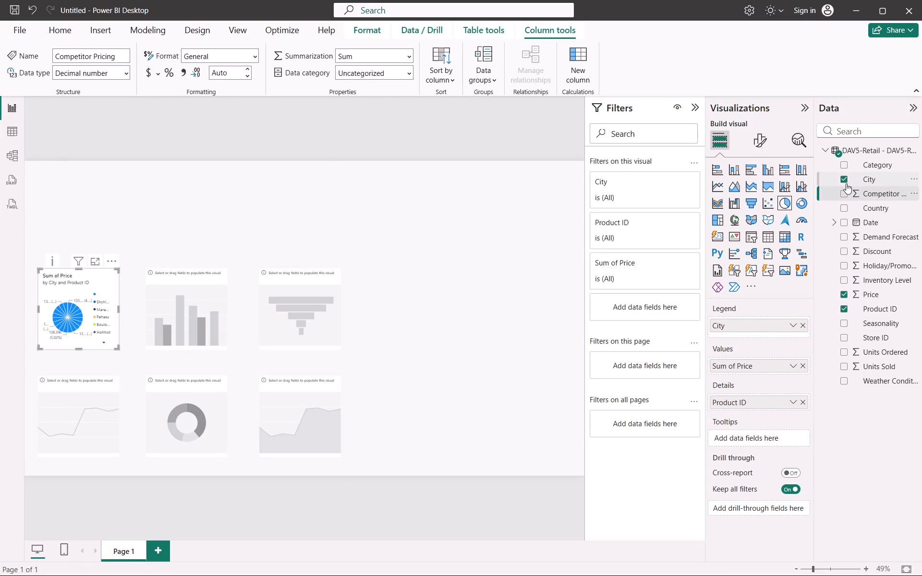
pyautogui.click(844, 178)
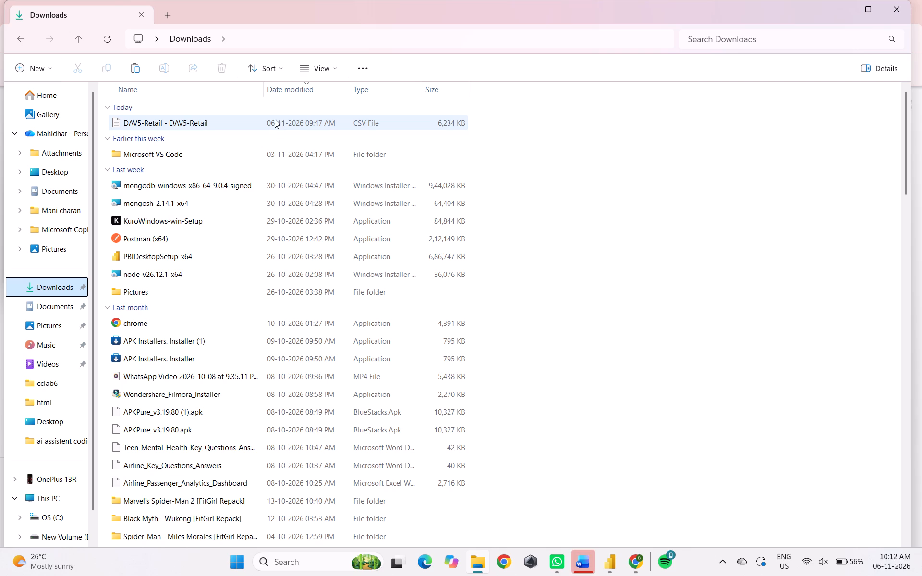
pyautogui.click(62, 179)
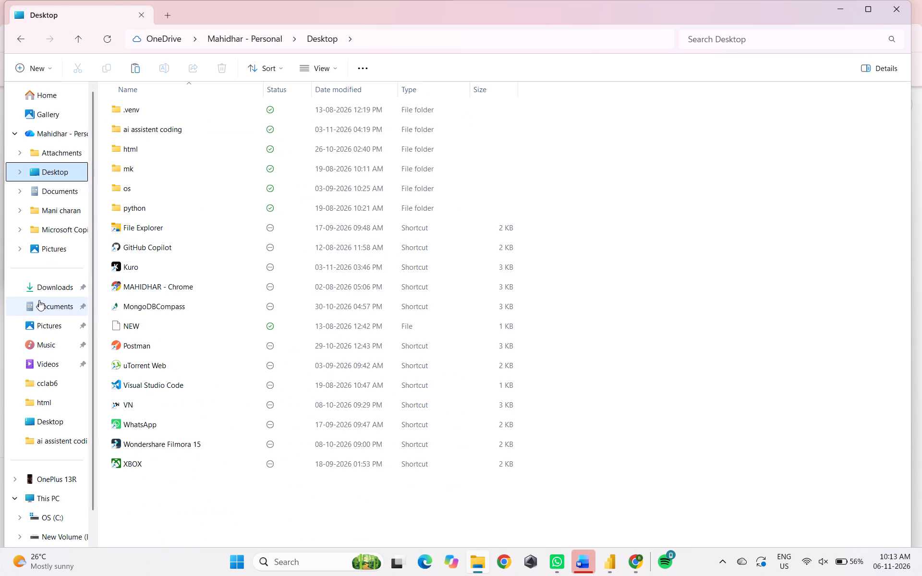
pyautogui.click(49, 291)
pyautogui.rightClick(247, 121)
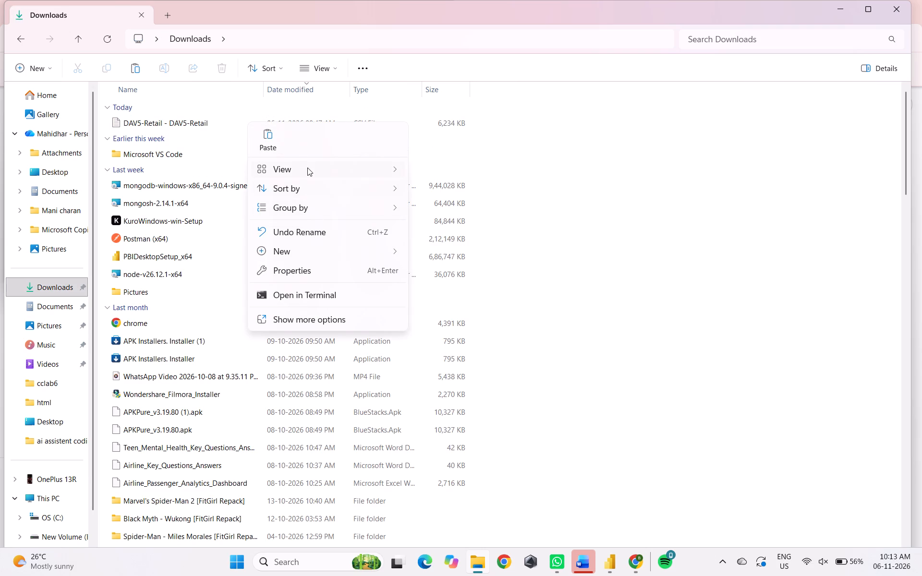
pyautogui.click(383, 254)
pyautogui.click(426, 255)
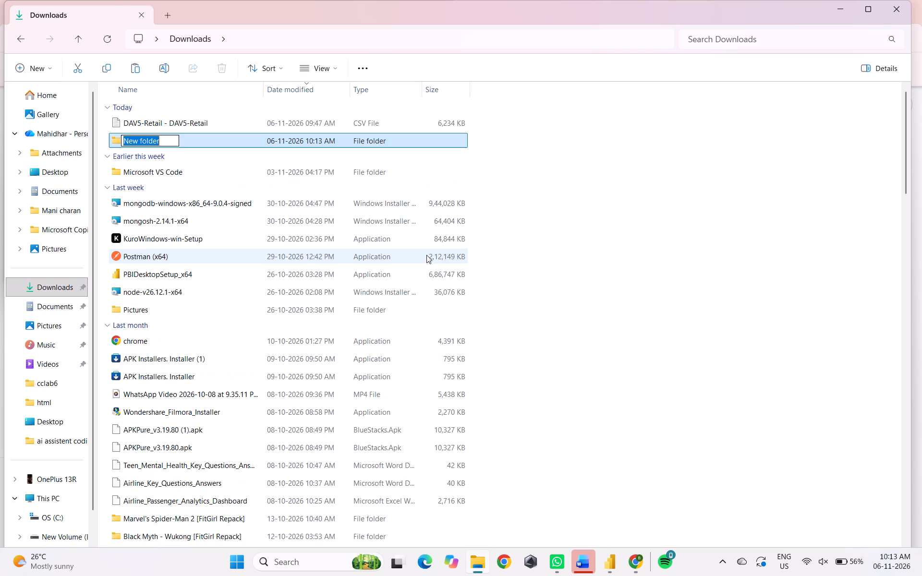
pyautogui.press('BackSpace')
pyautogui.press('BackSpace')
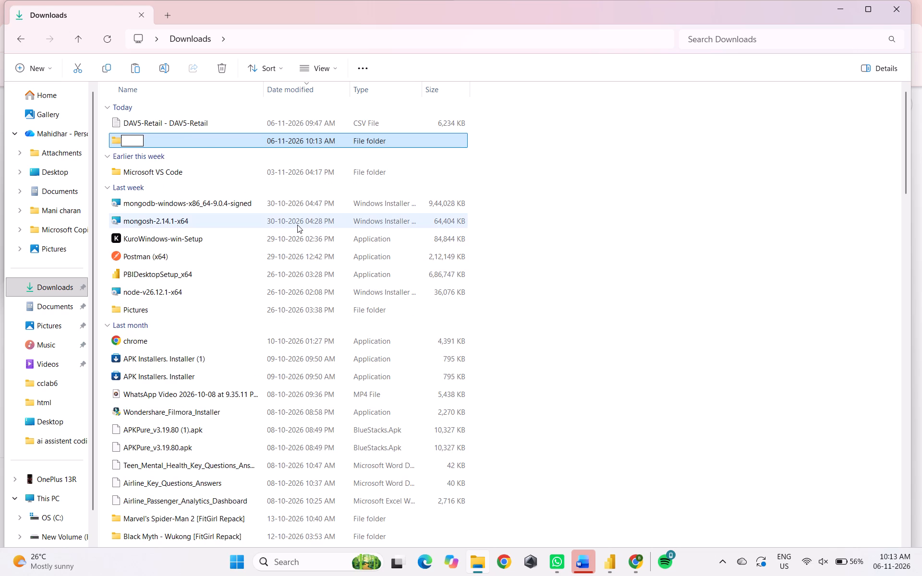
pyautogui.write('dav')
pyautogui.press('space')
pyautogui.write('lab')
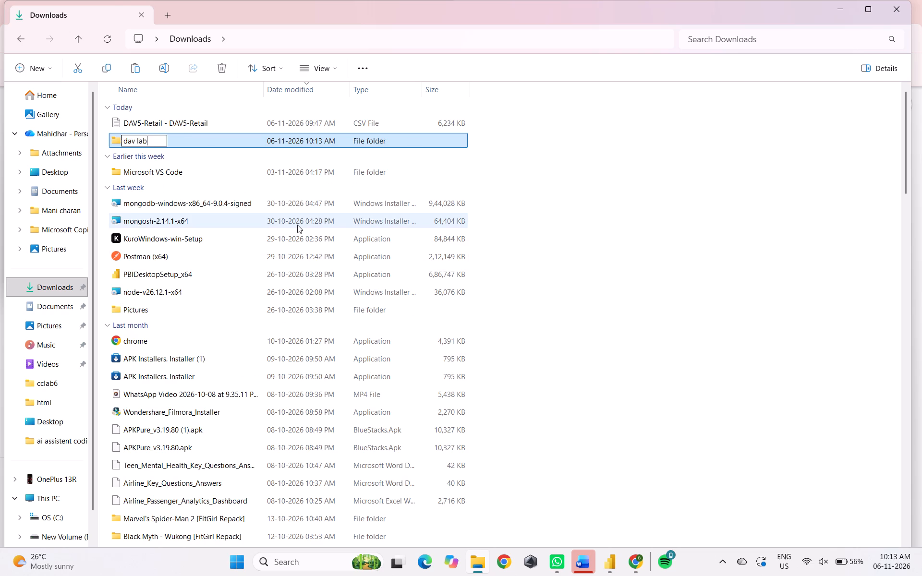
pyautogui.press('Return')
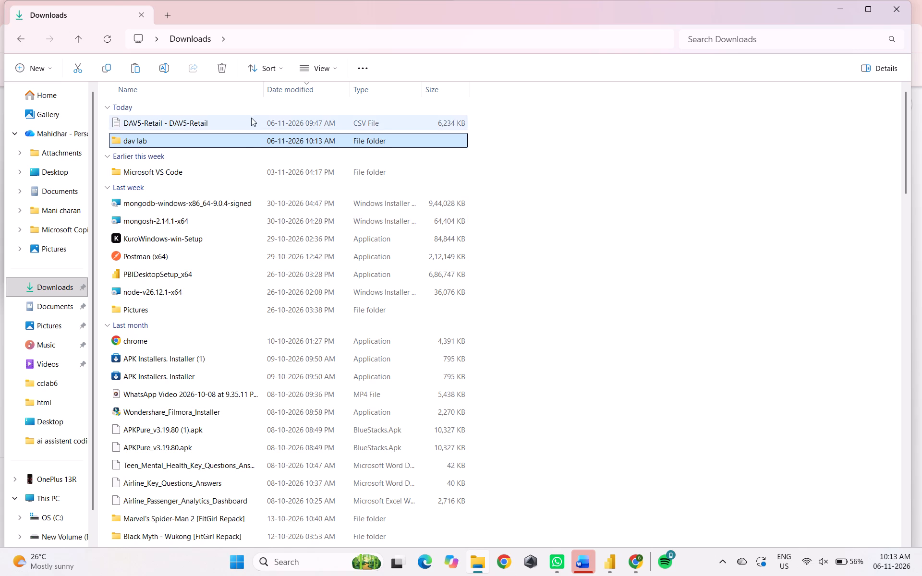
# Copy the DAV5-Retail CSV file from Downloads into the dav lab folder.
pyautogui.click(253, 116)
pyautogui.click(257, 118)
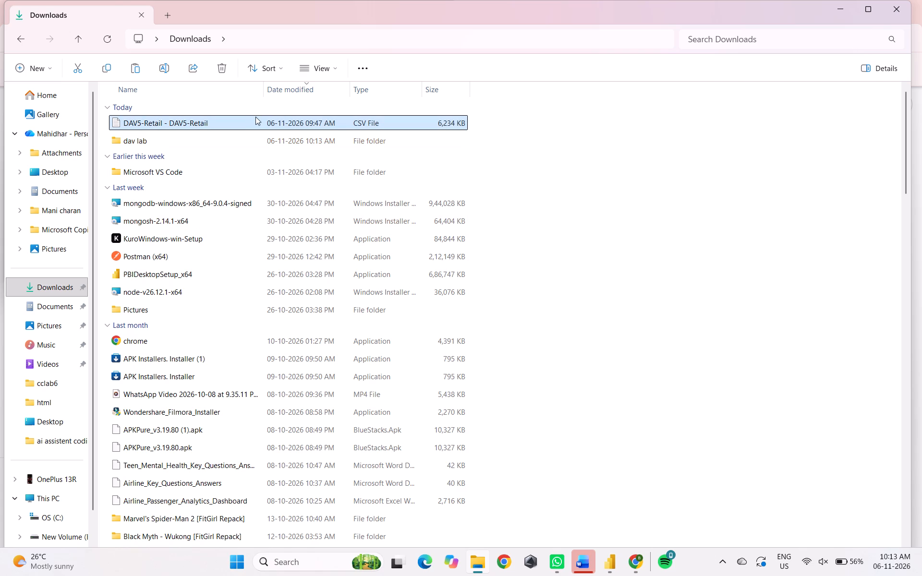
pyautogui.click(502, 131)
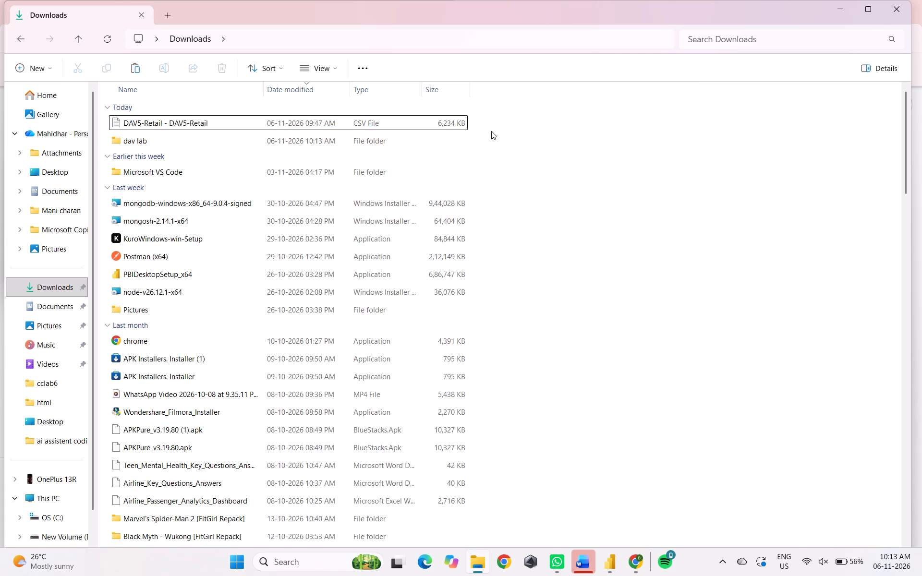
pyautogui.click(459, 126)
pyautogui.rightClick(457, 124)
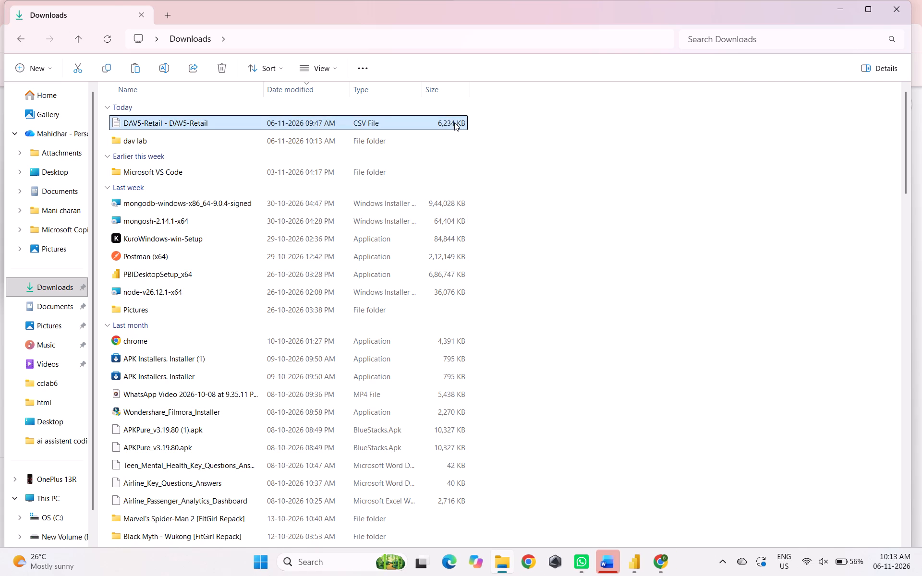
pyautogui.click(522, 146)
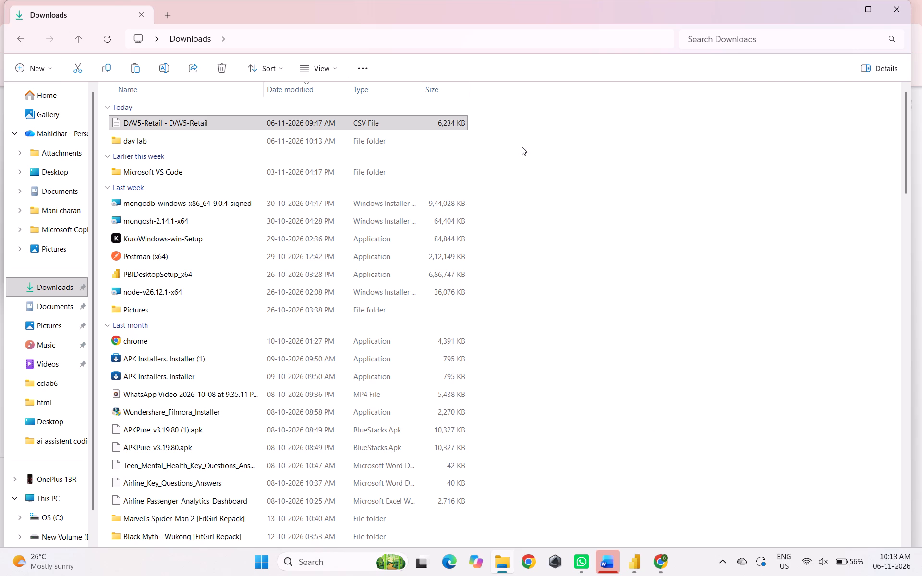
pyautogui.rightClick(436, 138)
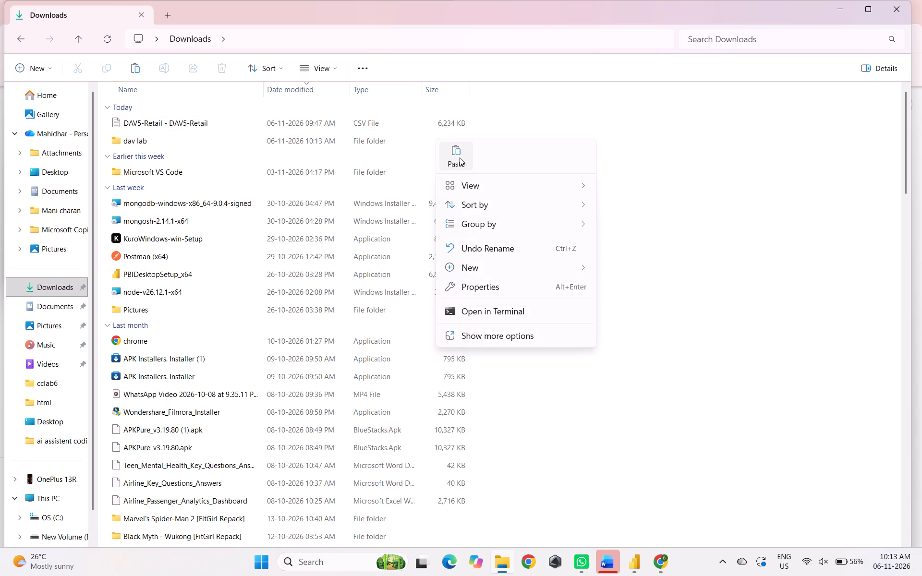
pyautogui.doubleClick(385, 139)
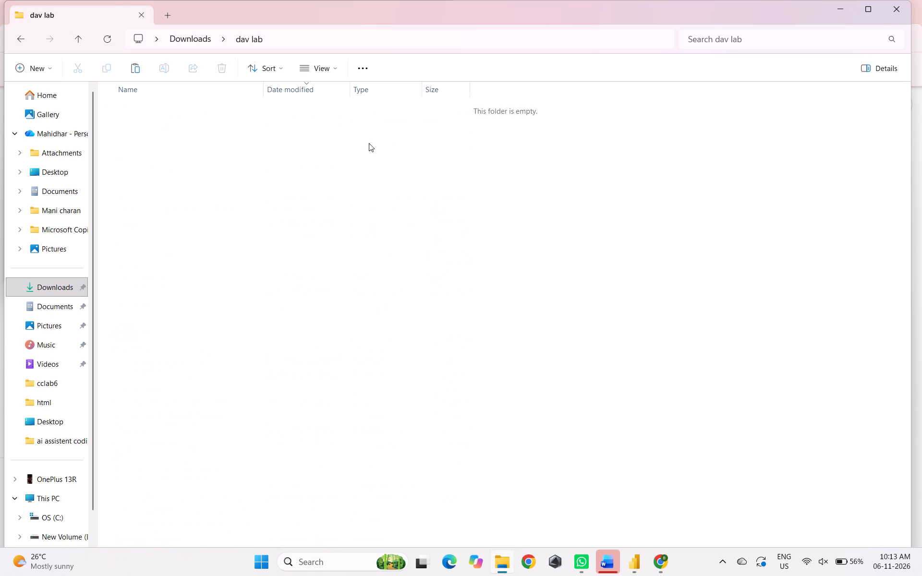
pyautogui.rightClick(369, 143)
pyautogui.click(388, 156)
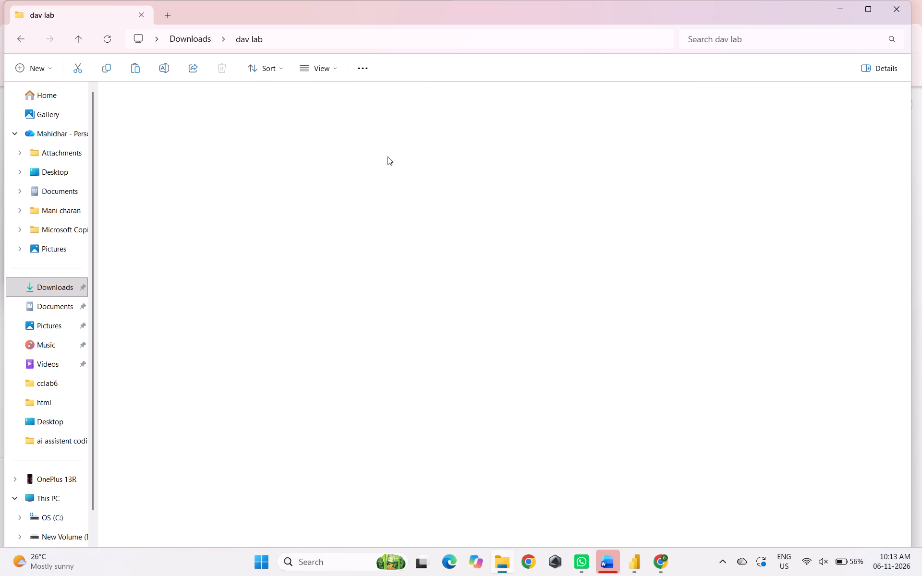
# Try to open the copied DAV5-Retail file, switching to Word, and accept the Microsoft 365 license agreement.
pyautogui.press('Return')
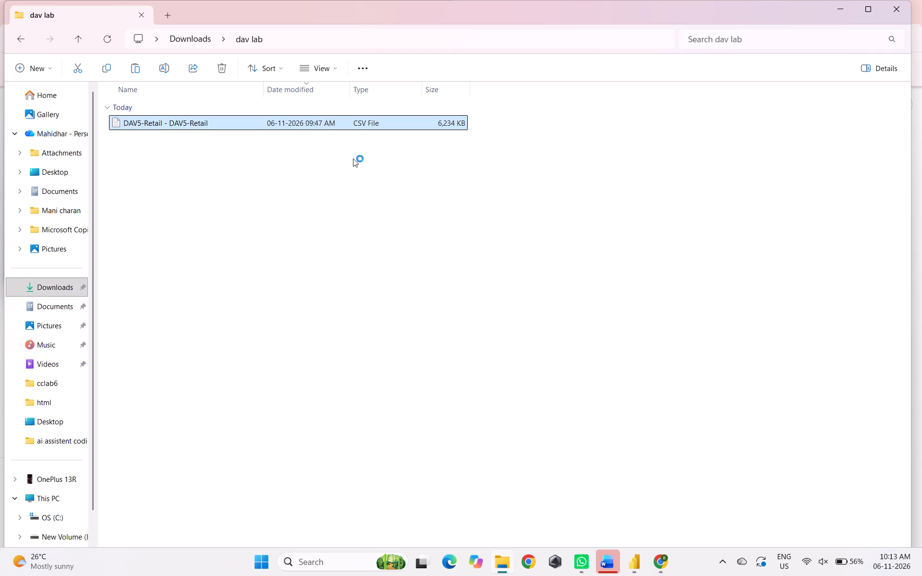
pyautogui.click(534, 324)
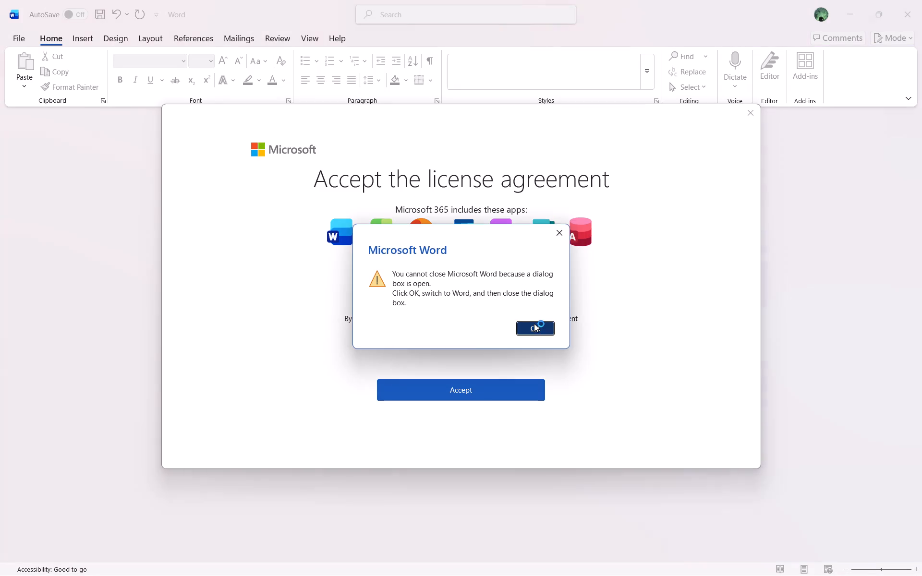
pyautogui.click(505, 388)
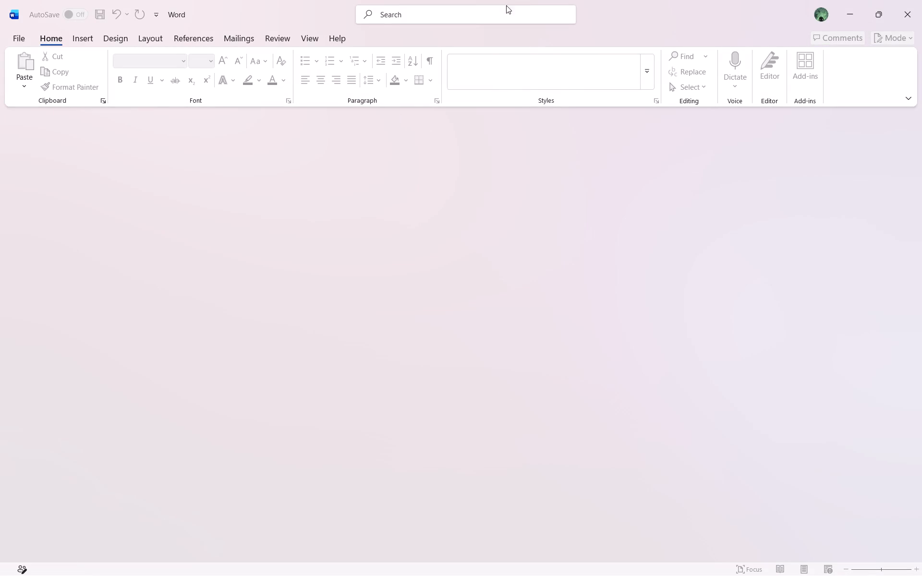
pyautogui.click(94, 36)
# Browse this PC's Documents and its dav folder from Word's Open page for the data file, and leave Word.
pyautogui.click(43, 40)
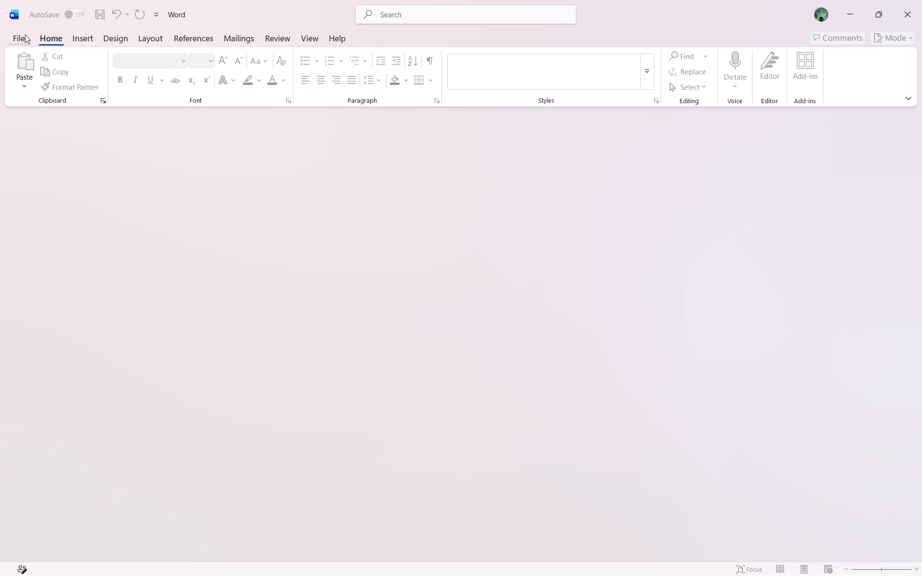
pyautogui.click(18, 34)
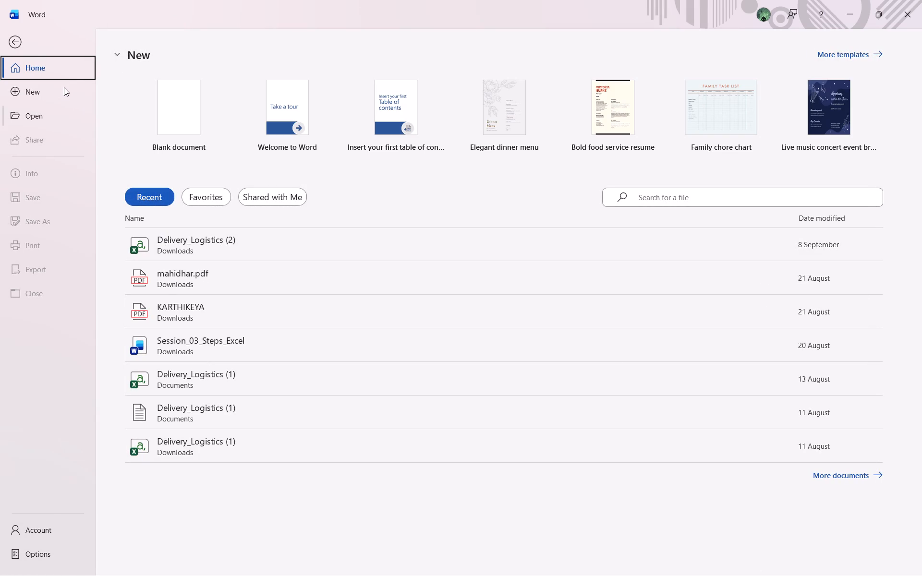
pyautogui.click(63, 116)
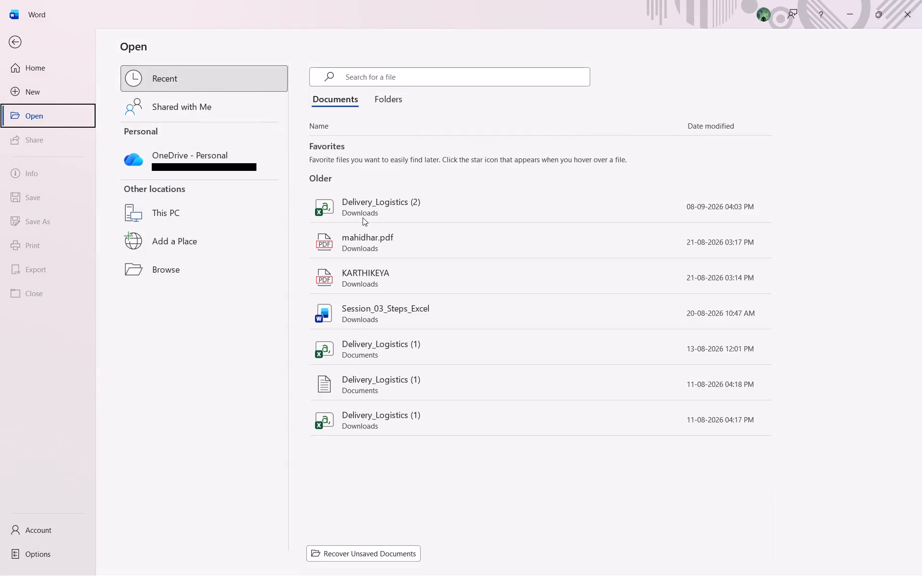
pyautogui.click(194, 220)
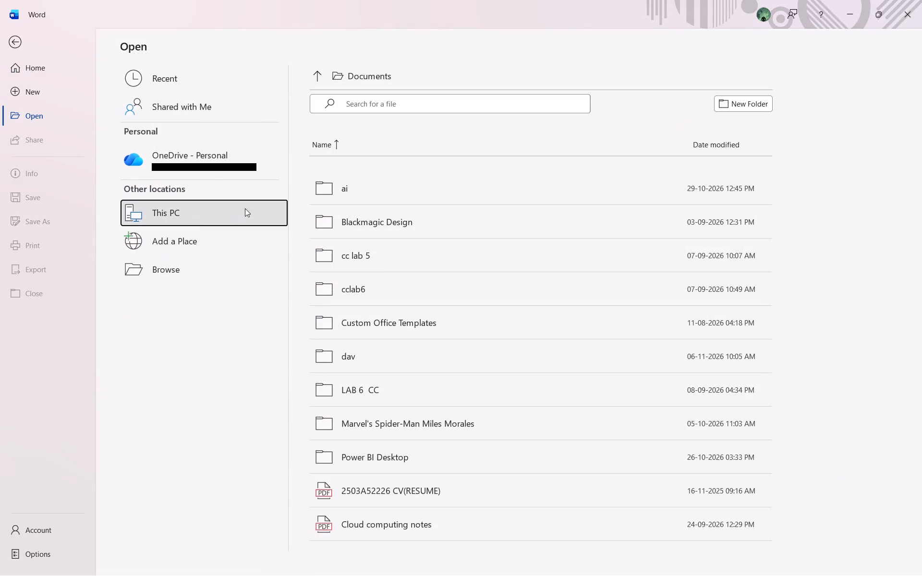
pyautogui.click(362, 352)
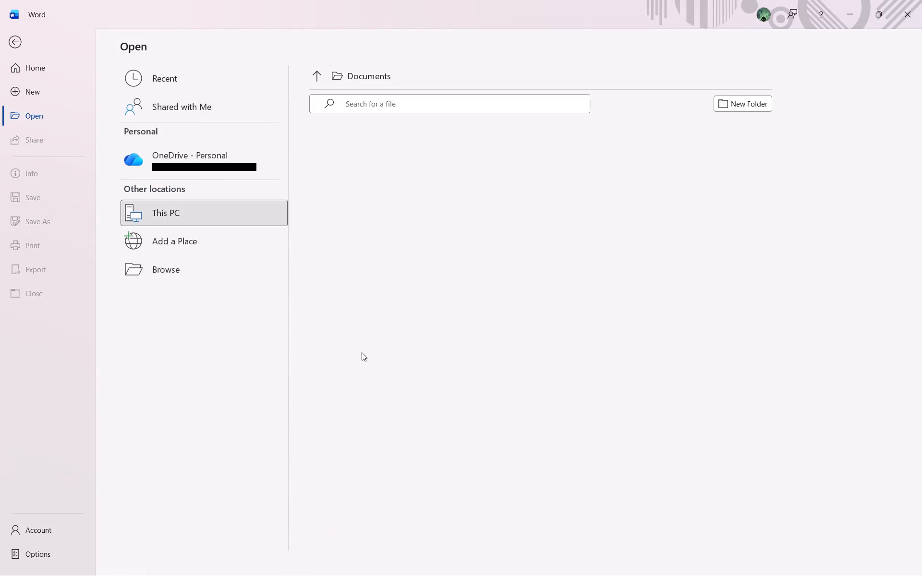
pyautogui.click(362, 352)
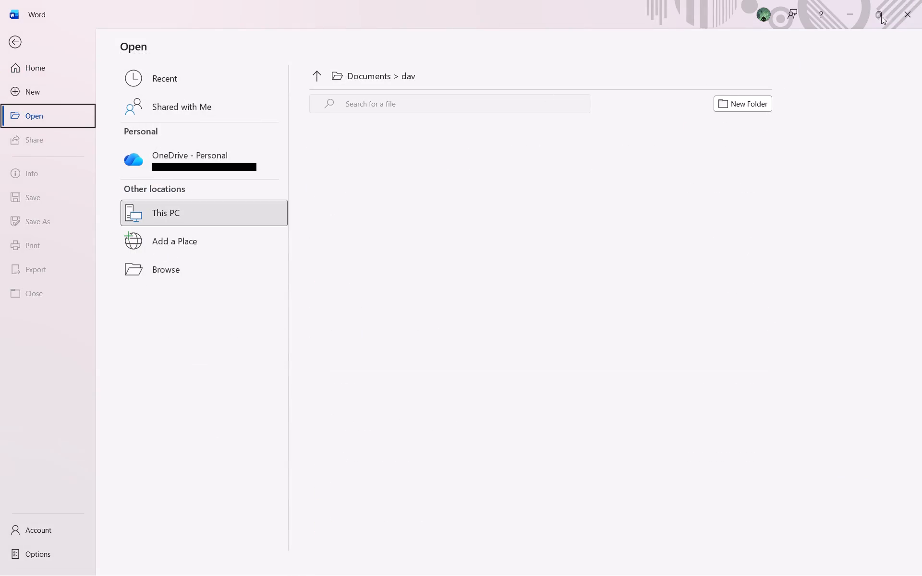
pyautogui.moveTo(866, 14); pyautogui.dragTo(832, 8)
pyautogui.click(861, 21)
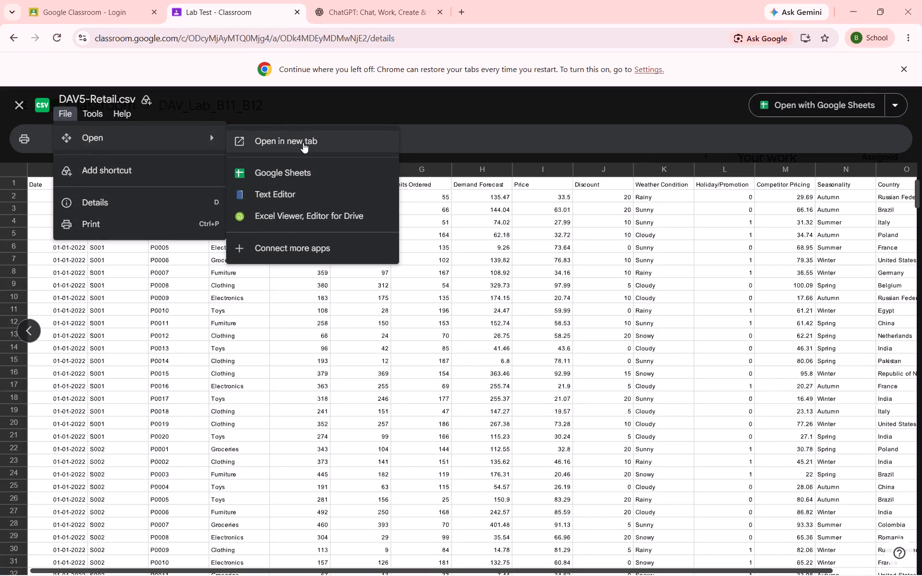
# From the DAV5-Retail.csv preview in Classroom, browse the Google Workspace Marketplace for more apps to connect, and close it.
pyautogui.click(279, 243)
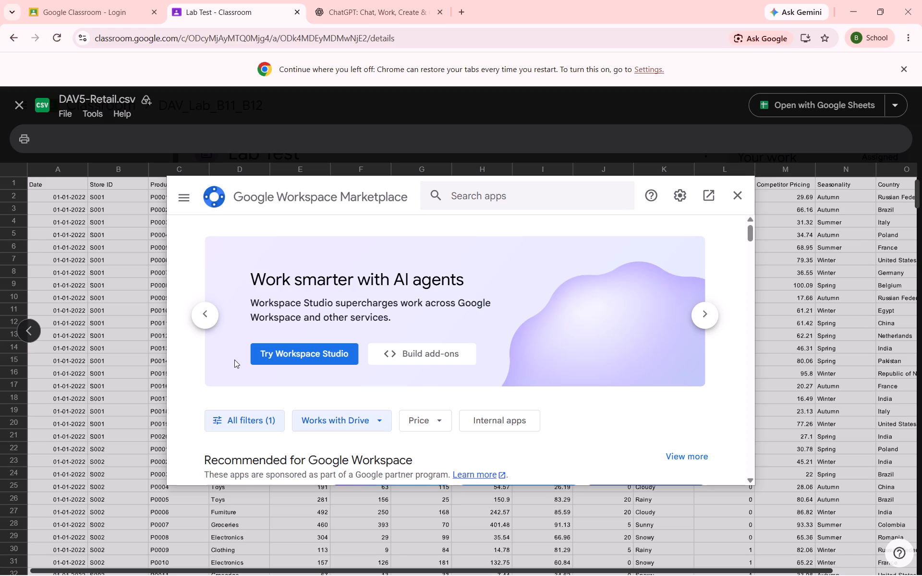
pyautogui.scroll(-6, 234, 360)
pyautogui.hscroll(3, 234, 360)
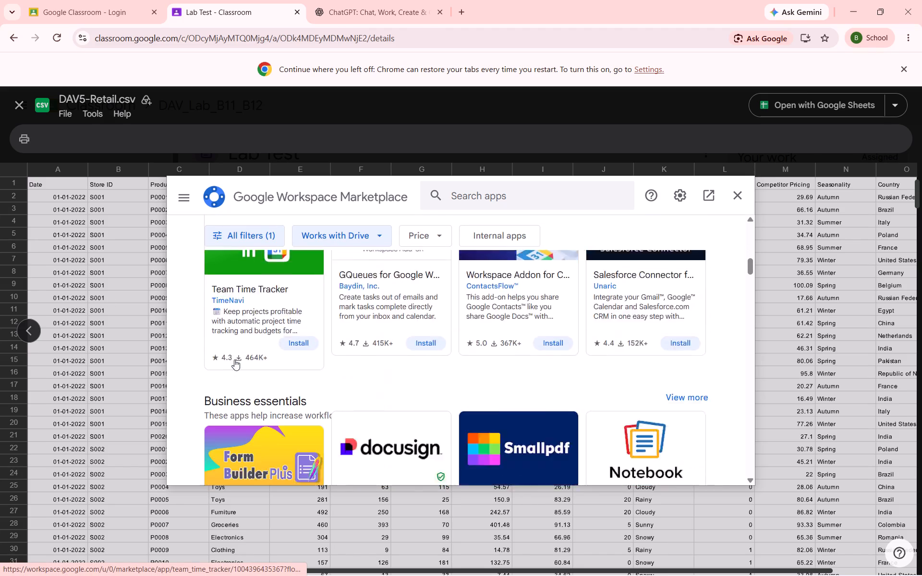
pyautogui.hscroll(2, 234, 360)
pyautogui.scroll(-4, 234, 360)
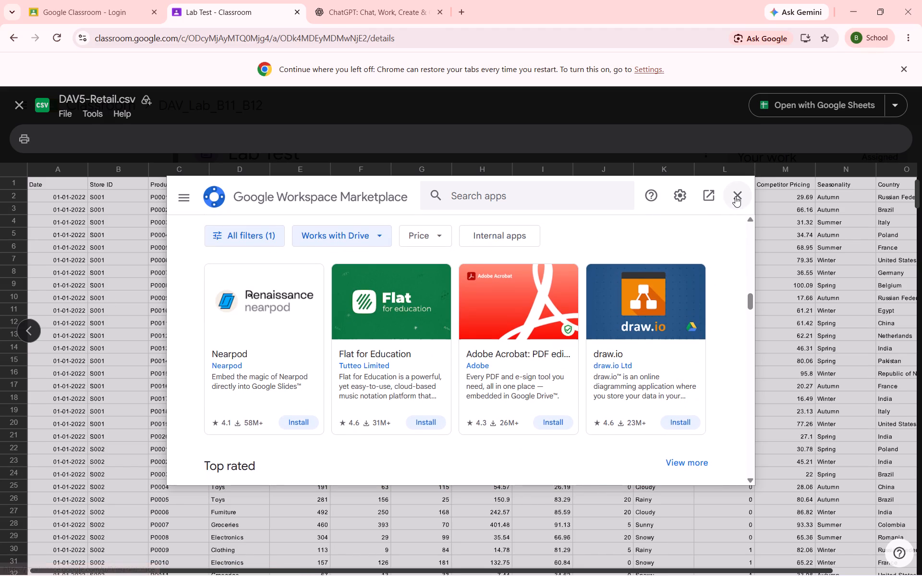
pyautogui.click(737, 196)
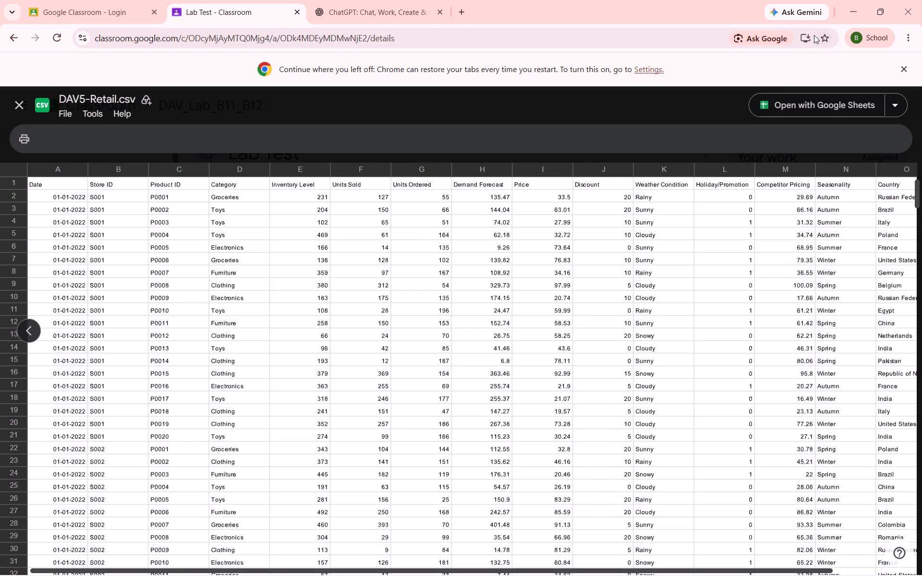
# Dismiss the Google Classroom app installation and go back from the Lab Test page to the Classroom home page.
pyautogui.click(801, 41)
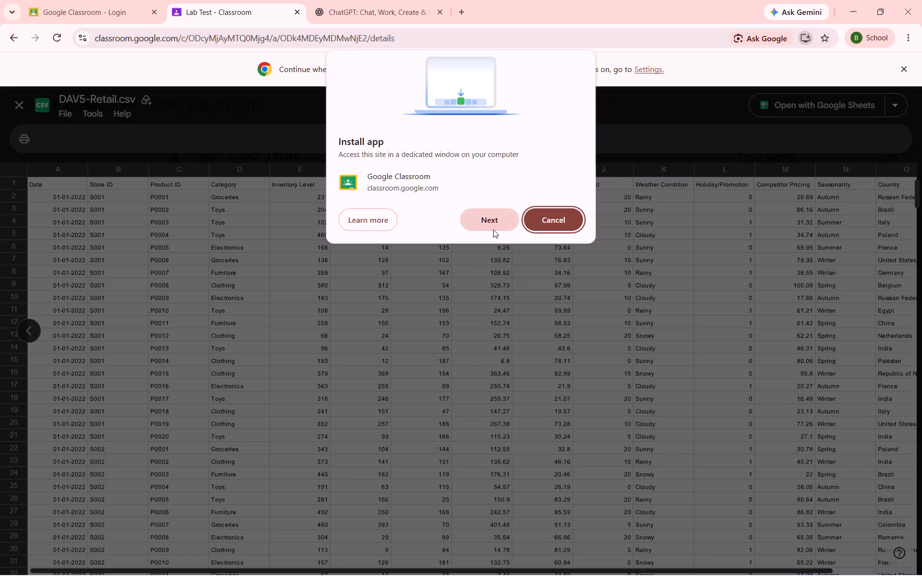
pyautogui.click(562, 214)
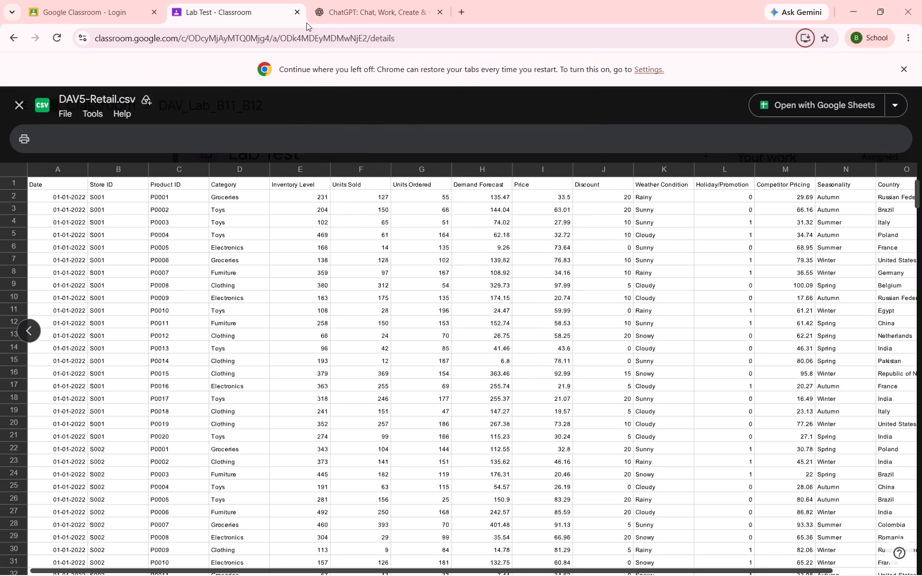
pyautogui.click(255, 10)
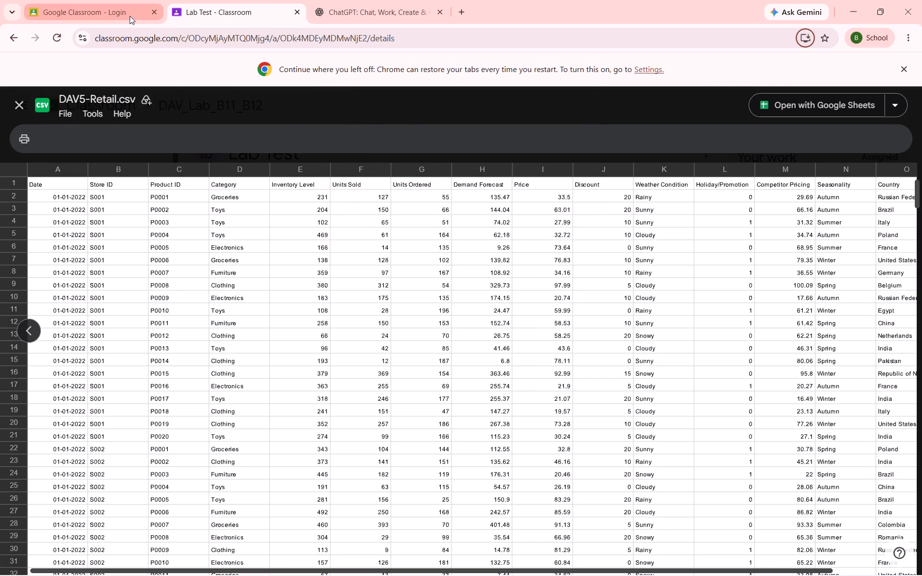
pyautogui.click(9, 39)
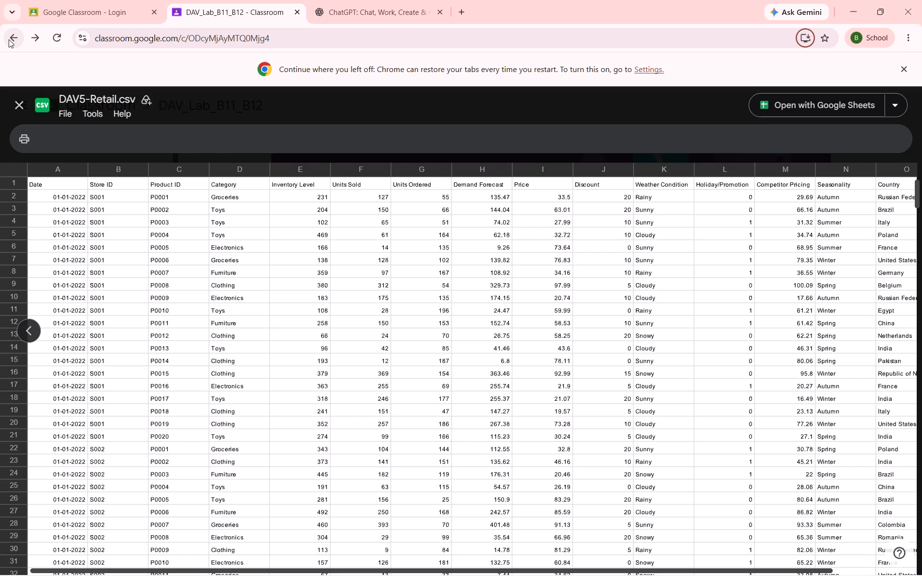
pyautogui.click(9, 39)
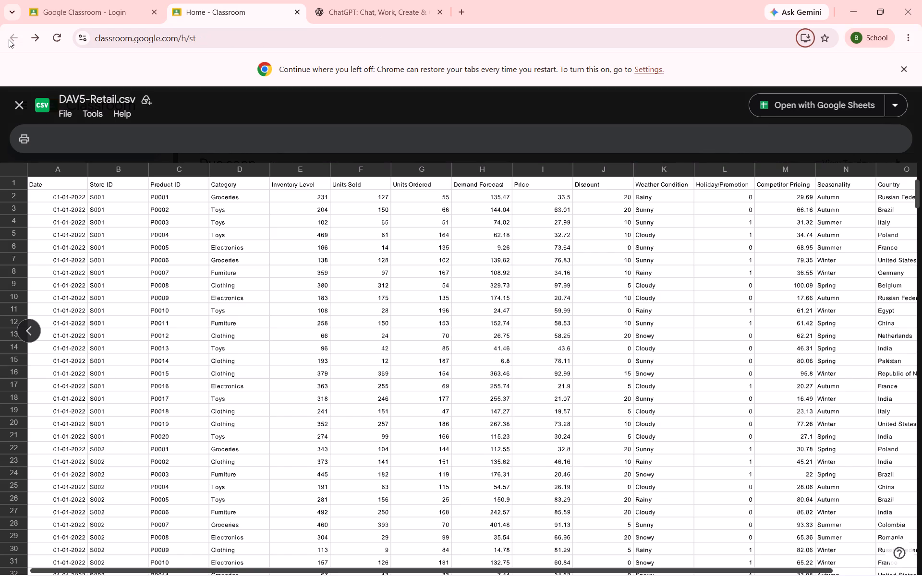
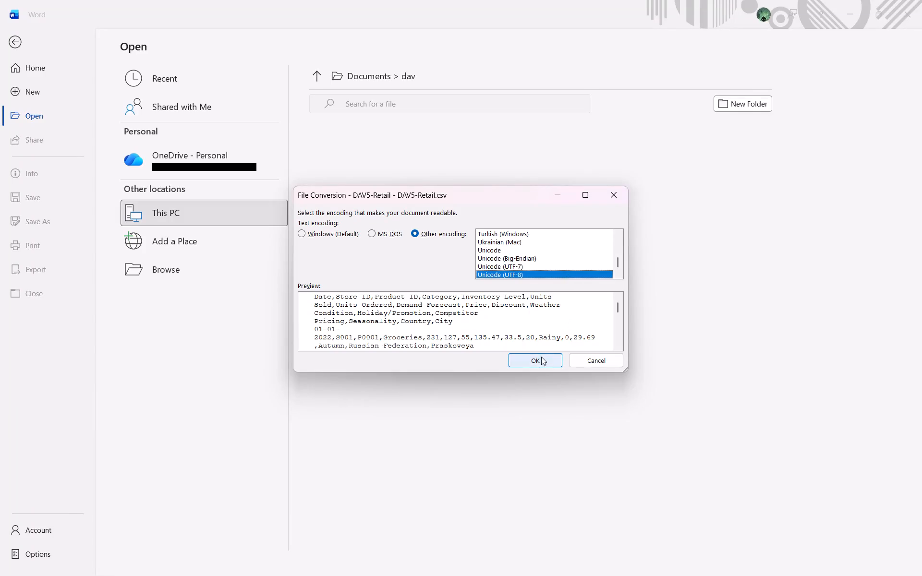
# Open DAV5-Retail - DAV5-Retail.csv as a Word document using the Unicode (UTF-8) text encoding.
pyautogui.click(541, 360)
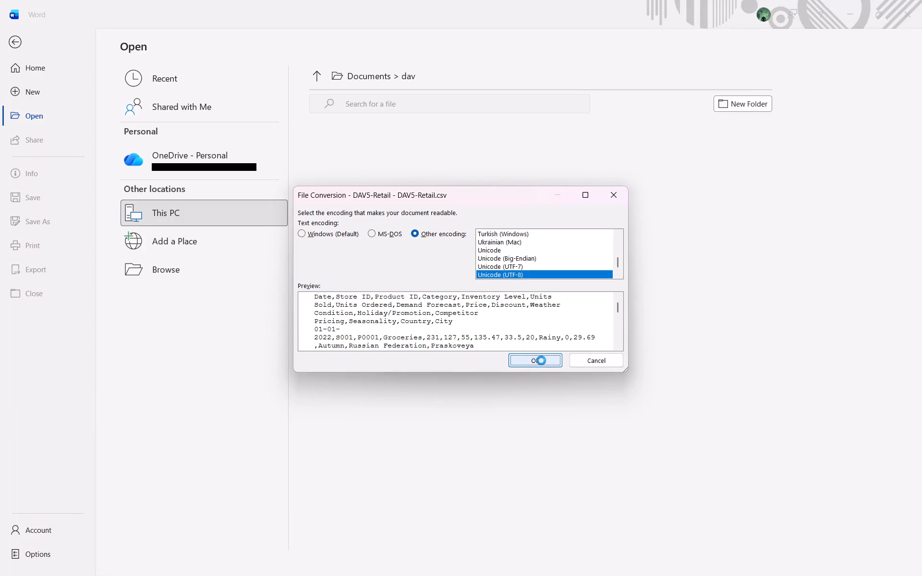
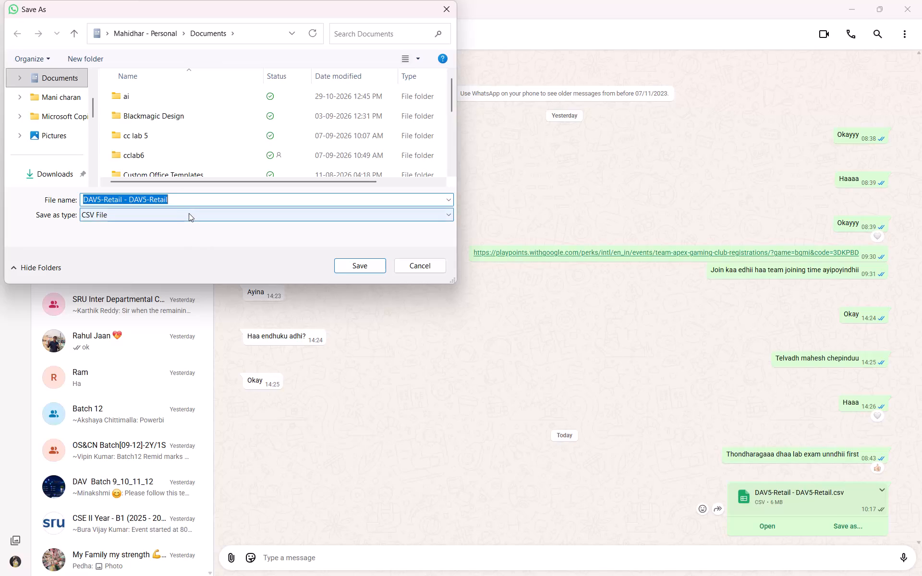
# Replace the suggested file name with "house" for the copy of the DAV5-Retail CSV being saved from the WhatsApp chat.
pyautogui.press('BackSpace')
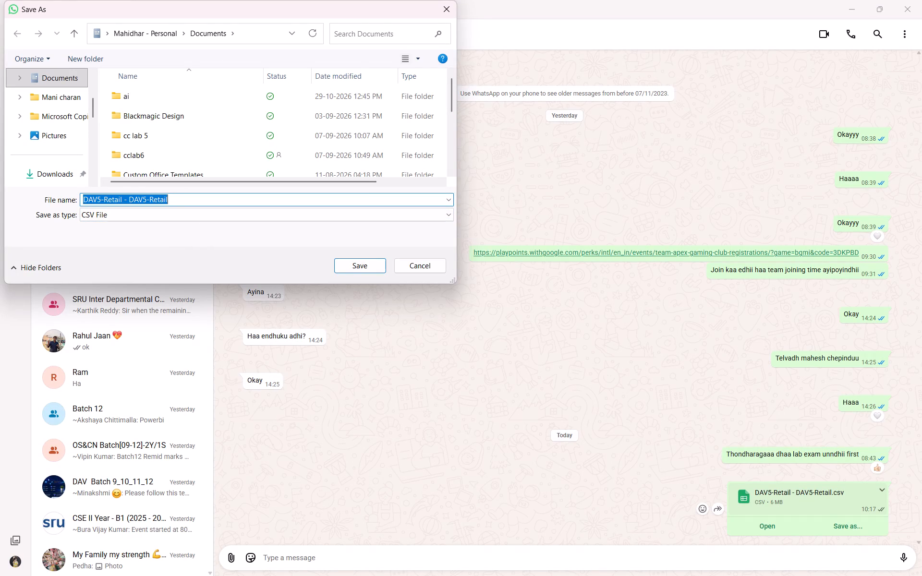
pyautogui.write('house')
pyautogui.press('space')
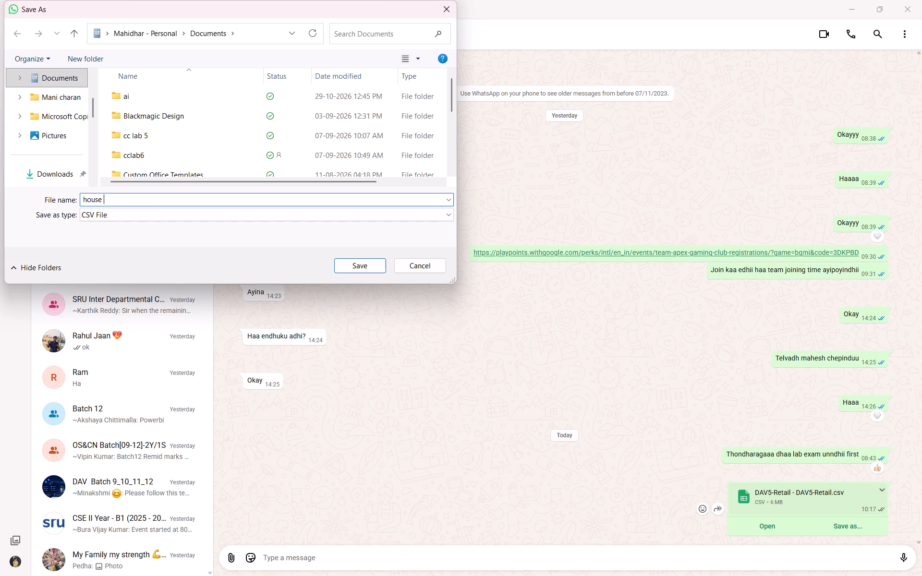
# Complete the file name of the DAV5-Retail CSV copy as "house retail price analysis", keeping the CSV file type.
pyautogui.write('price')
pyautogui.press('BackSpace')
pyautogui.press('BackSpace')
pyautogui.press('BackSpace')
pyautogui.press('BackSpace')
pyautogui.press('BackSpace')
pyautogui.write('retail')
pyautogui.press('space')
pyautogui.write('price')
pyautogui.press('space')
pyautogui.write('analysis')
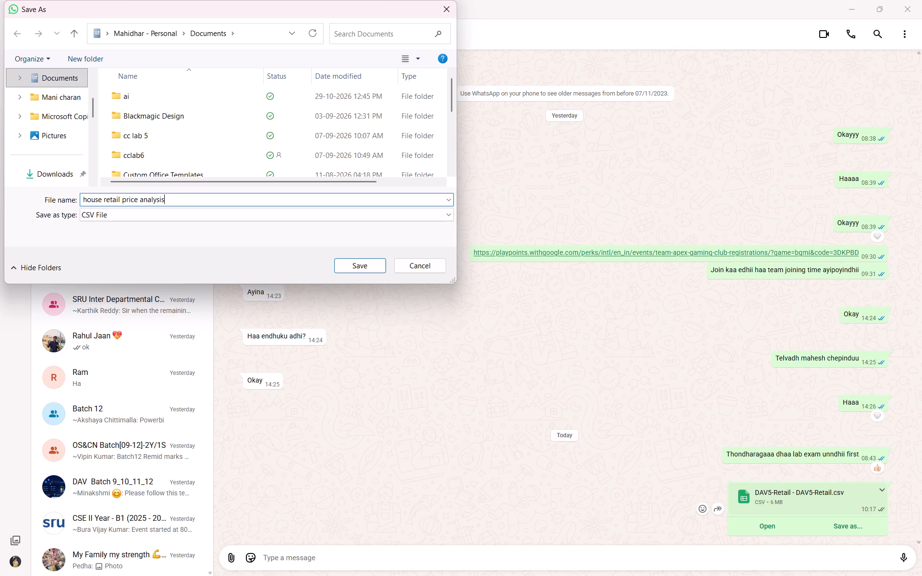
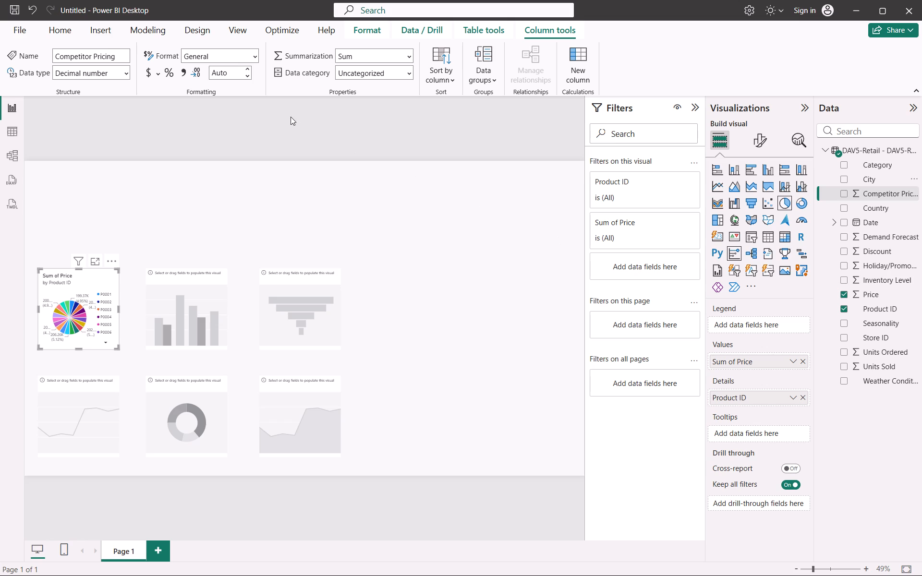
# Insert a text box above the visuals, widen it to the report page's far edge and shorten it into a title banner.
pyautogui.click(91, 28)
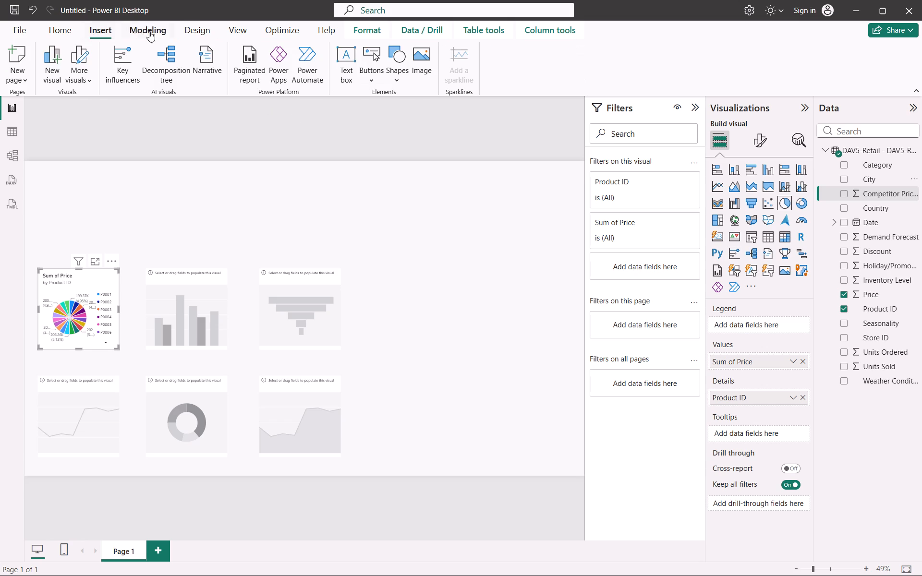
pyautogui.click(345, 55)
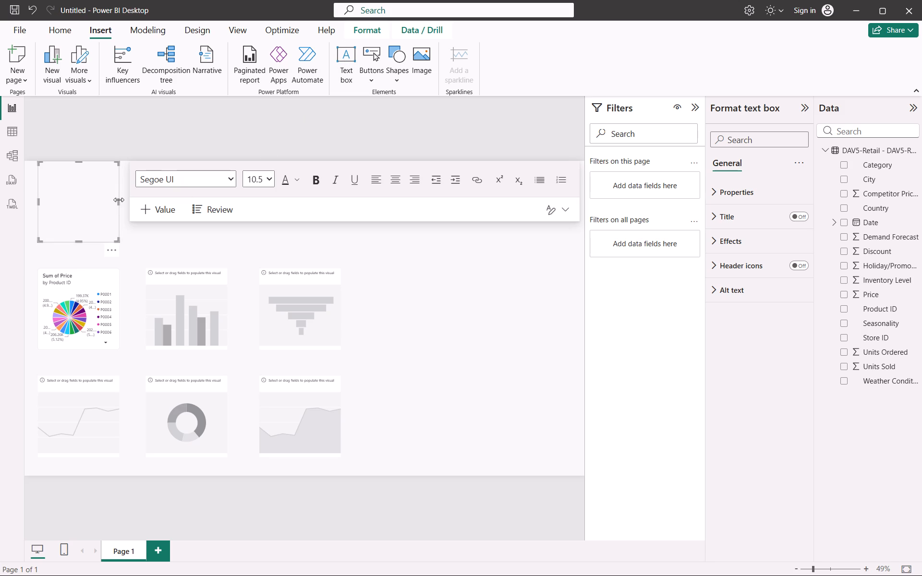
pyautogui.moveTo(119, 200); pyautogui.dragTo(548, 171)
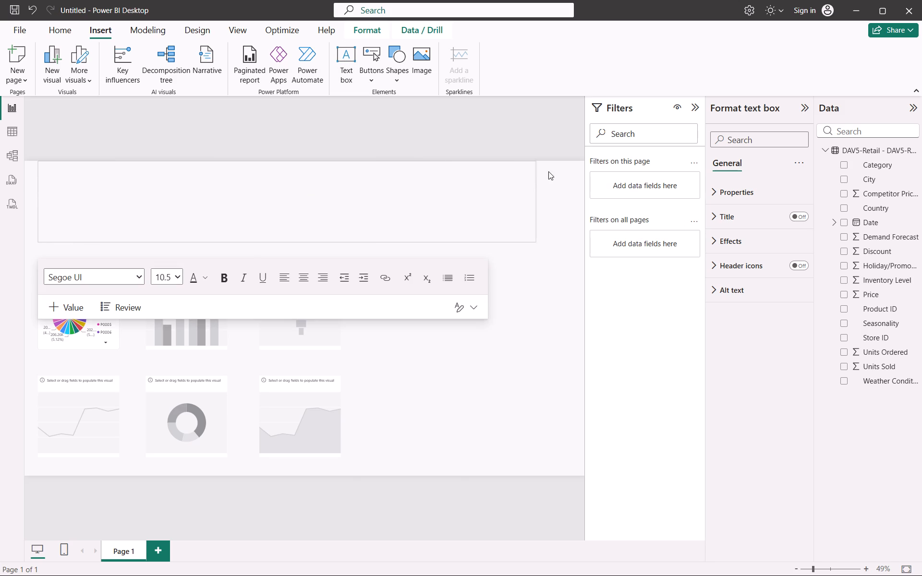
pyautogui.moveTo(548, 171); pyautogui.dragTo(566, 172)
pyautogui.click(566, 172)
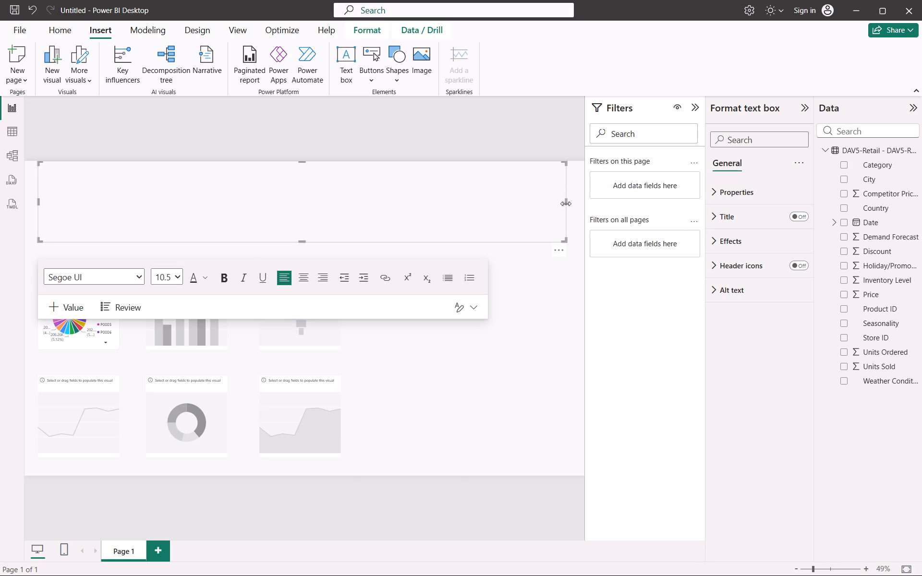
pyautogui.moveTo(566, 201); pyautogui.dragTo(586, 199)
pyautogui.moveTo(310, 238); pyautogui.dragTo(318, 206)
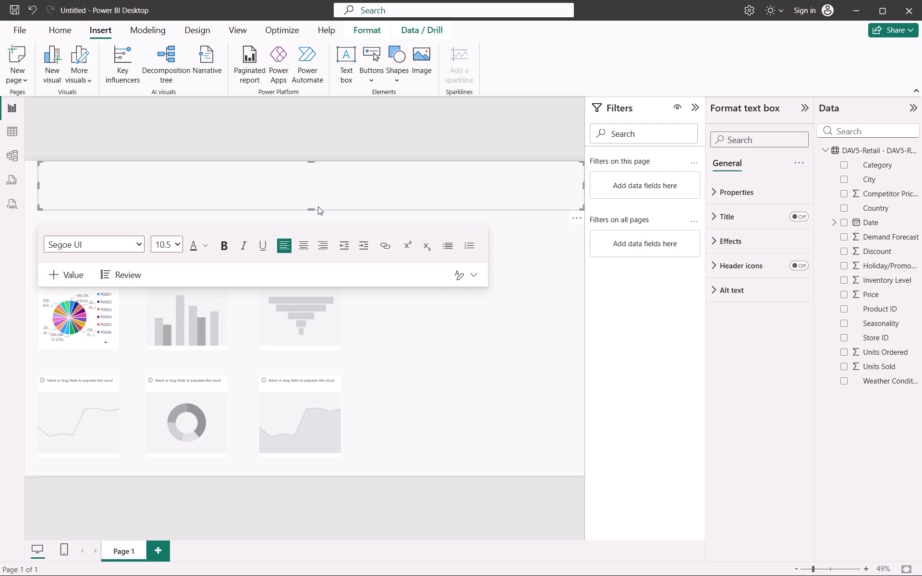
# Enter "house retail price analysis" as the title in the text box and centre-align it.
pyautogui.click(297, 192)
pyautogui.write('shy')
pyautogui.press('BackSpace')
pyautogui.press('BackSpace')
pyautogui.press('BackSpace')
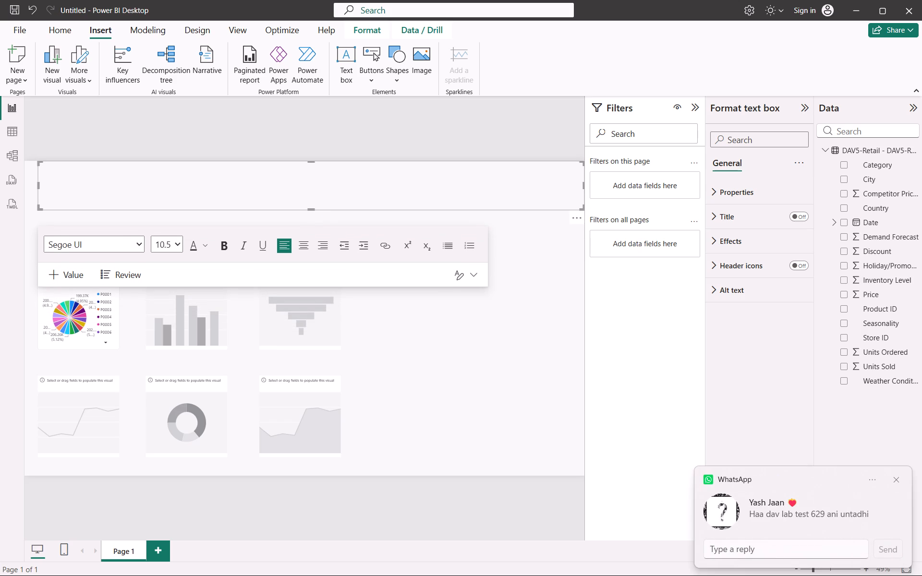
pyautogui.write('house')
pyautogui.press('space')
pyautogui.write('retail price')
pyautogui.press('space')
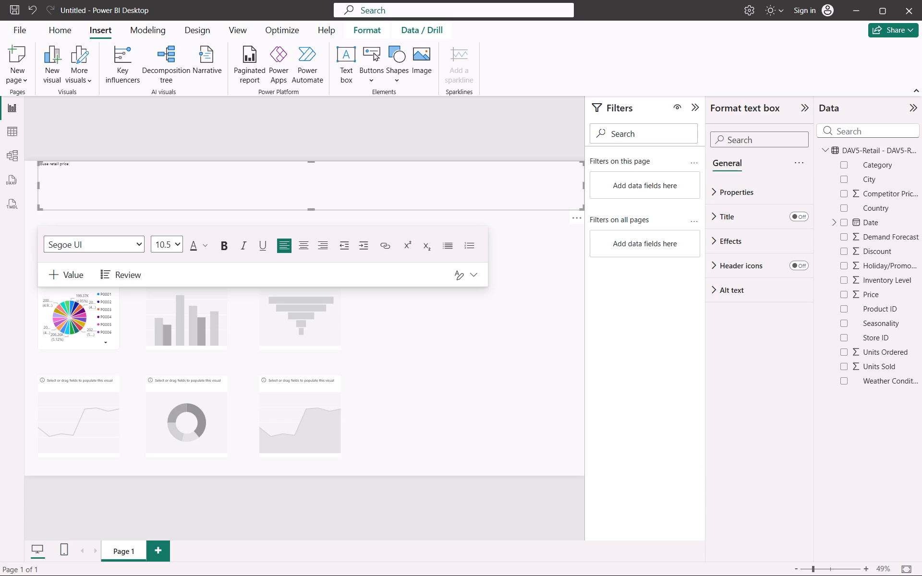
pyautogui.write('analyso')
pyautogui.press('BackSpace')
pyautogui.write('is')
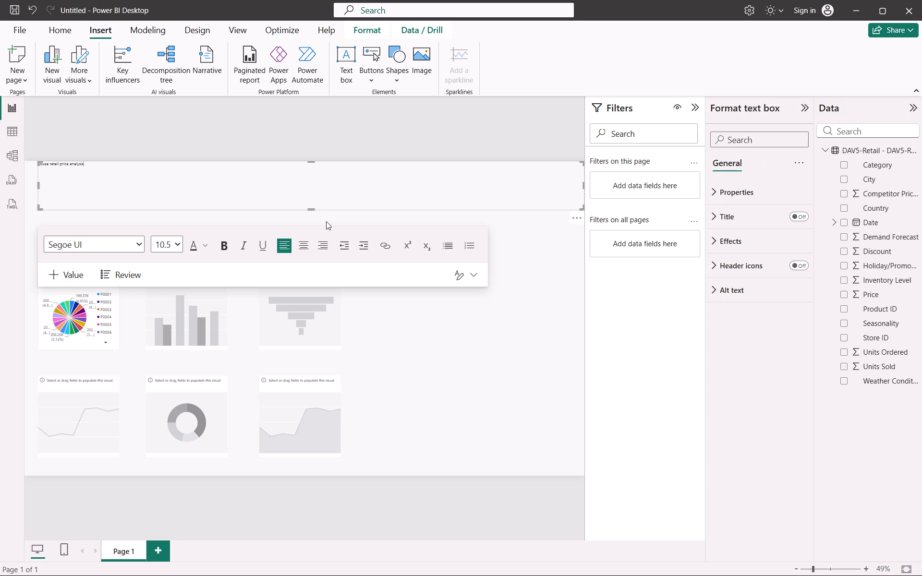
pyautogui.click(301, 247)
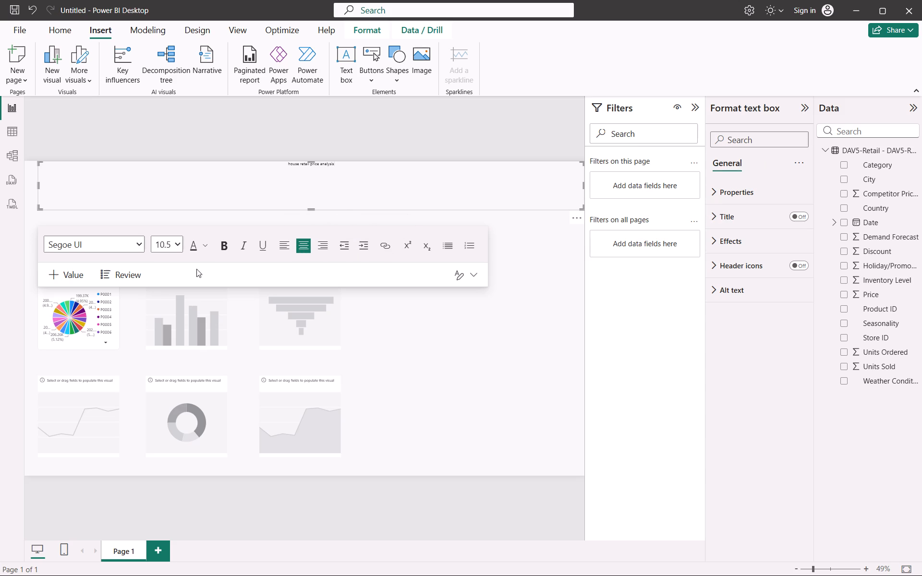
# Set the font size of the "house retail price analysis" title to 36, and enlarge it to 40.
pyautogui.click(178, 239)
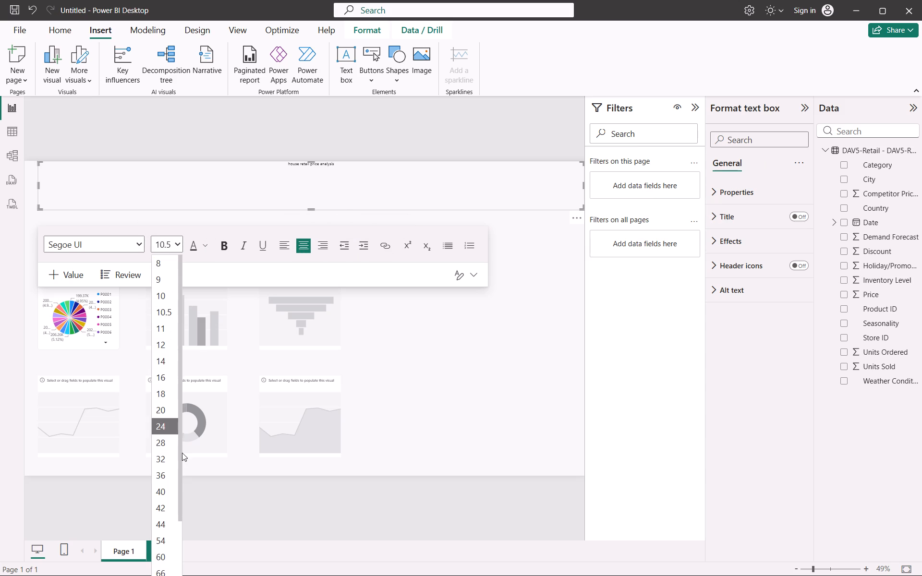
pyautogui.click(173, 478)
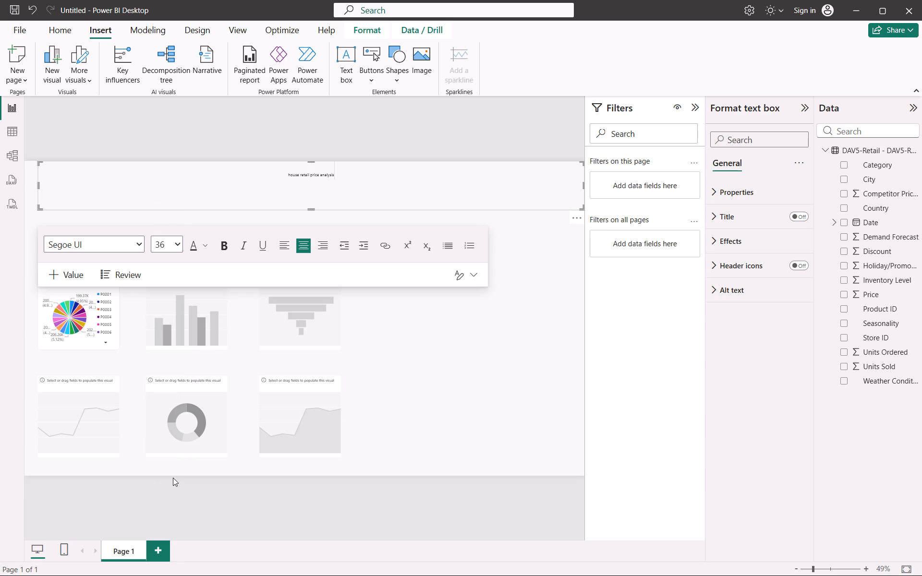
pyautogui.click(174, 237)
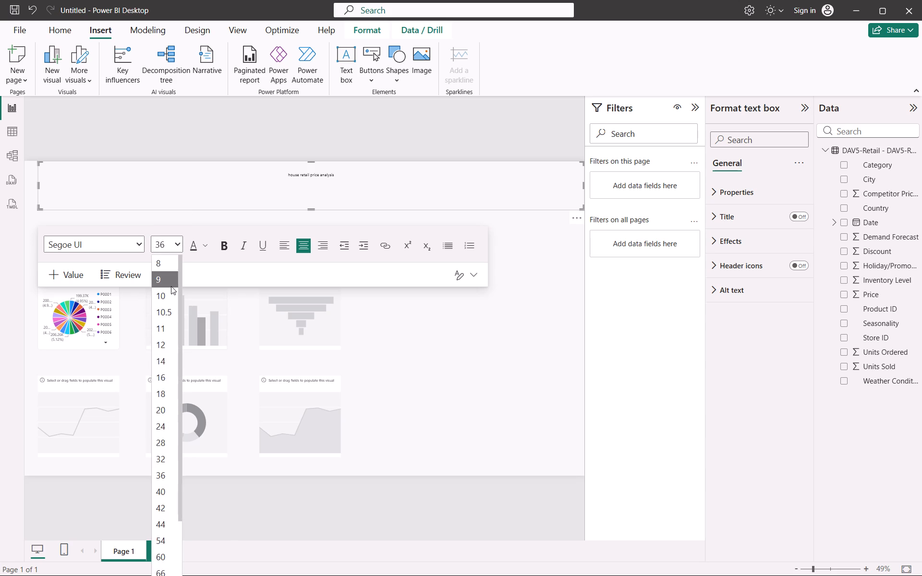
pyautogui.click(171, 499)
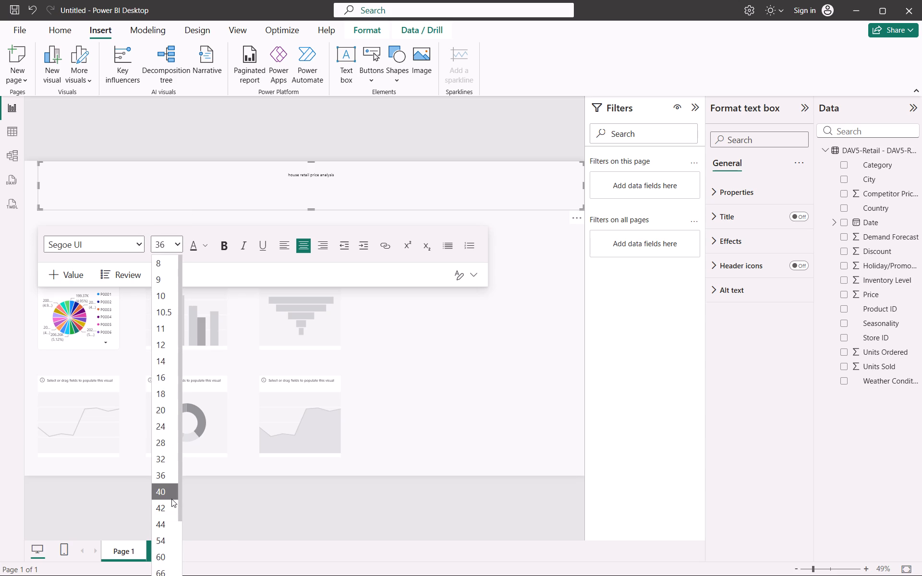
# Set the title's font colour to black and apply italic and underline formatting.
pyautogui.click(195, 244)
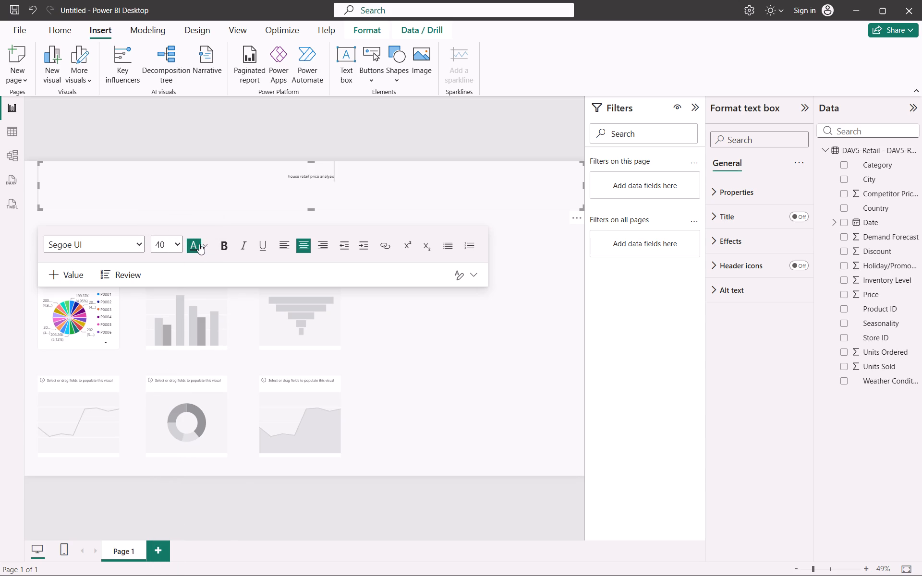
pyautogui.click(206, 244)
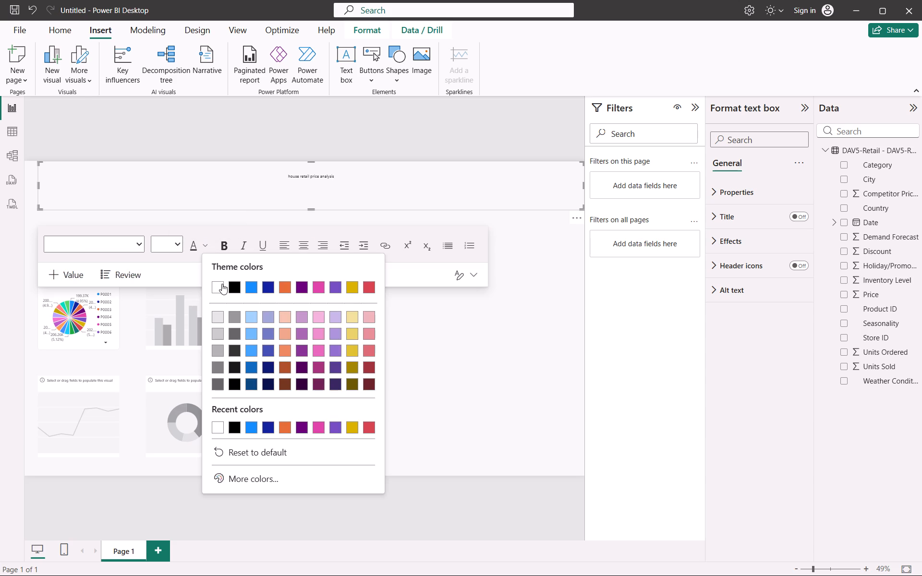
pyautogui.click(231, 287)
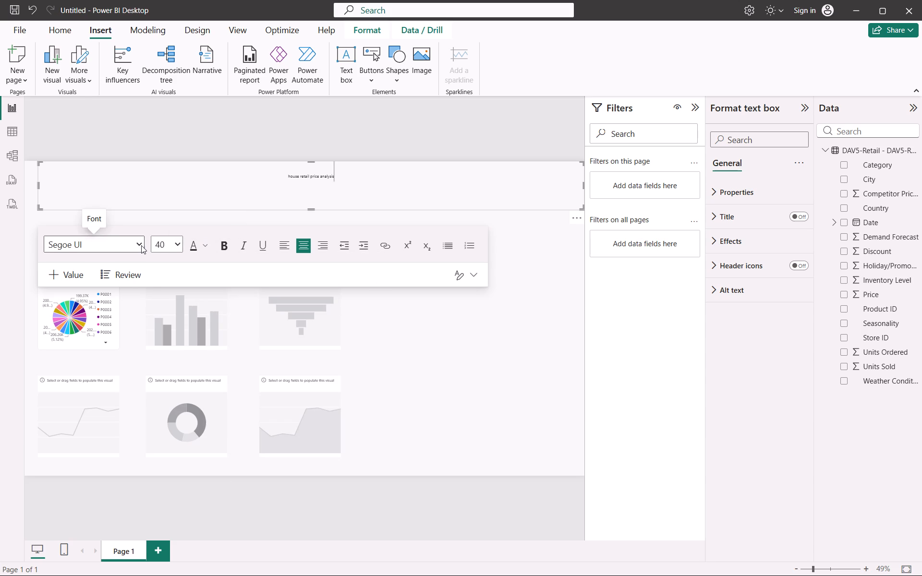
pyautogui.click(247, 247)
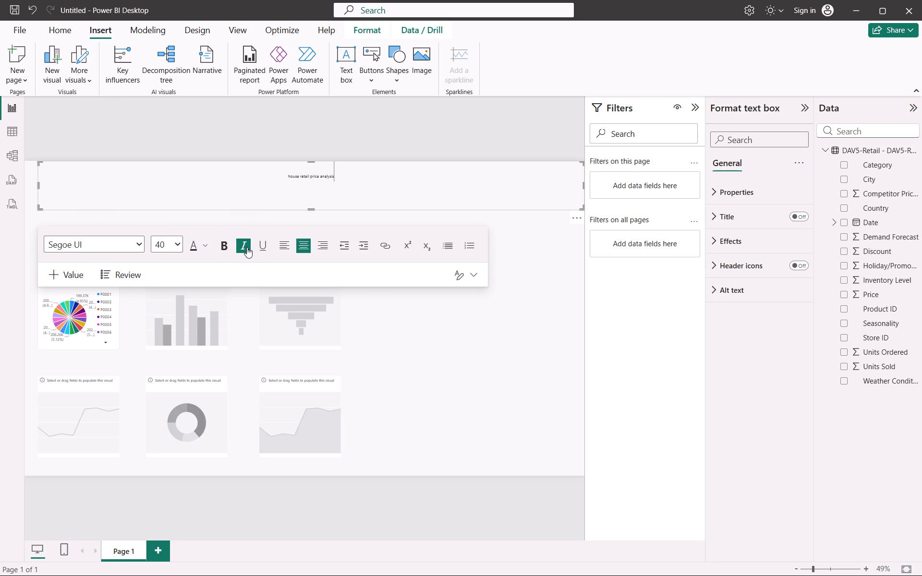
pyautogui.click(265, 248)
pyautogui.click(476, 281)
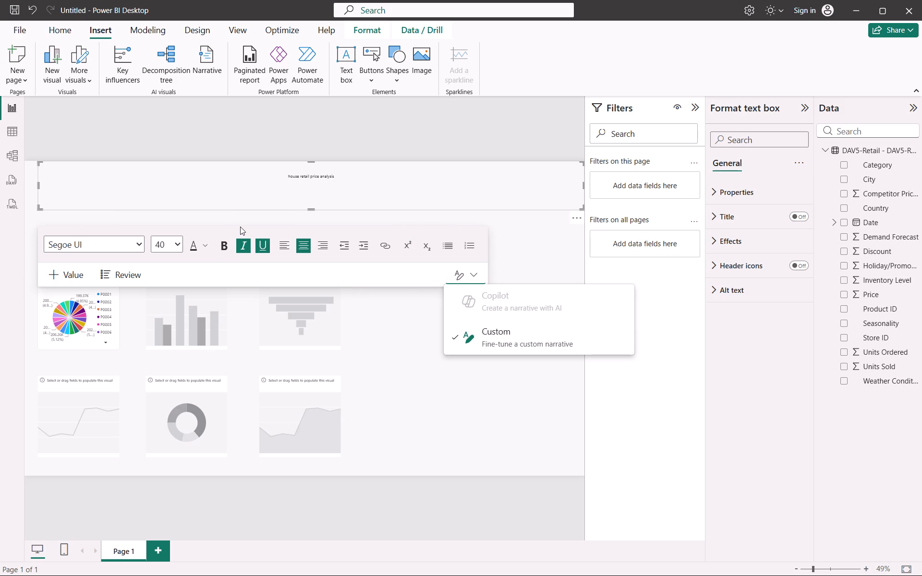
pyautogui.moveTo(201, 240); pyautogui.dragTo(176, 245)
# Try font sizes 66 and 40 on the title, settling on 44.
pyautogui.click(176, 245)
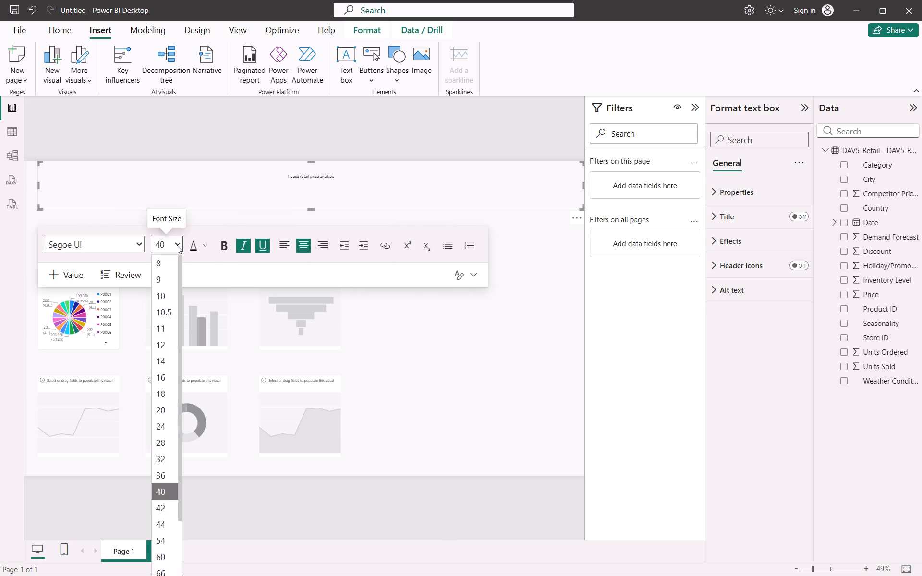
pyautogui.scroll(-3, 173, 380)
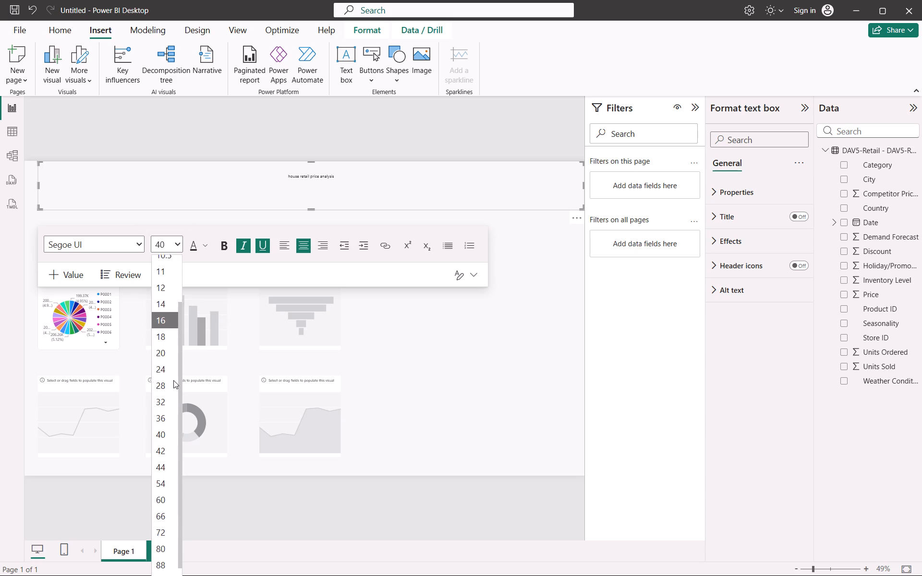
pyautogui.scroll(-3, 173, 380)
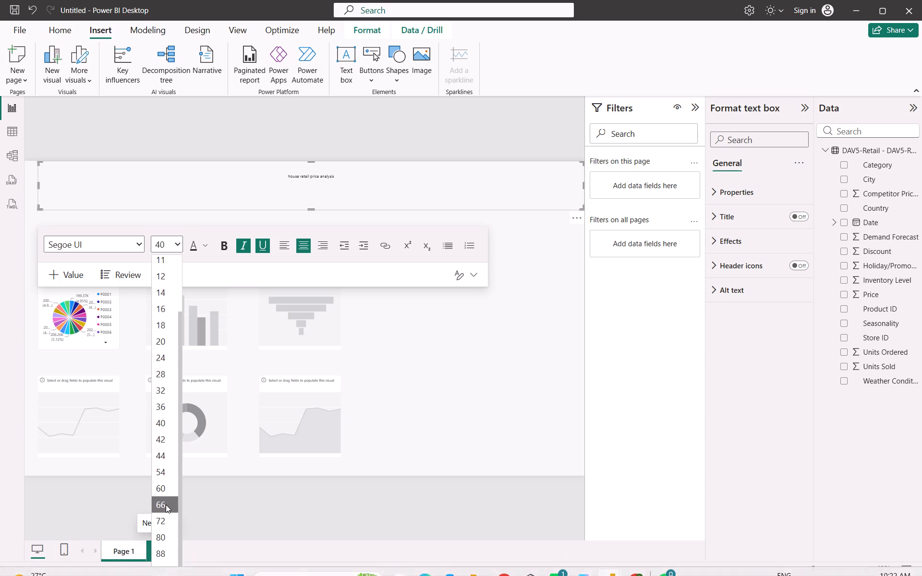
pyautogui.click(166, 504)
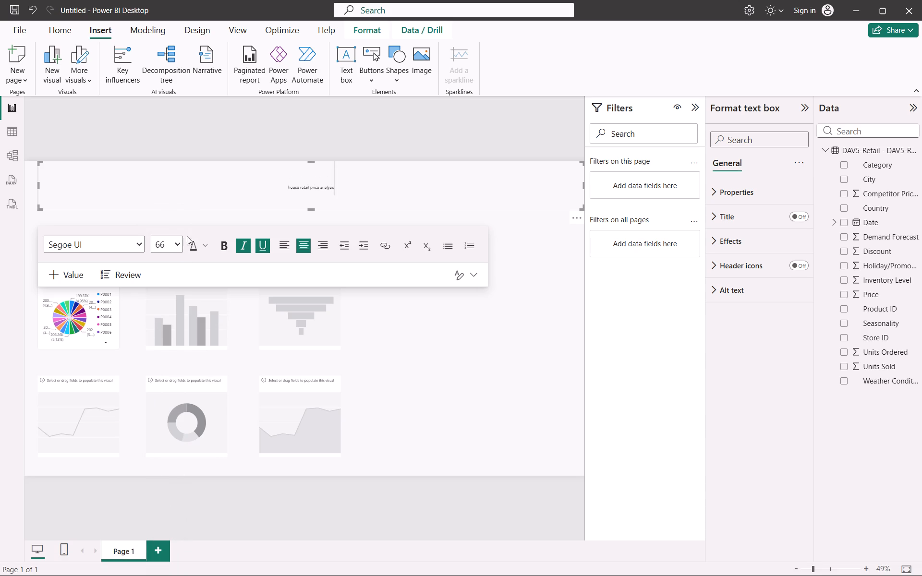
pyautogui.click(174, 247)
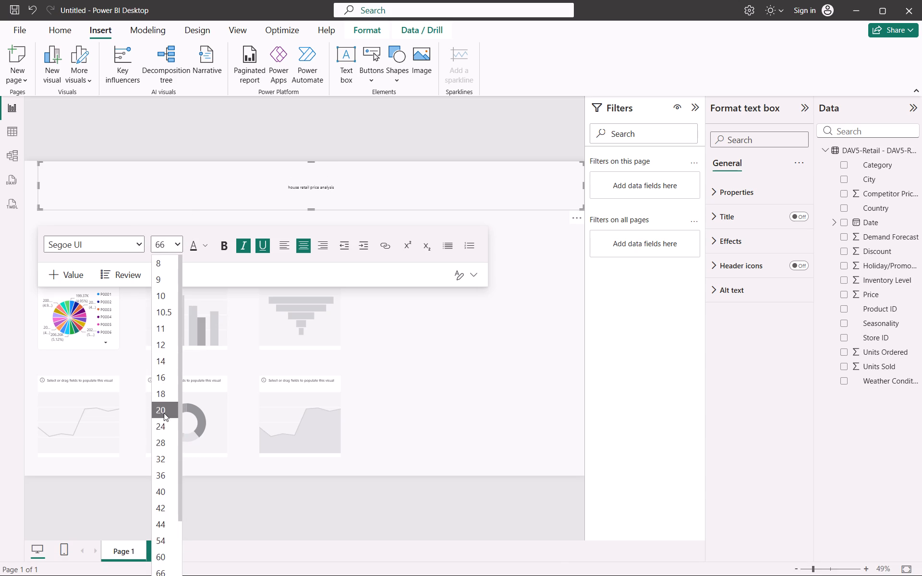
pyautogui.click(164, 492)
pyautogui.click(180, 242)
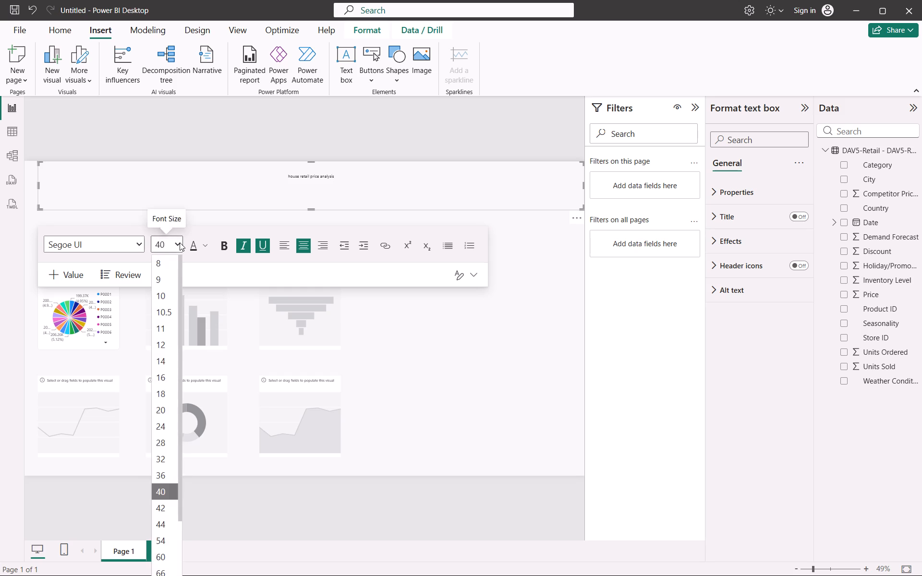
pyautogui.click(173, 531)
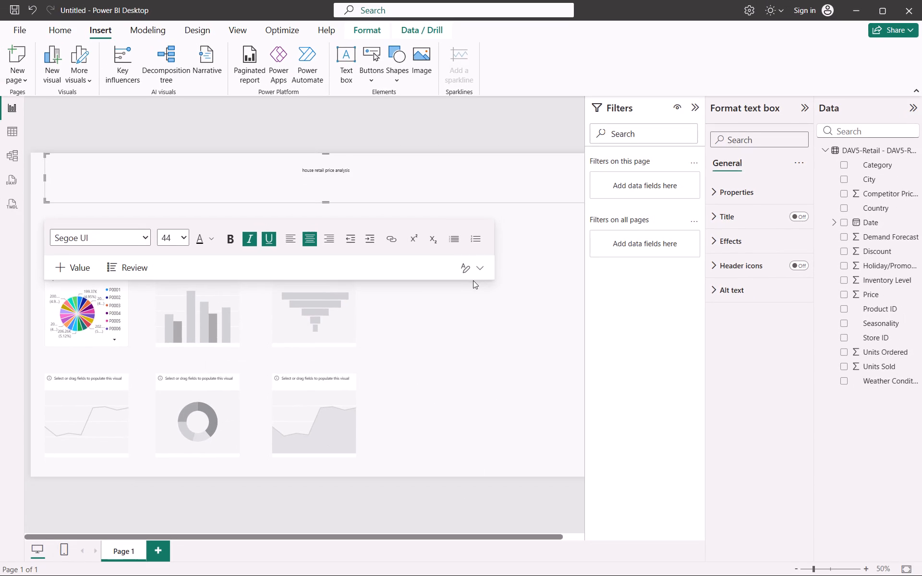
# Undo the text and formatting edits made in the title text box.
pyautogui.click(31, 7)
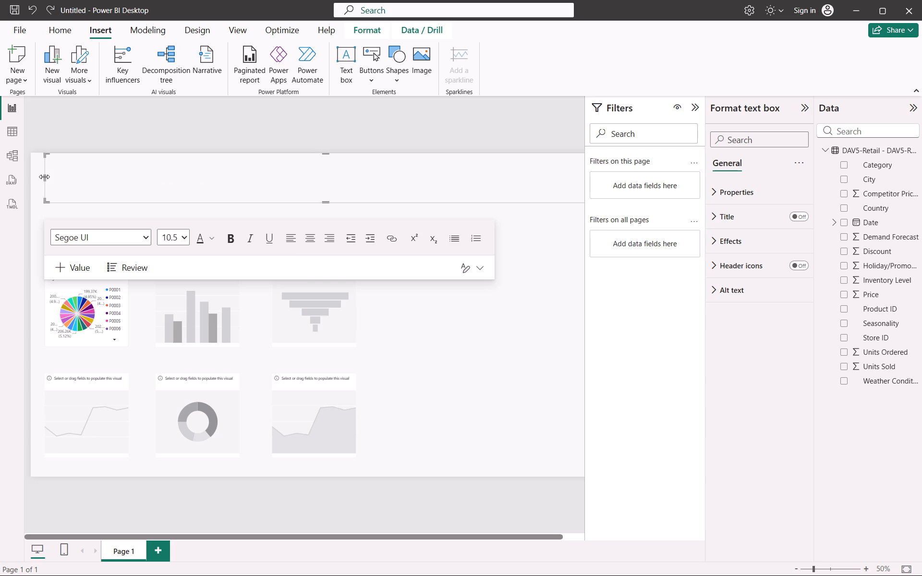
# Widen the title text box so it starts at the report page's left edge.
pyautogui.moveTo(44, 177); pyautogui.dragTo(32, 176)
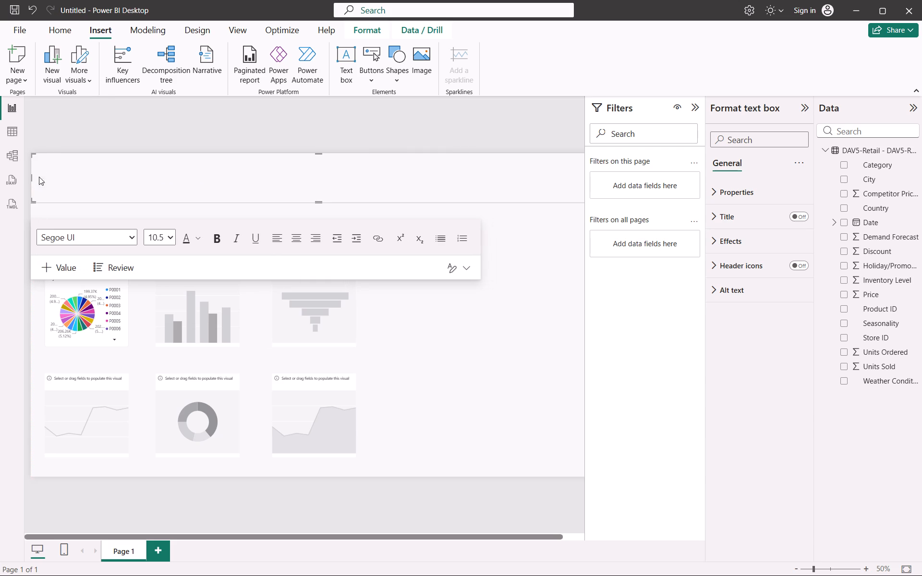
# Enter "house retail price analysis-dashboard" as the title in the text box across the top of the page.
pyautogui.click(165, 237)
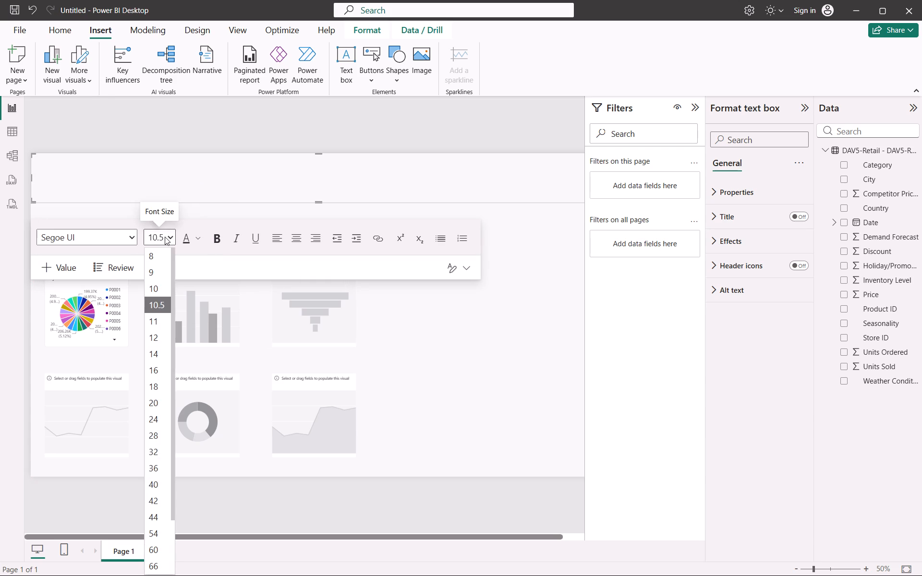
pyautogui.press('h')
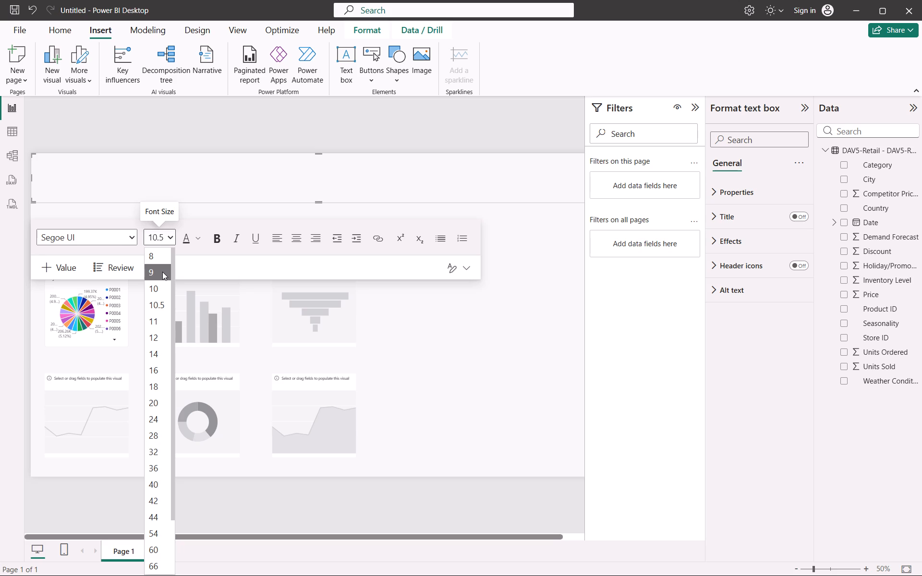
pyautogui.click(146, 175)
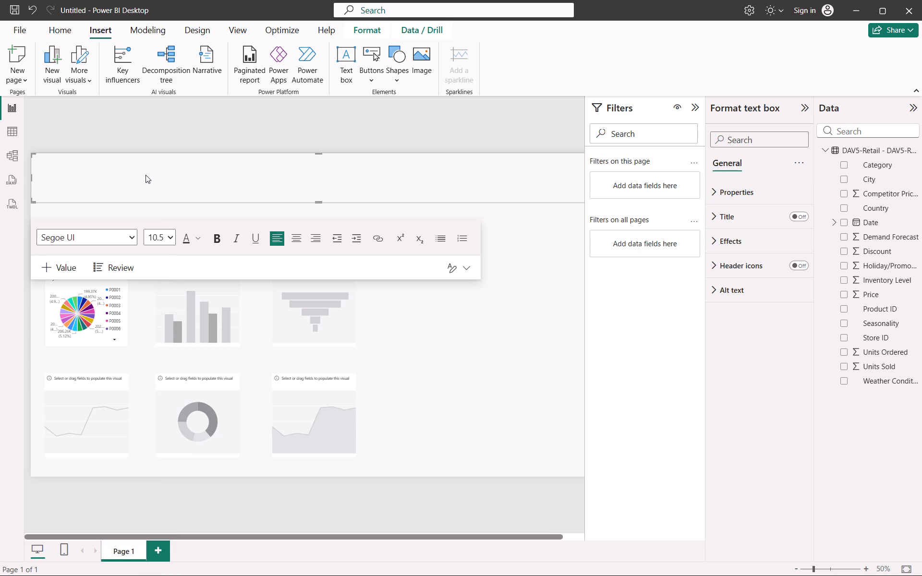
pyautogui.click(146, 175)
pyautogui.press('h')
pyautogui.press('o')
pyautogui.write('use')
pyautogui.press('space')
pyautogui.write('retail')
pyautogui.press('space')
pyautogui.write('price')
pyautogui.press('space')
pyautogui.write('ana')
pyautogui.write('lysis')
pyautogui.press('-')
pyautogui.write('dashboatrd')
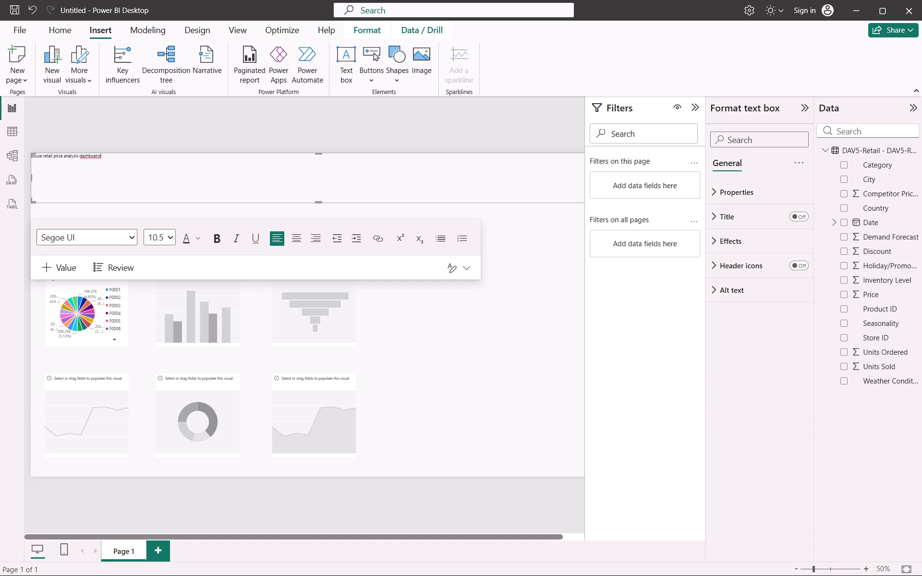
pyautogui.press('Left')
pyautogui.press('Left')
pyautogui.press('BackSpace')
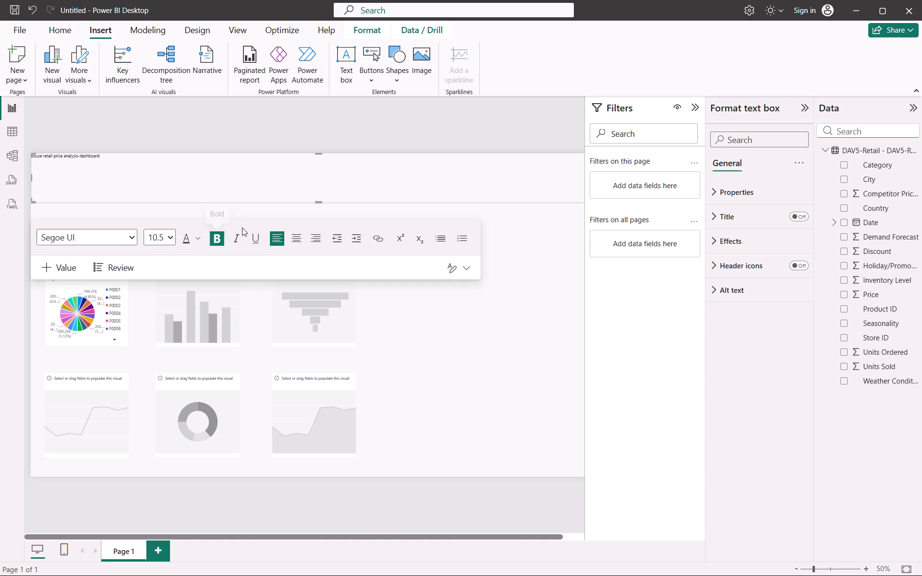
# Center-align the dashboard title within its text box.
pyautogui.click(201, 240)
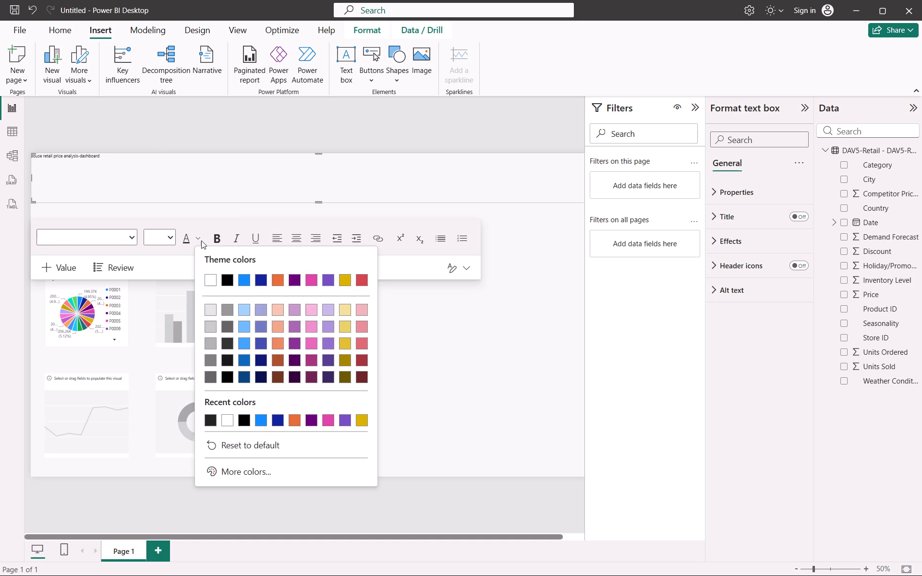
pyautogui.click(201, 240)
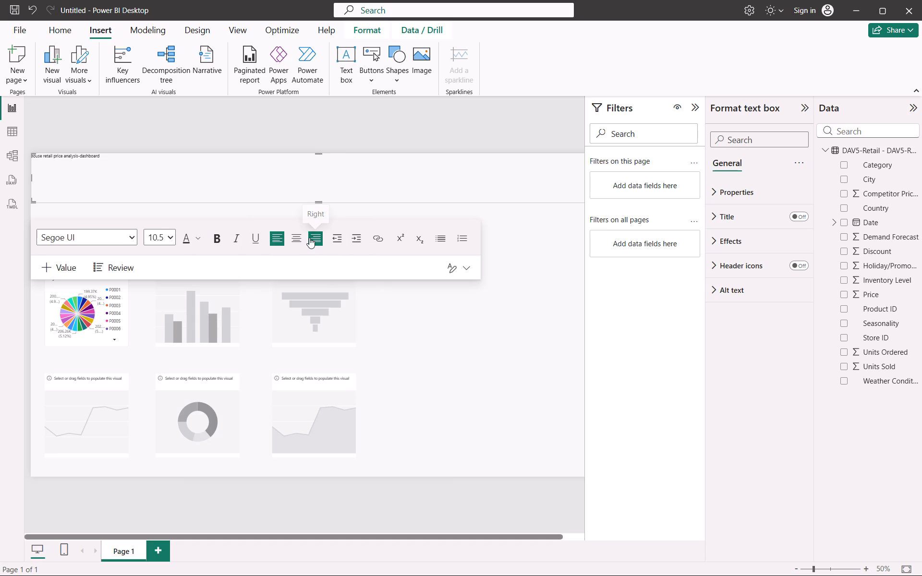
pyautogui.click(309, 238)
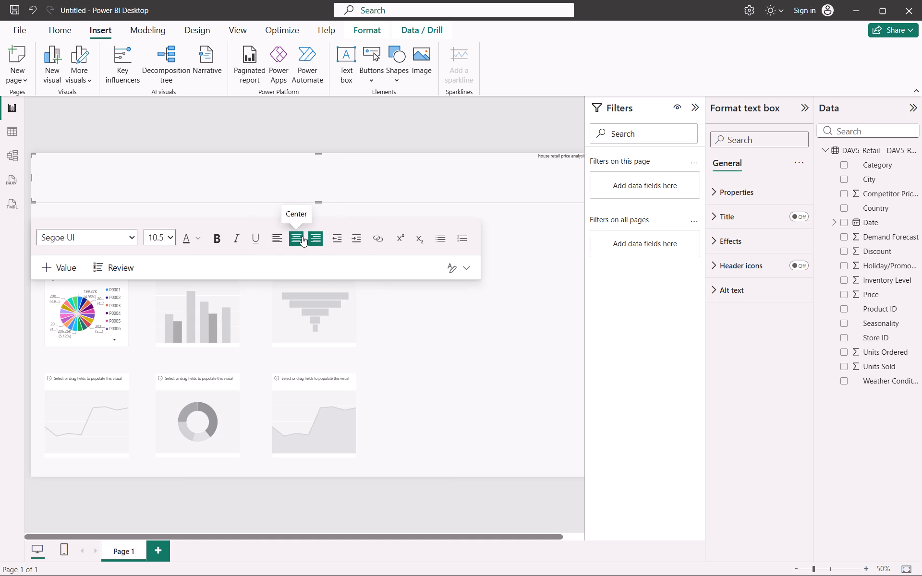
pyautogui.click(302, 236)
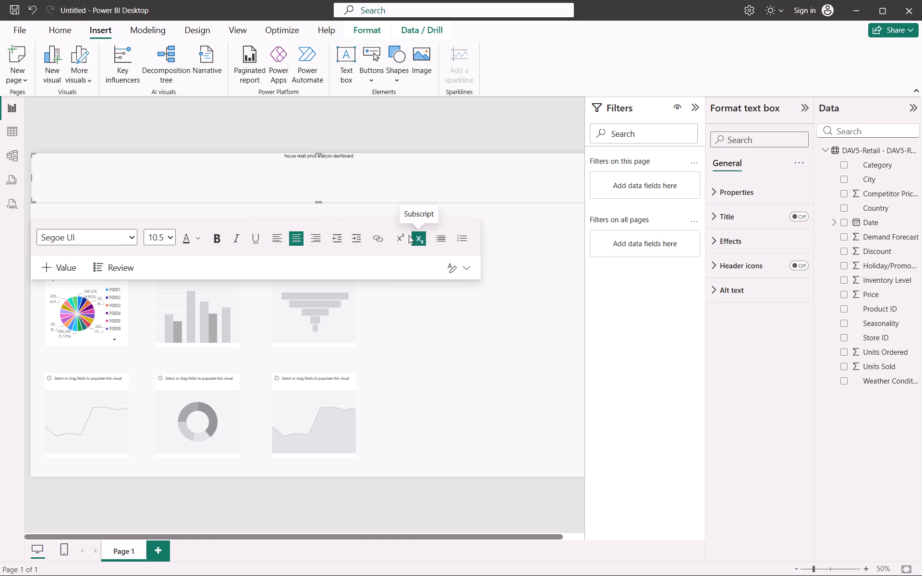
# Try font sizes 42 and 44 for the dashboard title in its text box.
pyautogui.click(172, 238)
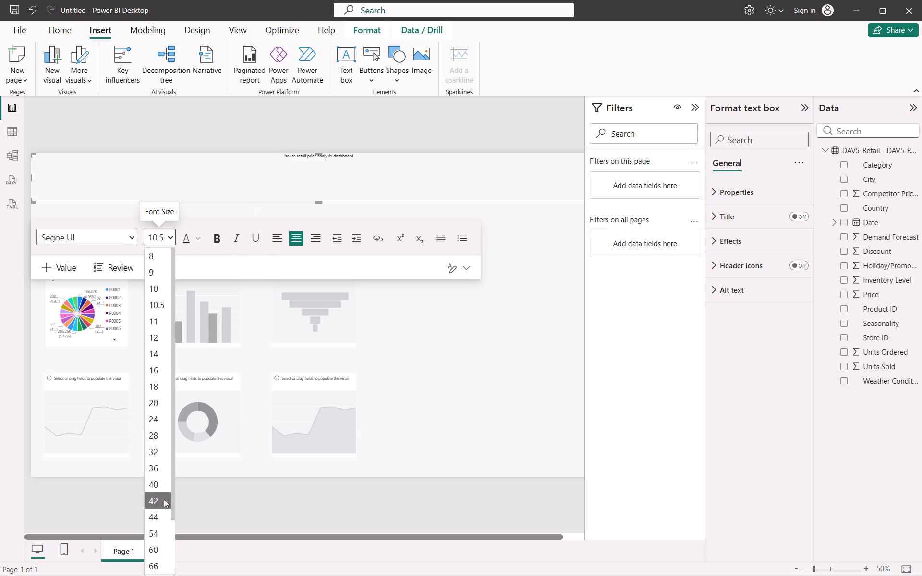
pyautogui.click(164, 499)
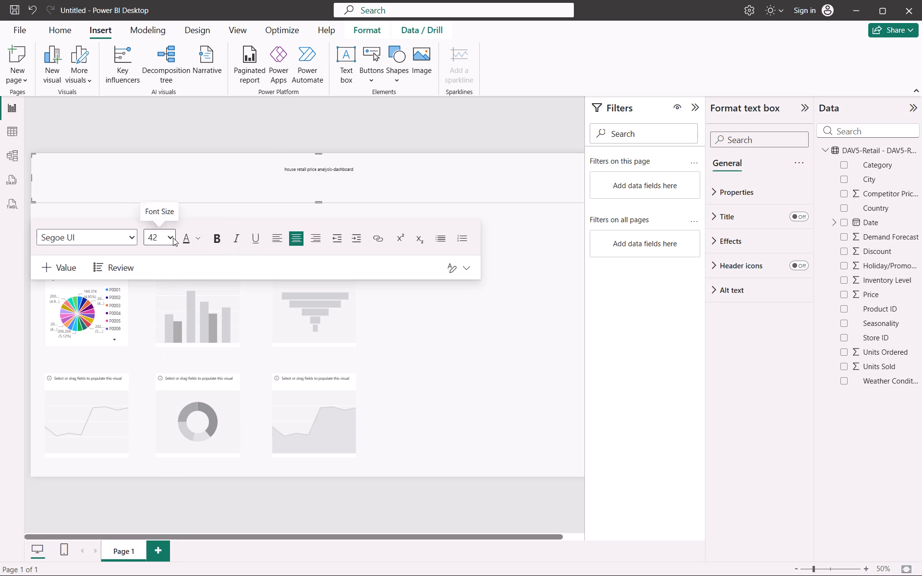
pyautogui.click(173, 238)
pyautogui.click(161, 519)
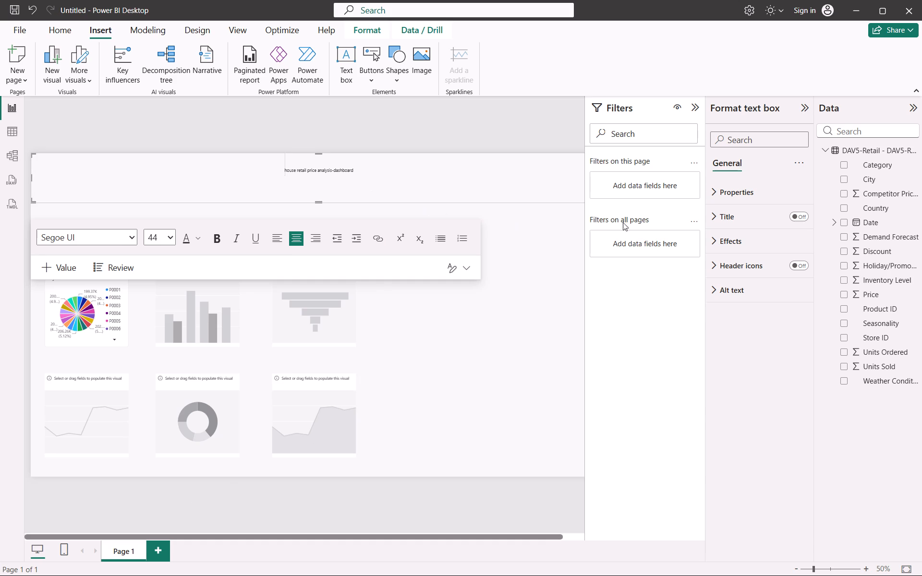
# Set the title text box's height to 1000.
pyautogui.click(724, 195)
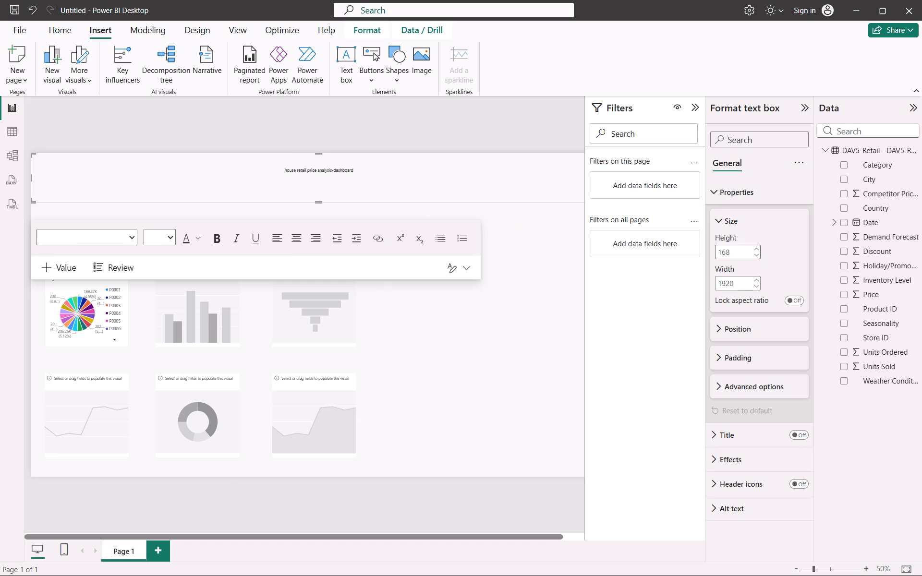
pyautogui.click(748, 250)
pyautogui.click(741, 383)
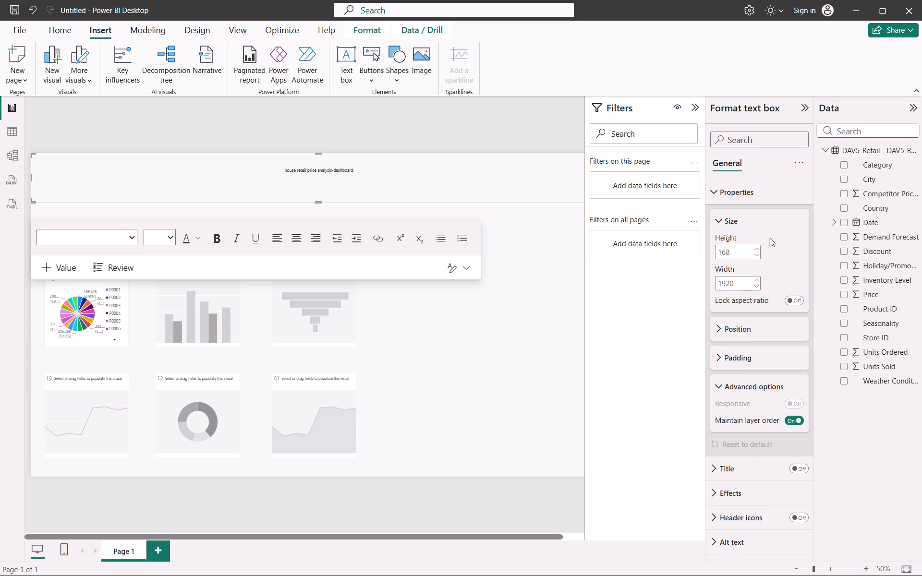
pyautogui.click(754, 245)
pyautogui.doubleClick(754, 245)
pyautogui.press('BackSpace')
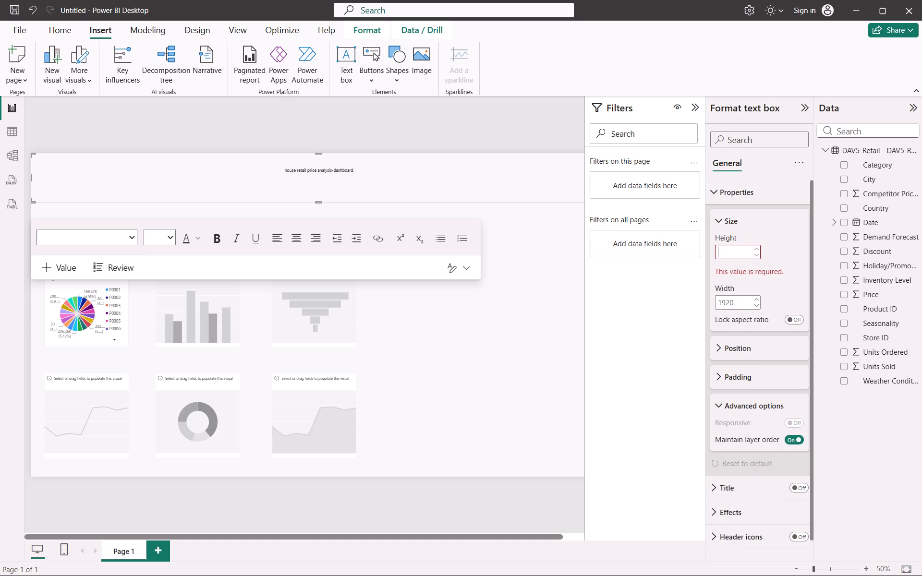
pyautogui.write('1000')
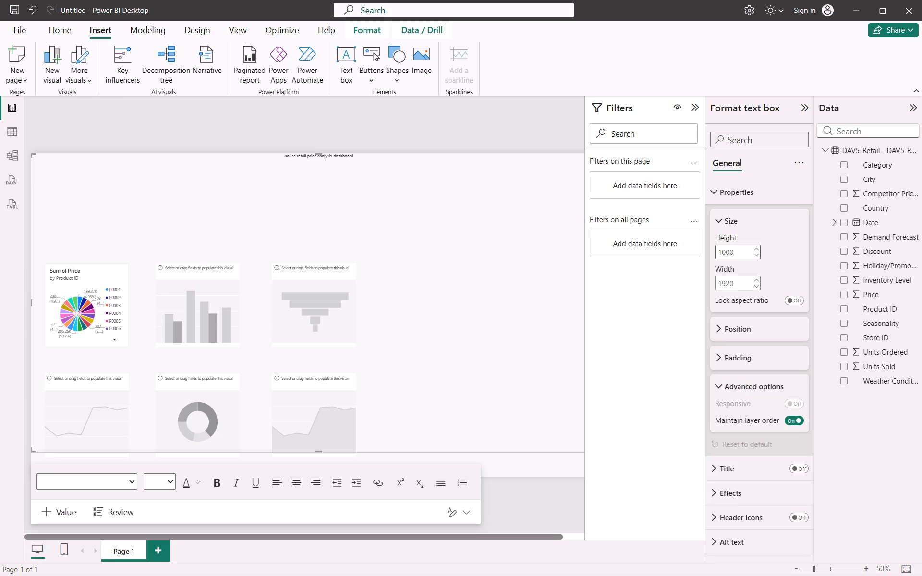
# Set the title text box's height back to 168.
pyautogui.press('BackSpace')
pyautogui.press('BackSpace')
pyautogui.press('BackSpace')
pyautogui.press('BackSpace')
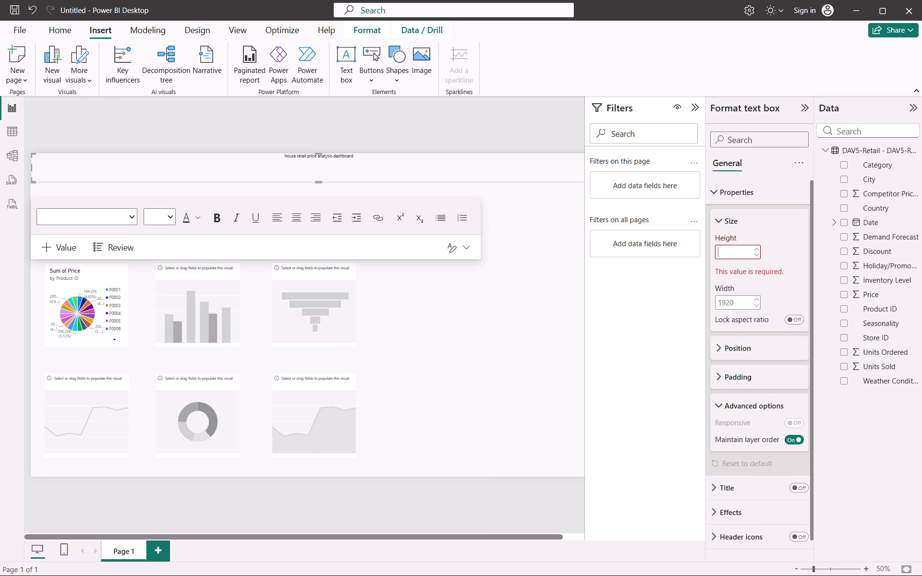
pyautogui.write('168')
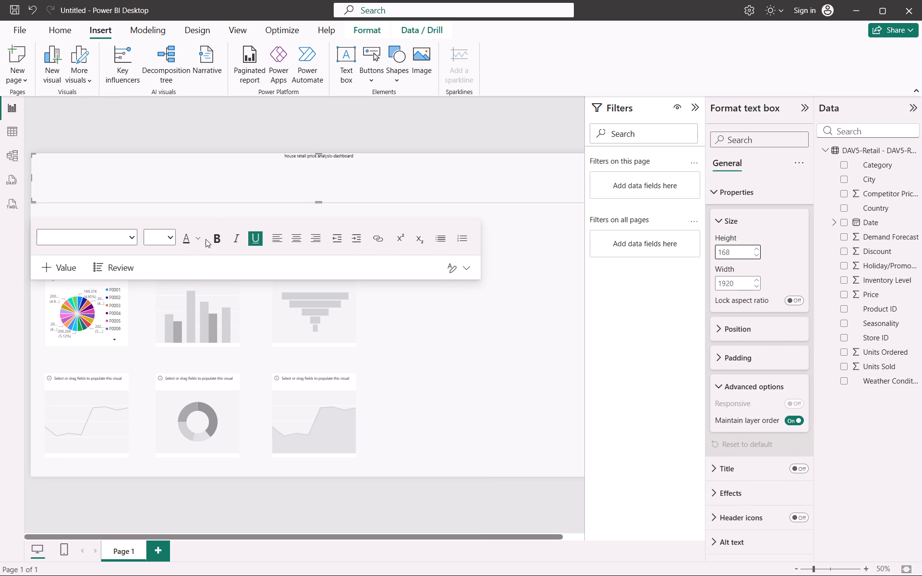
# Set the font size of the title text box to 42, leaving the font family as is.
pyautogui.click(124, 237)
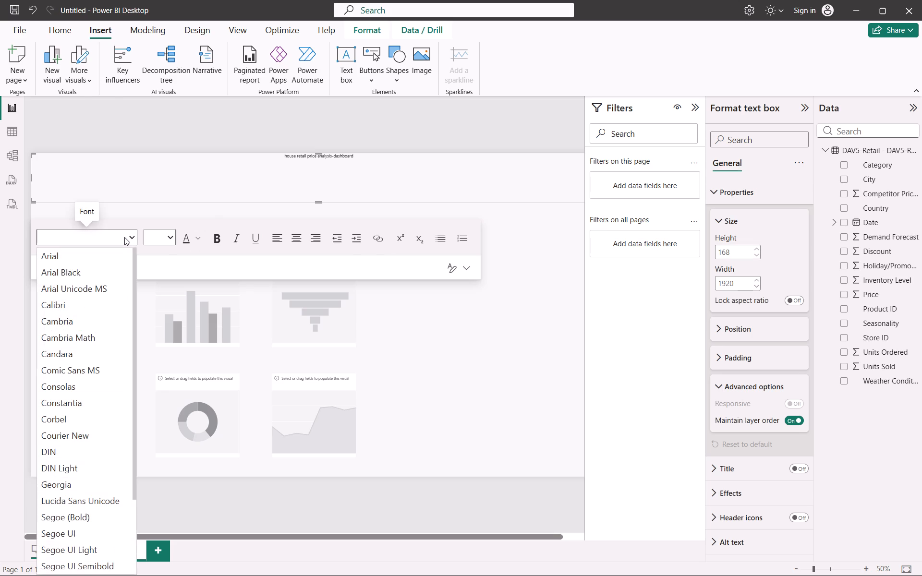
pyautogui.scroll(-3, 93, 480)
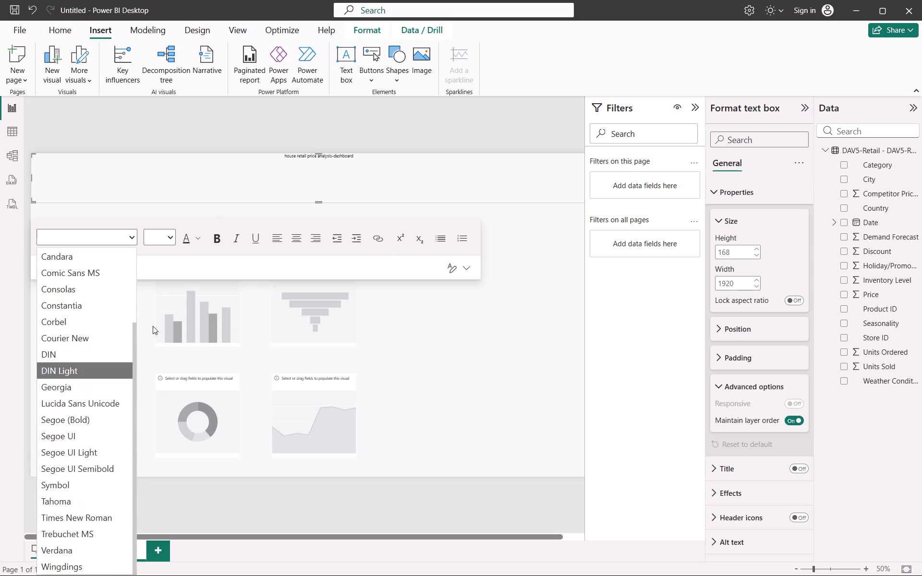
pyautogui.click(168, 236)
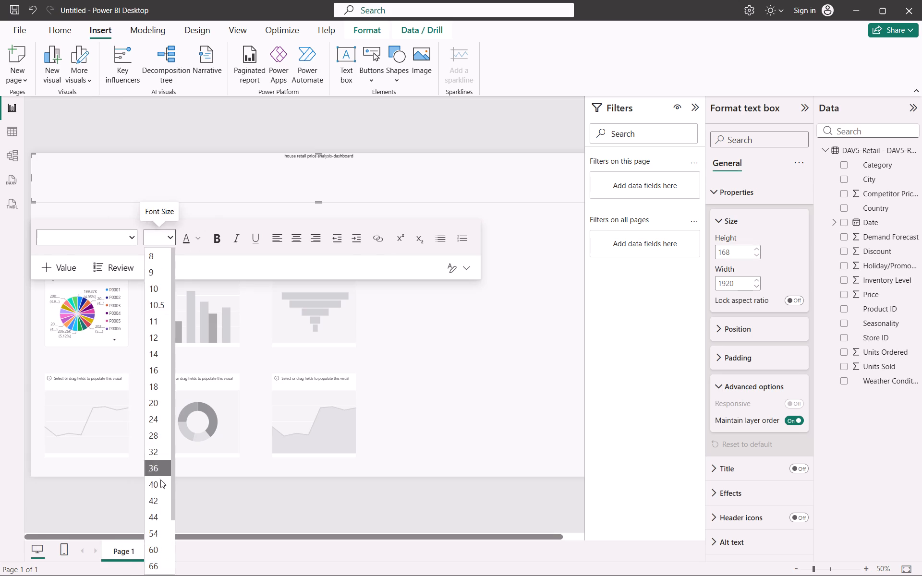
pyautogui.click(158, 500)
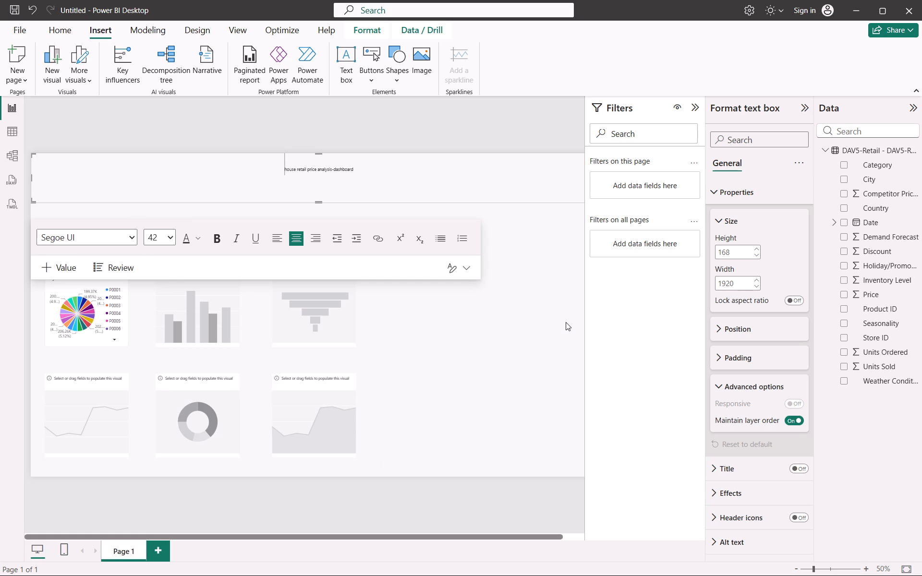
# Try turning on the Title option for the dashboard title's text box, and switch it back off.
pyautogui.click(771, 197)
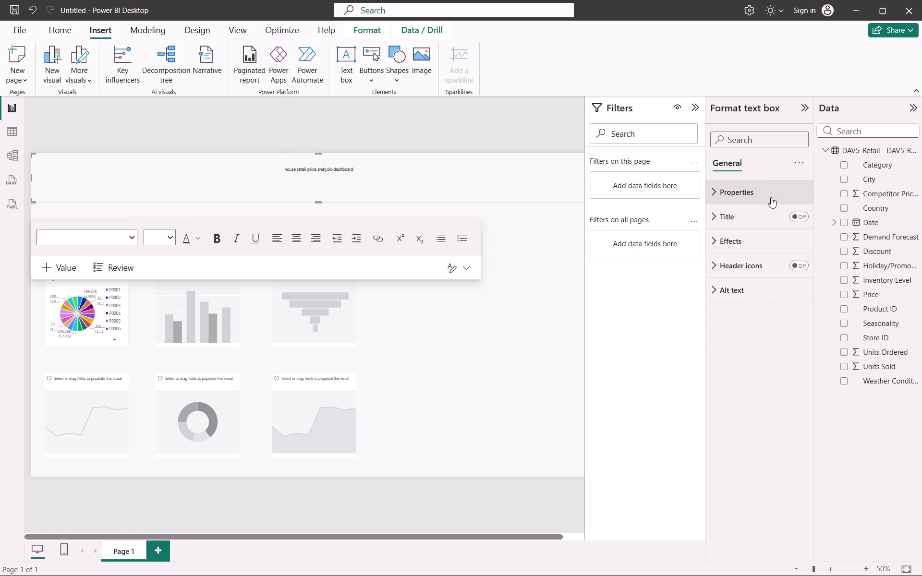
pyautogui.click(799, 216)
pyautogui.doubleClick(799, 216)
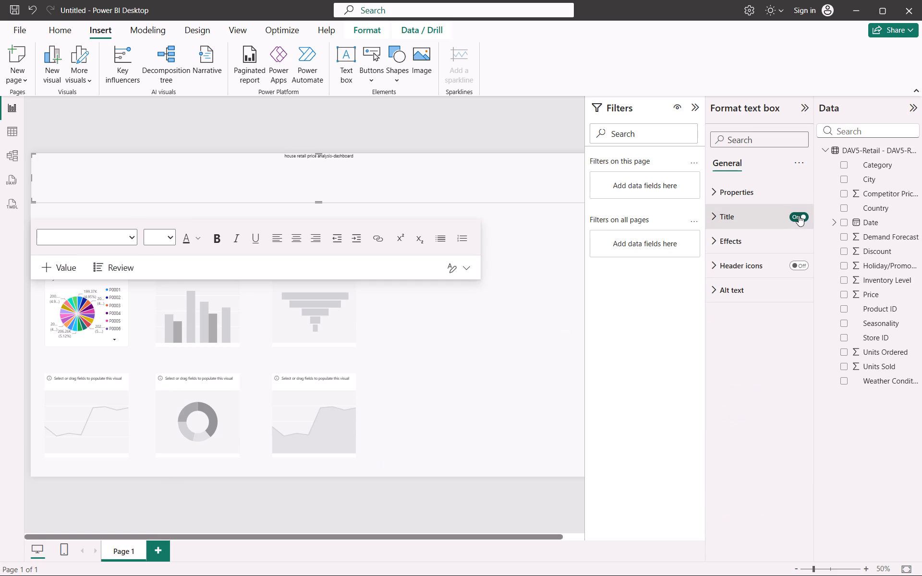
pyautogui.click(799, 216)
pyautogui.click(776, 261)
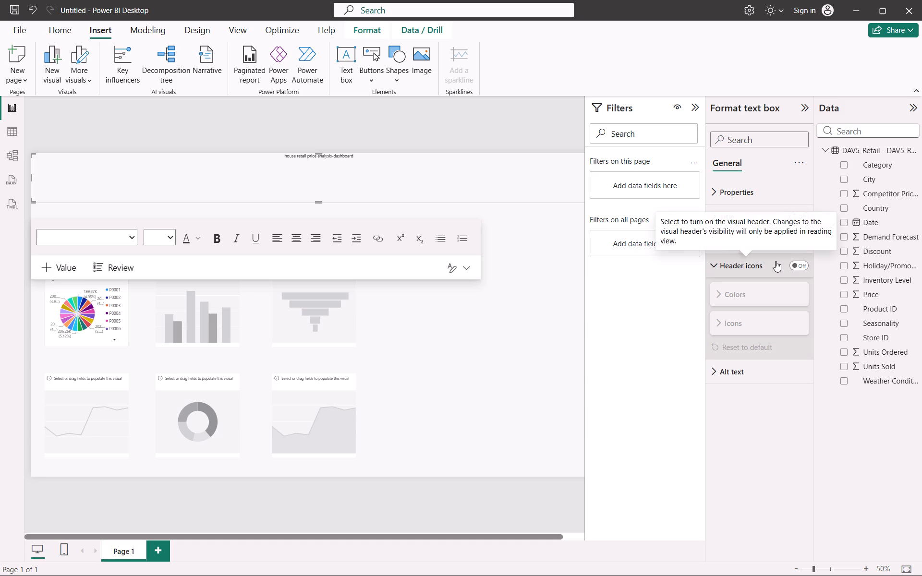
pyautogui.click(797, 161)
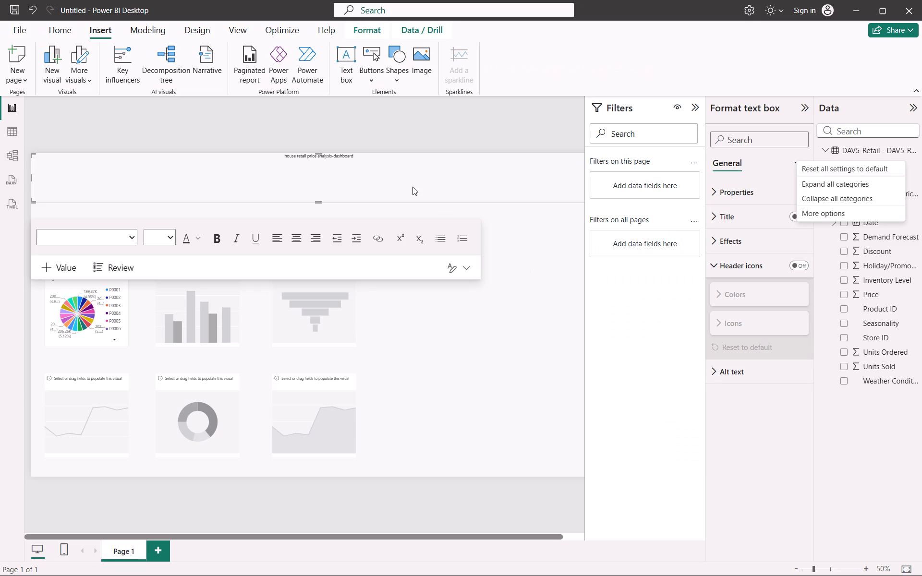
# Set the font size in the dashboard title text box to 44.
pyautogui.click(382, 173)
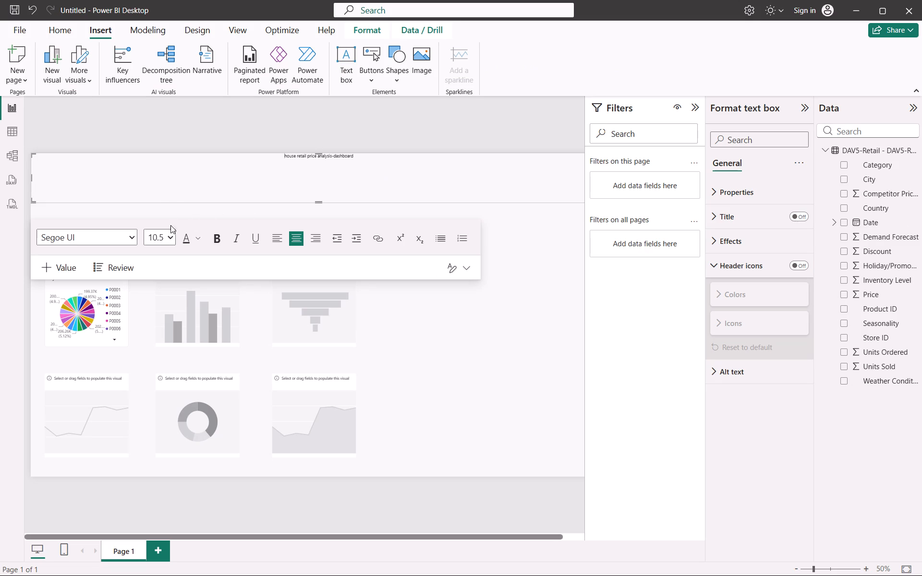
pyautogui.click(172, 233)
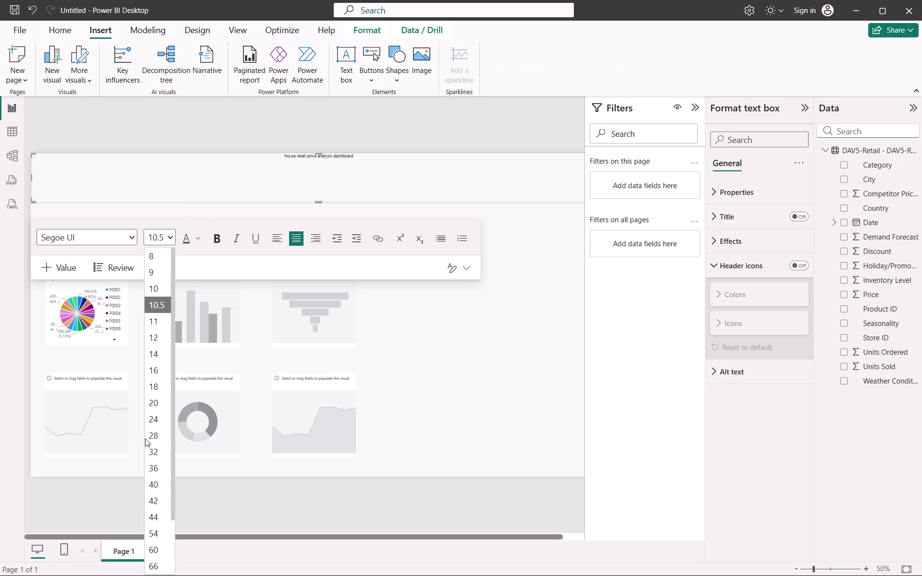
pyautogui.click(151, 520)
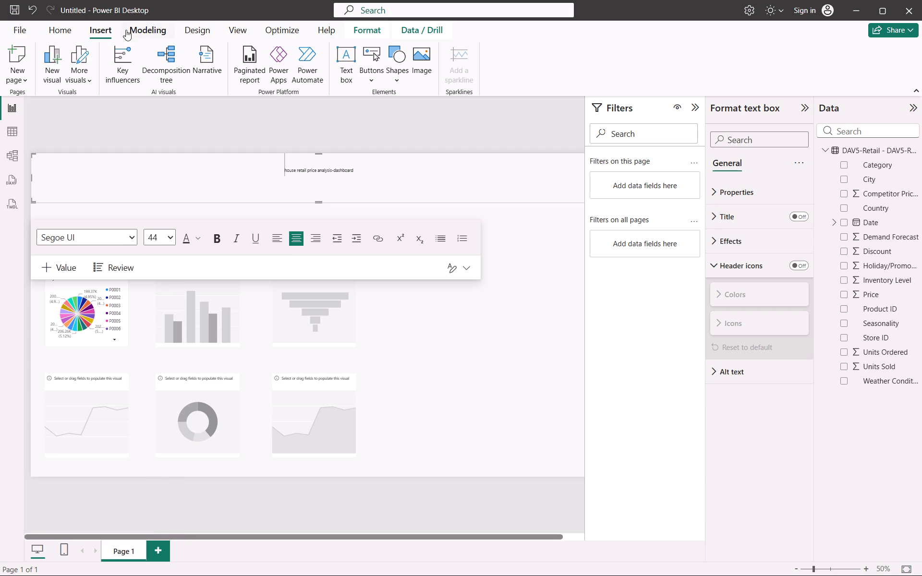
# Select the empty clustered column chart and show its field wells for building the visual.
pyautogui.click(64, 28)
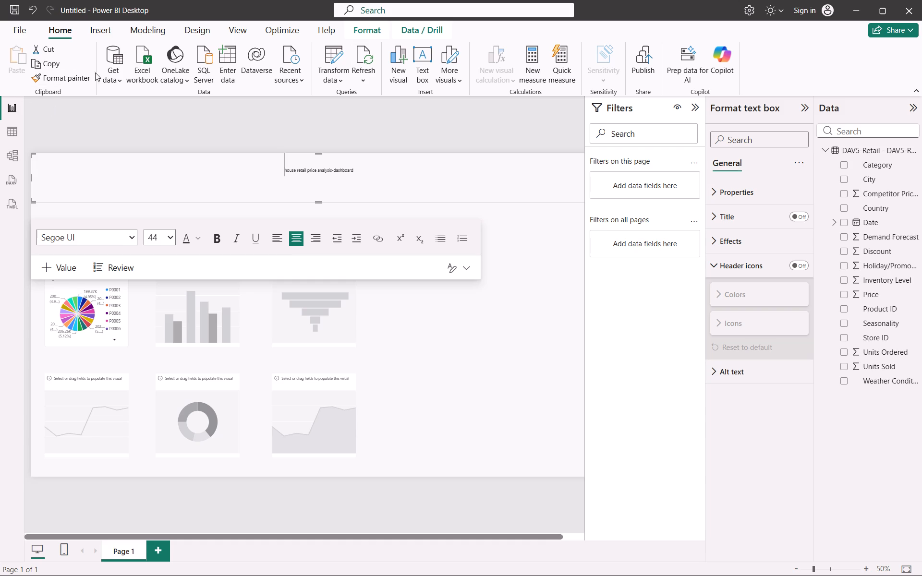
pyautogui.click(229, 325)
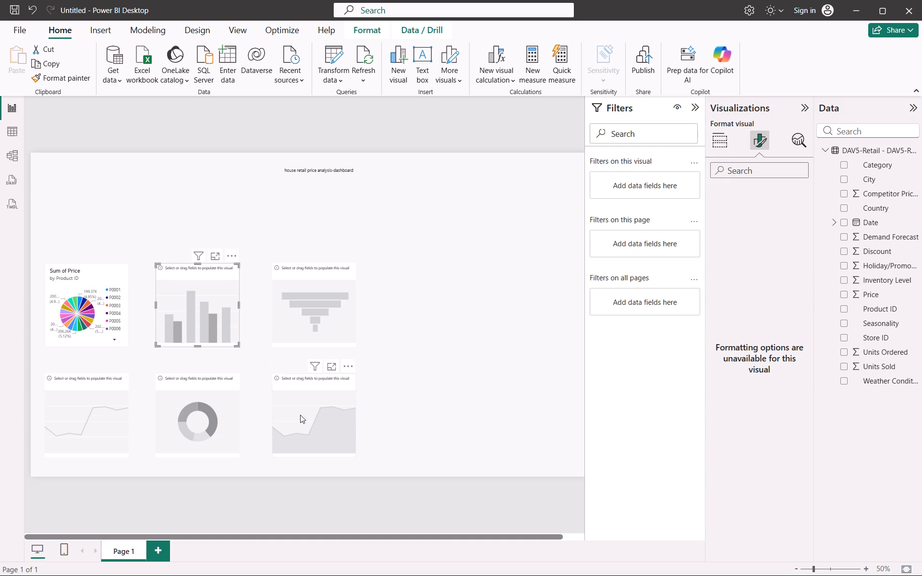
pyautogui.click(734, 143)
pyautogui.click(726, 141)
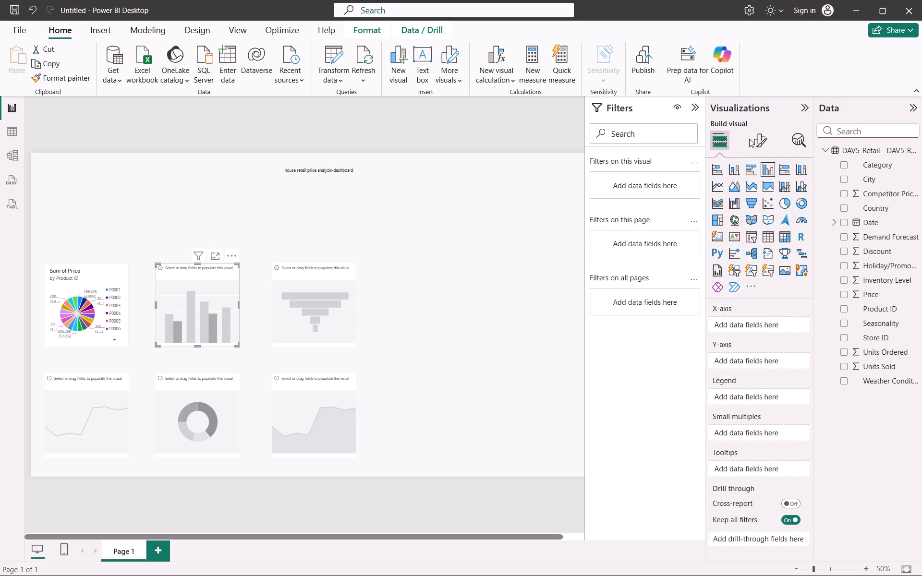
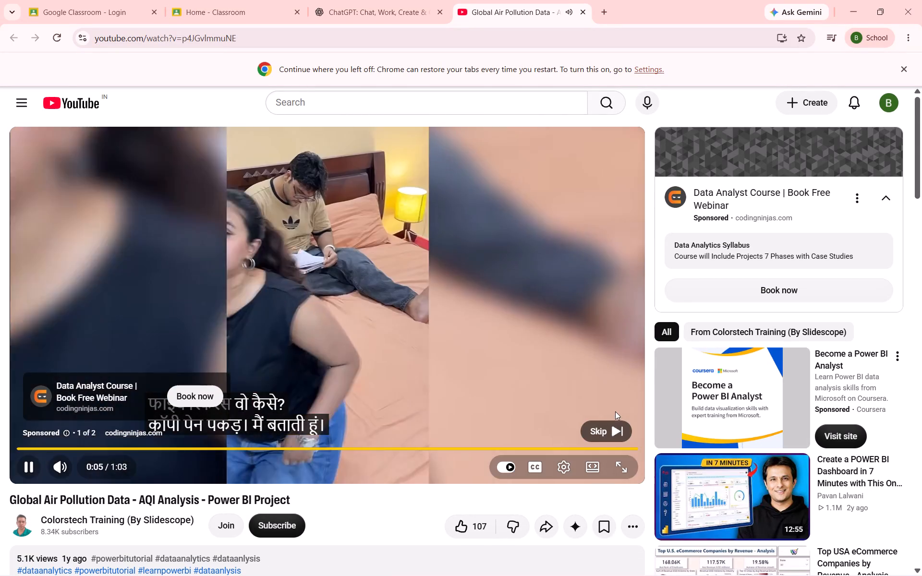
# Skip the ad in the Global Air Pollution Power BI tutorial and review how the title text is formatted, pausing there.
pyautogui.click(615, 428)
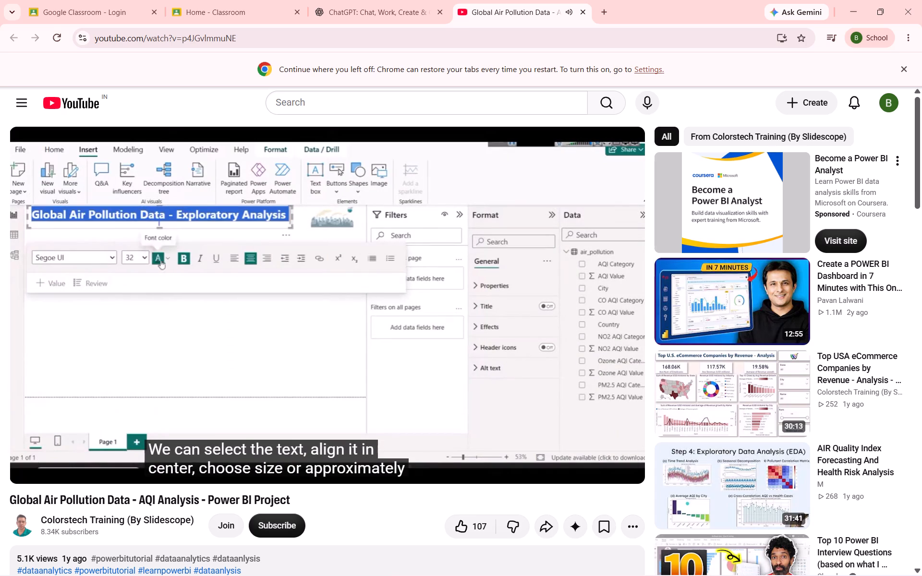
pyautogui.press('Left')
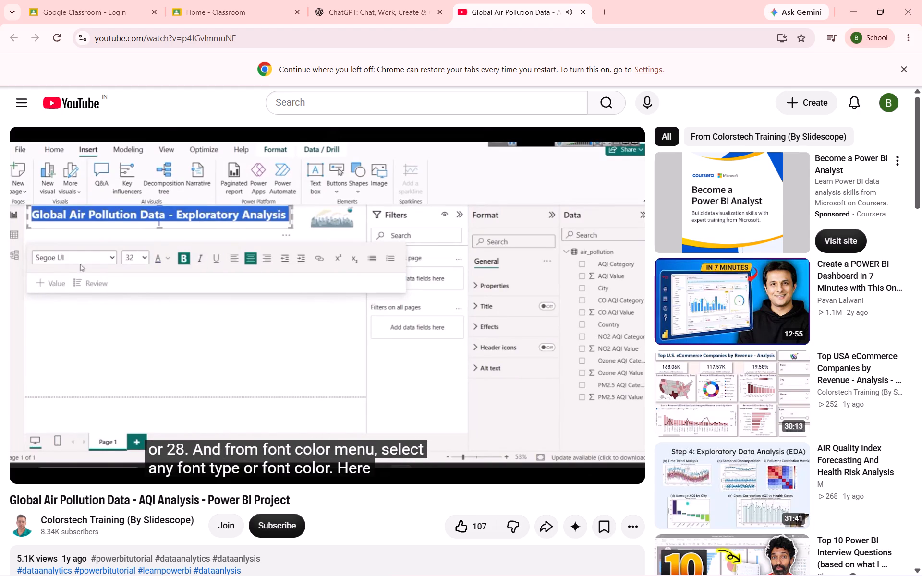
pyautogui.press('space')
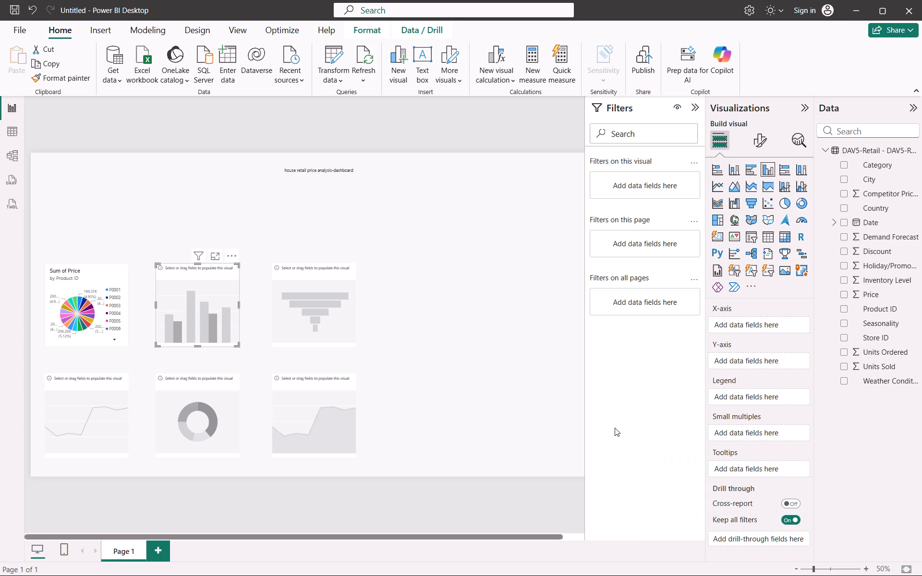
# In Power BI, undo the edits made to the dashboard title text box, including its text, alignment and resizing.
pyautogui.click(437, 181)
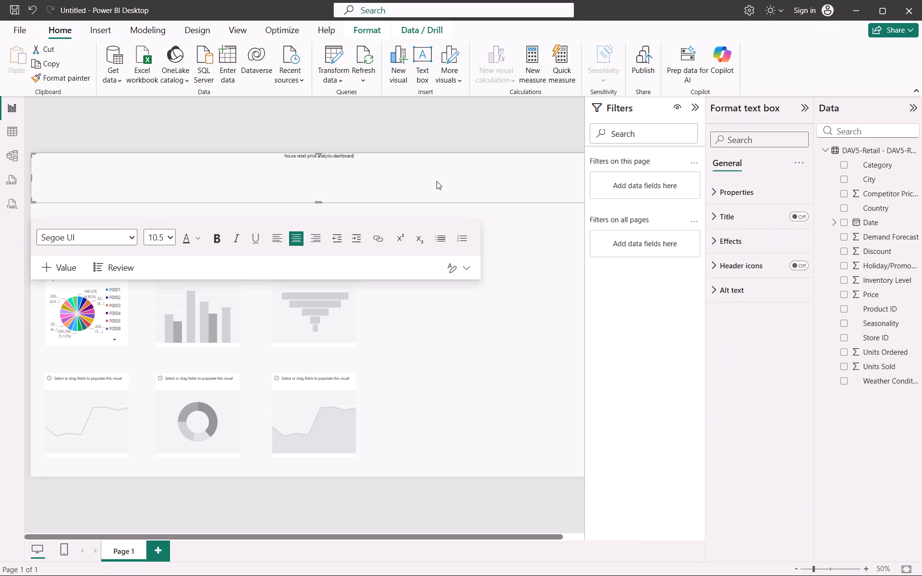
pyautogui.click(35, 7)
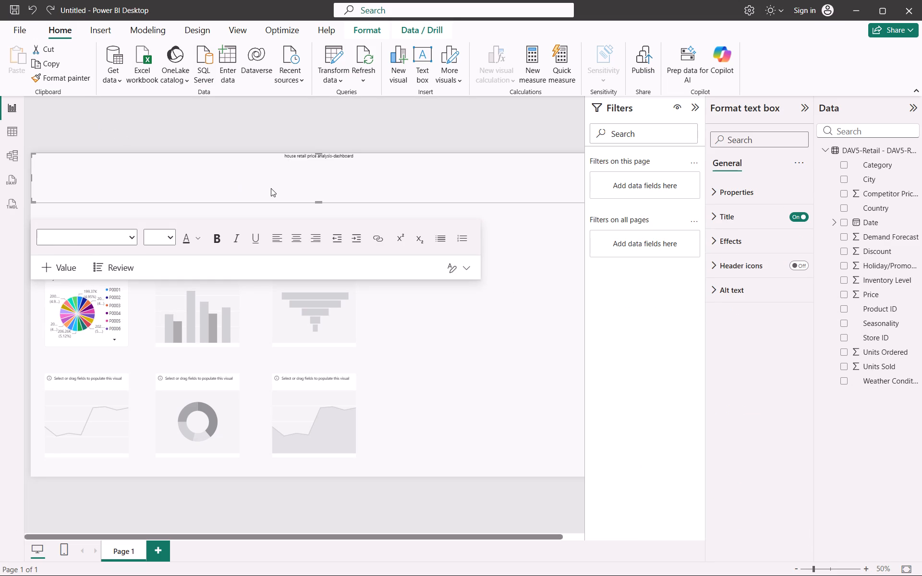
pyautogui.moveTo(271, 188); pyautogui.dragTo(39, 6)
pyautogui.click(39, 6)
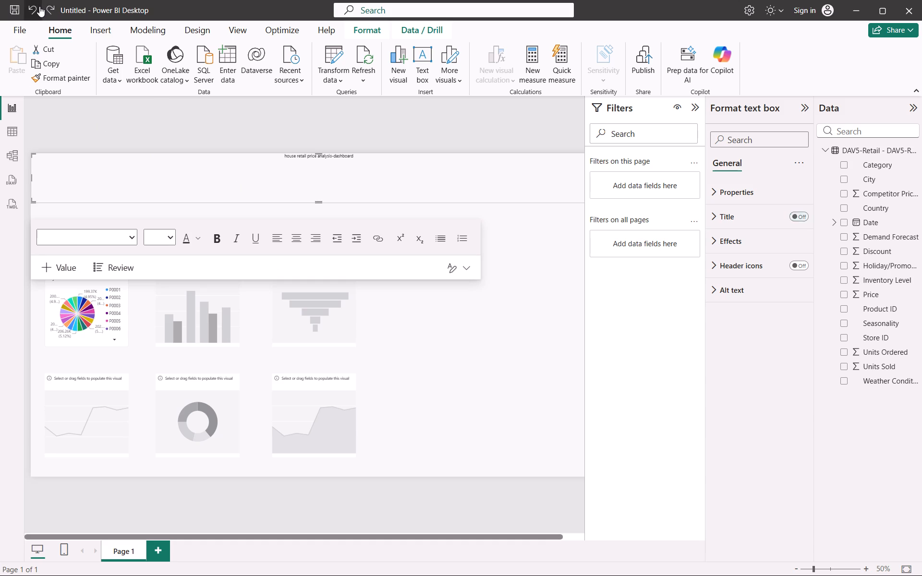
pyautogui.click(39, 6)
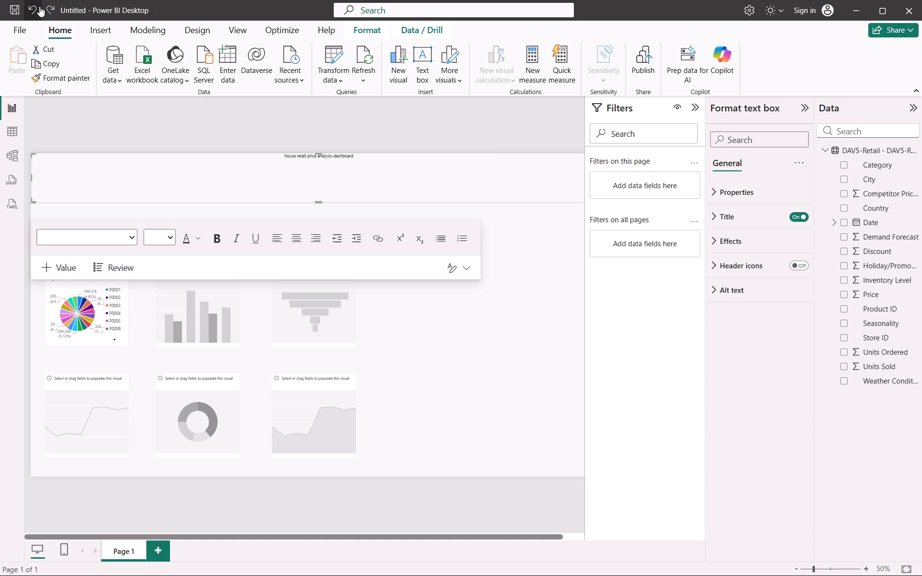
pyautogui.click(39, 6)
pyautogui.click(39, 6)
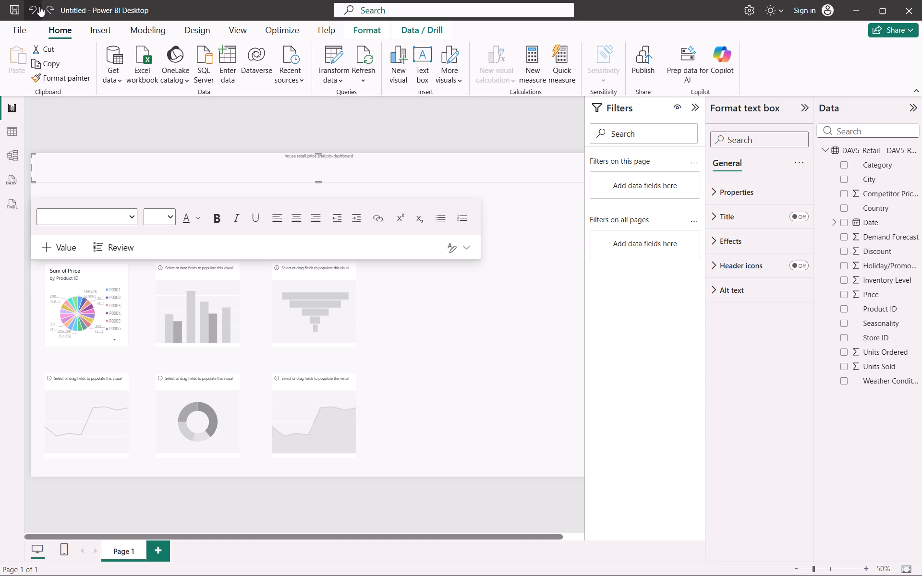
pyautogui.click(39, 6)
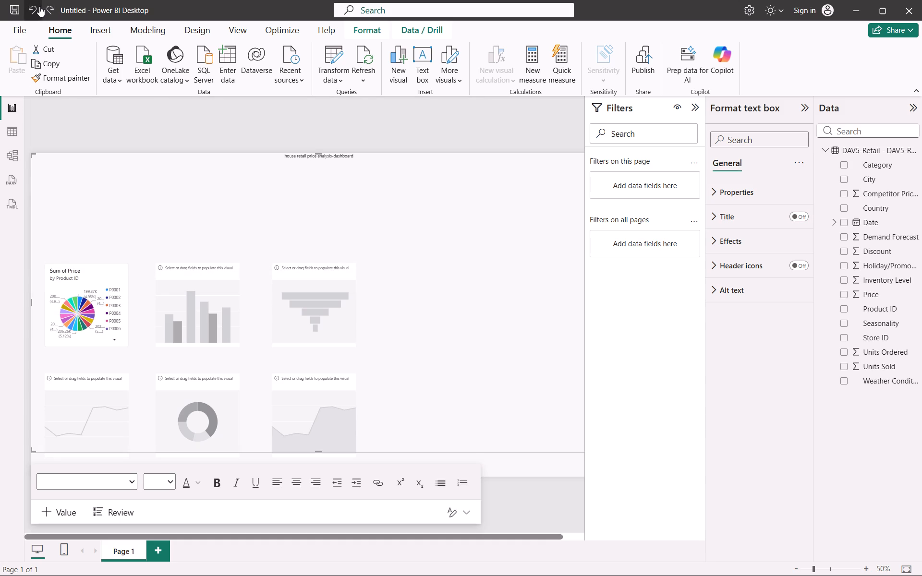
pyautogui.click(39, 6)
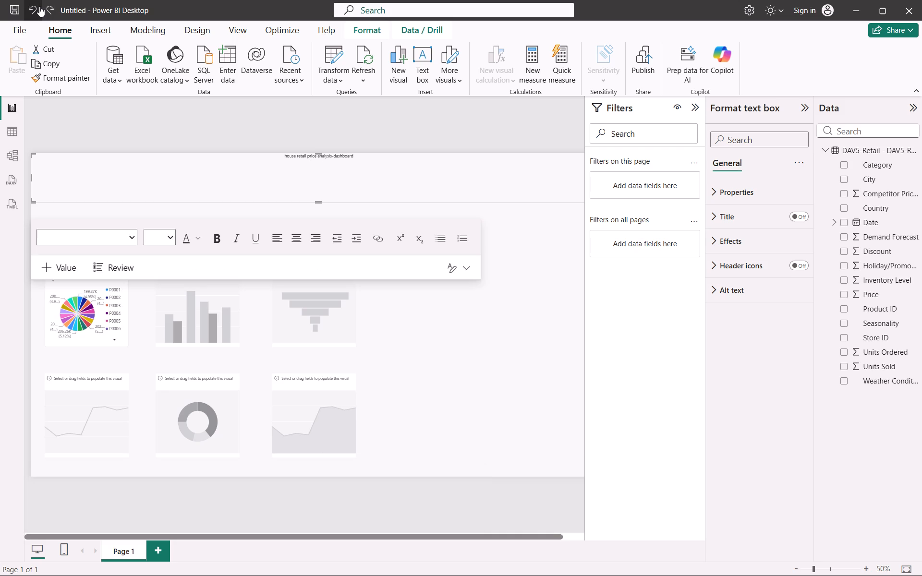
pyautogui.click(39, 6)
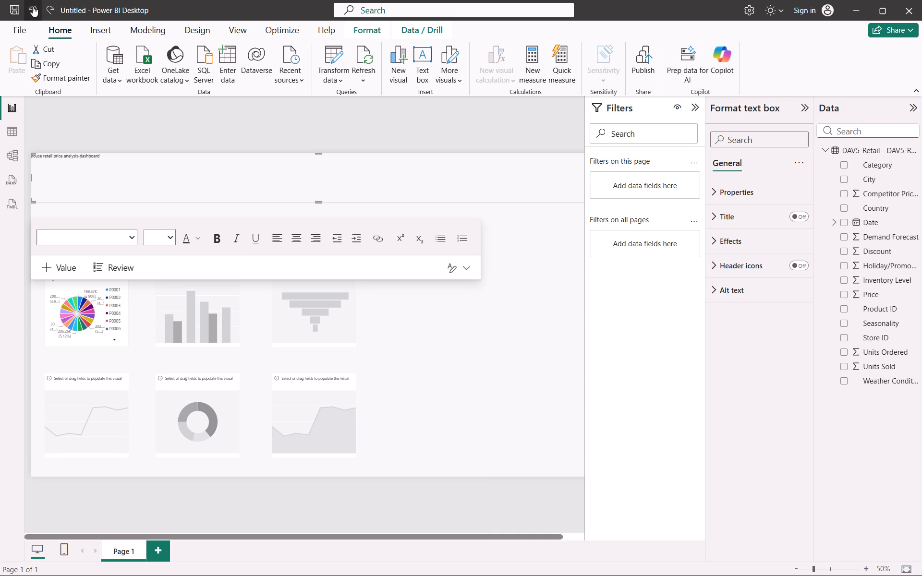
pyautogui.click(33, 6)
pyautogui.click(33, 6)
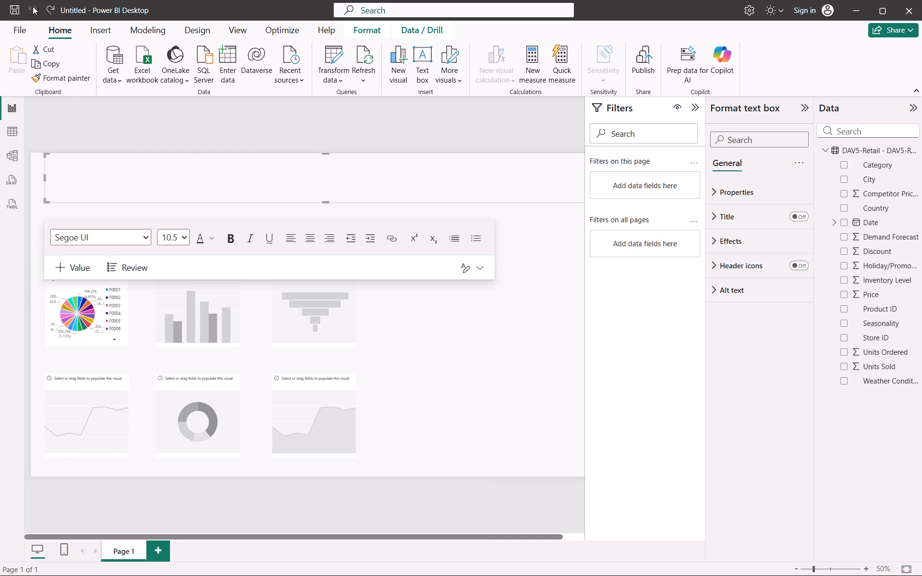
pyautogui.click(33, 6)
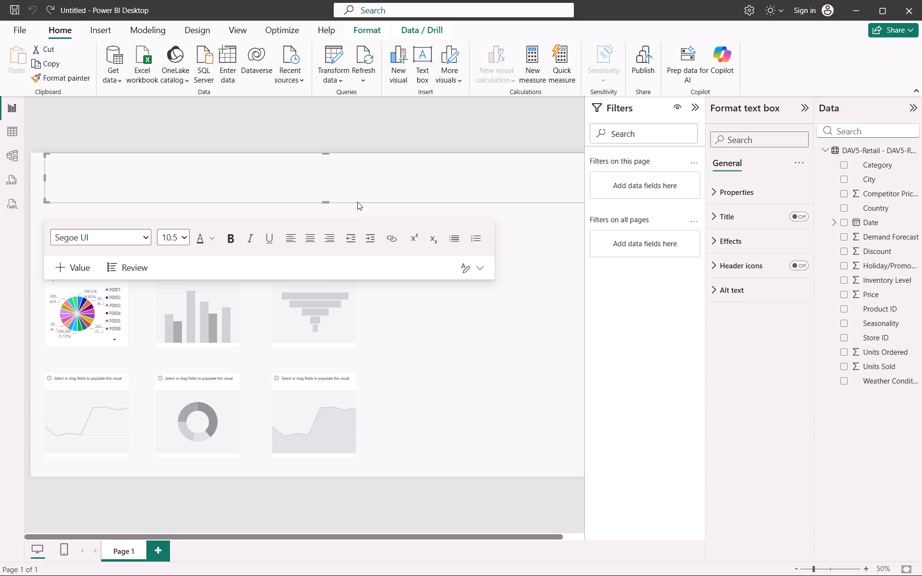
# Remove the wide empty title text box from the top of the report page.
pyautogui.hscroll(-1, 474, 196)
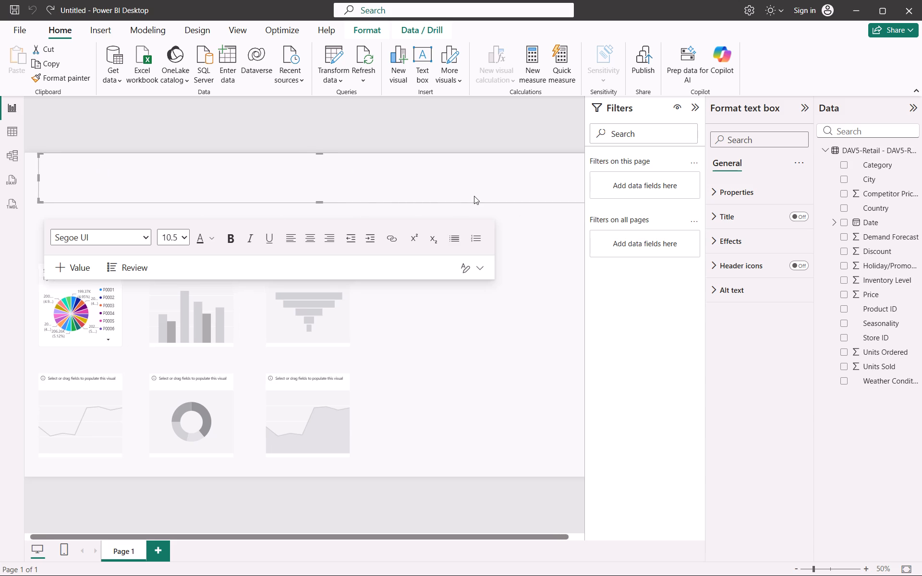
pyautogui.hscroll(-1, 474, 196)
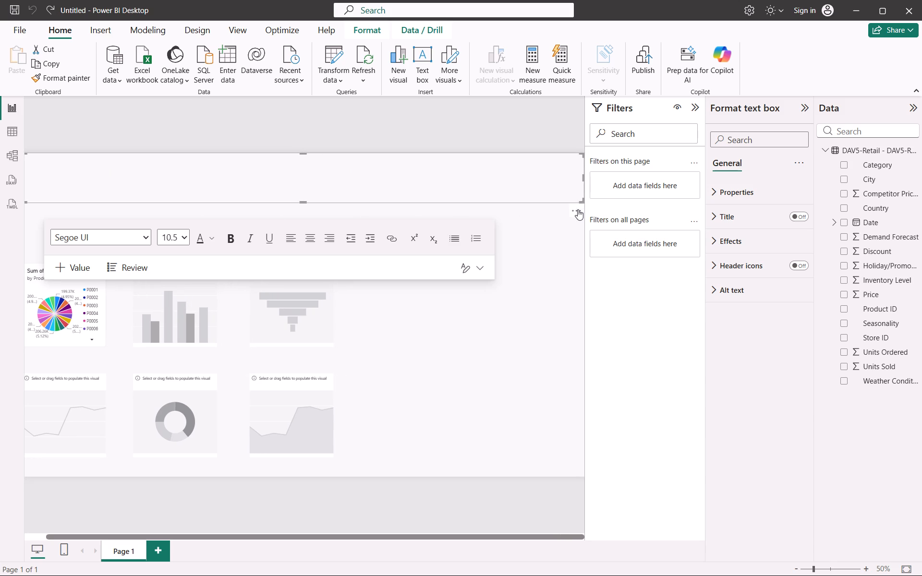
pyautogui.click(577, 209)
pyautogui.click(611, 223)
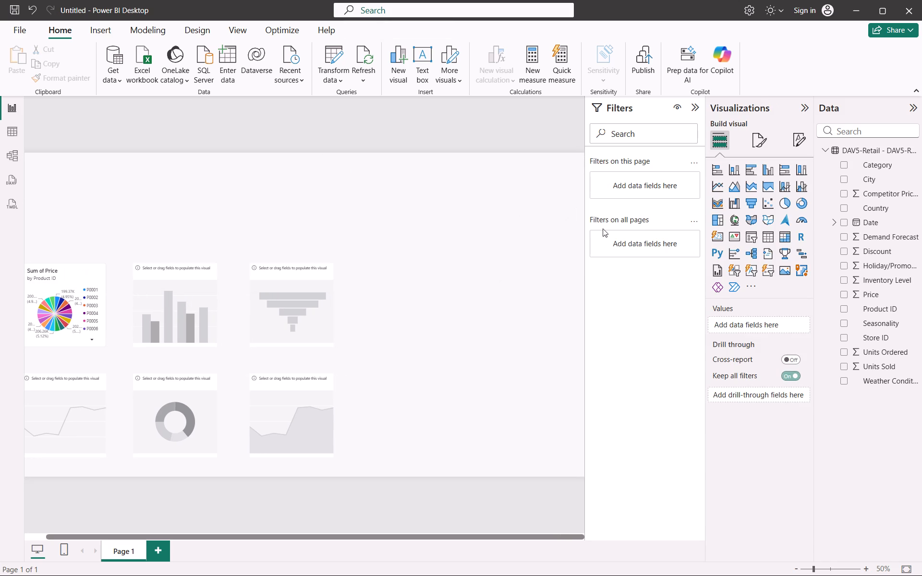
# Insert a new text box above the pie chart, shorten its height, and enter "house retail price analysis-dashboard".
pyautogui.hscroll(1, 510, 295)
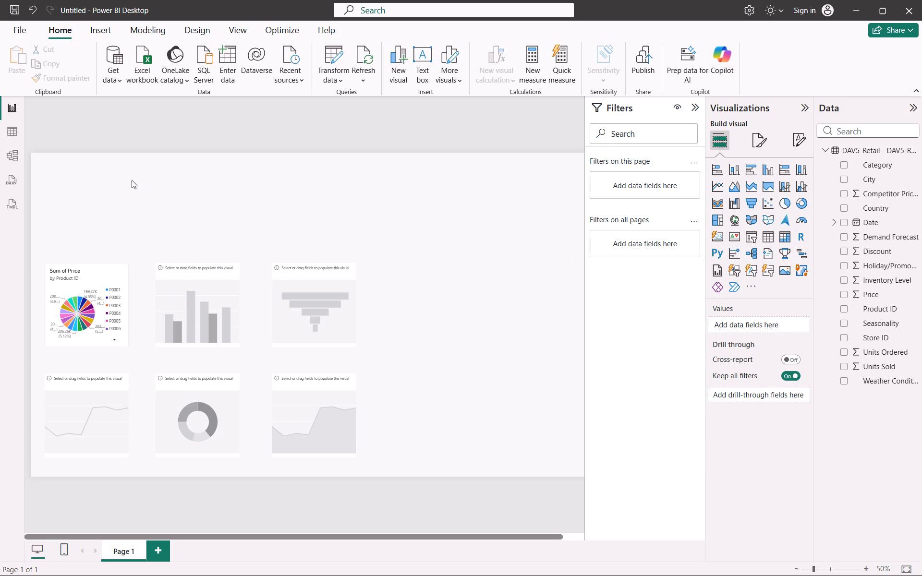
pyautogui.click(425, 51)
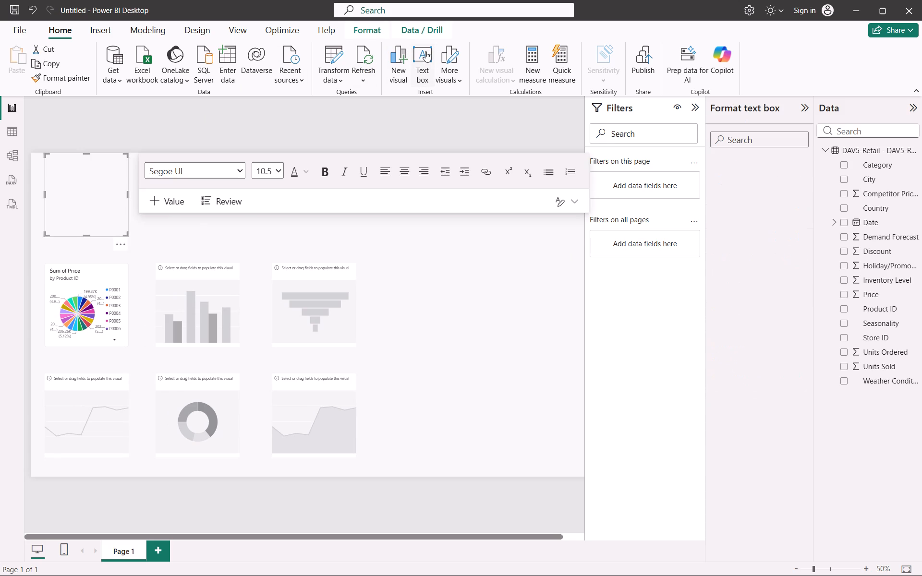
pyautogui.click(89, 188)
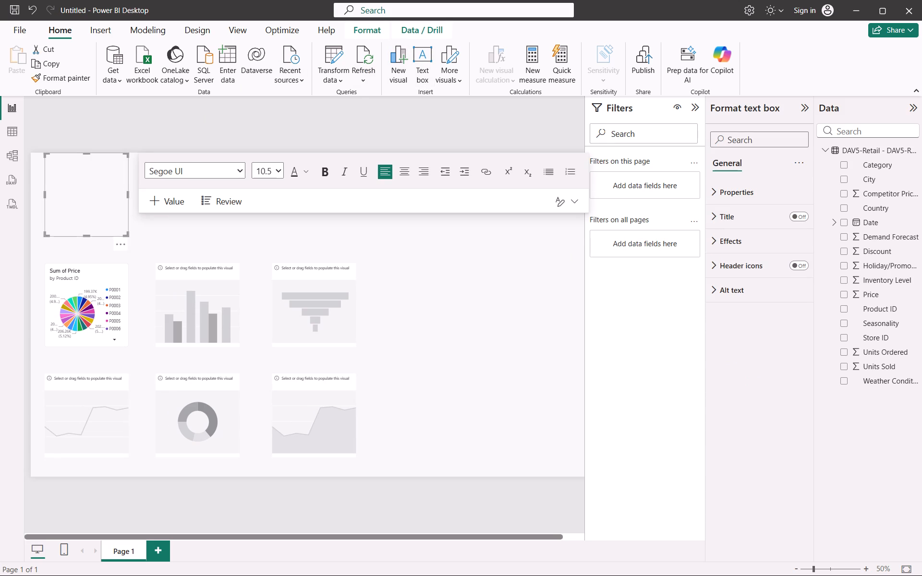
pyautogui.press('h')
pyautogui.write('ouse')
pyautogui.press('space')
pyautogui.moveTo(87, 236); pyautogui.dragTo(72, 169)
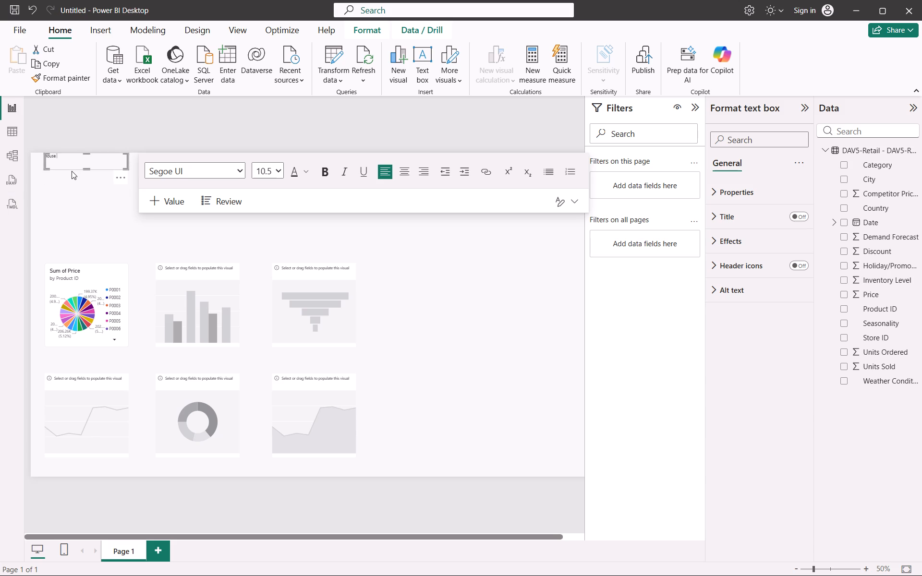
pyautogui.write('retail price')
pyautogui.press('space')
pyautogui.write('analy')
pyautogui.write('sis')
pyautogui.write('-dash')
pyautogui.write('board')
# Try font sizes 36, 40 and 32 in the new title text box, settling on 36.
pyautogui.click(276, 171)
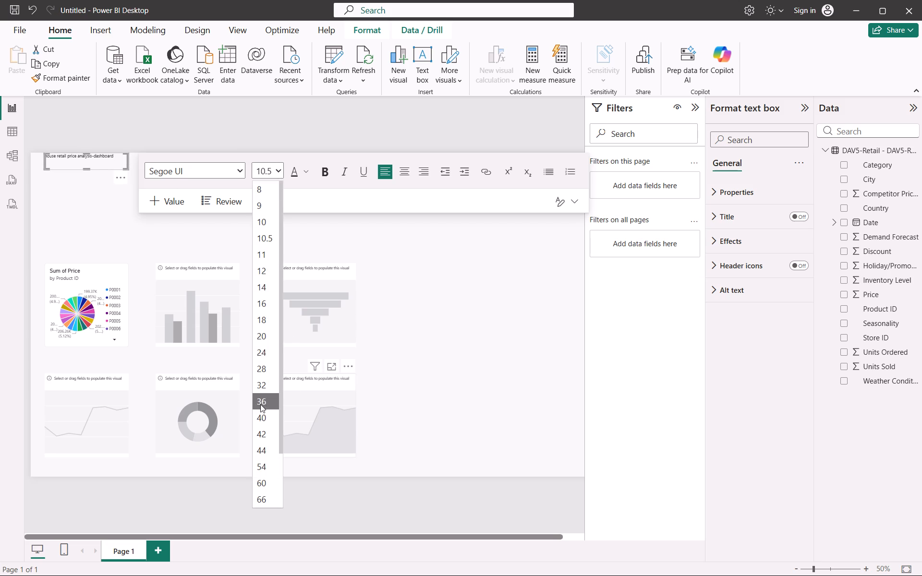
pyautogui.click(262, 396)
pyautogui.click(262, 396)
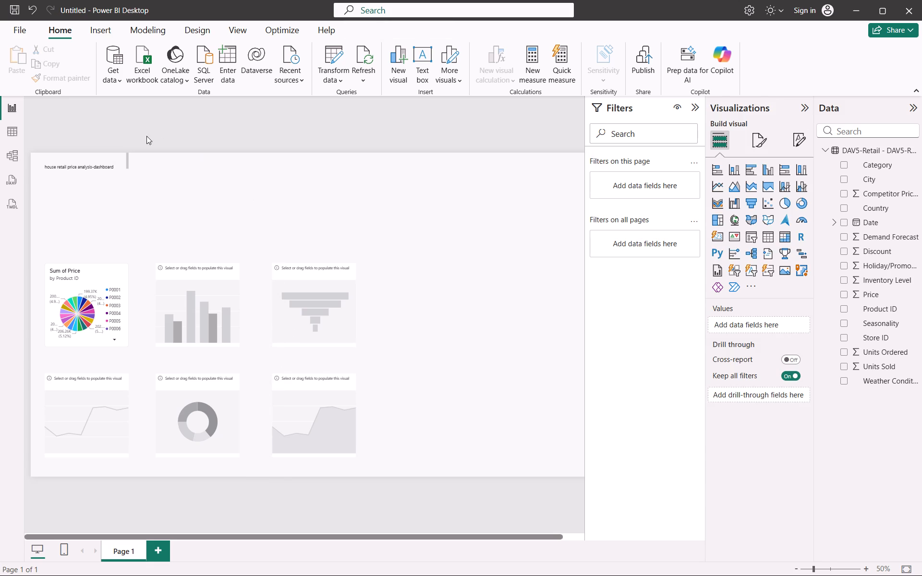
pyautogui.click(115, 159)
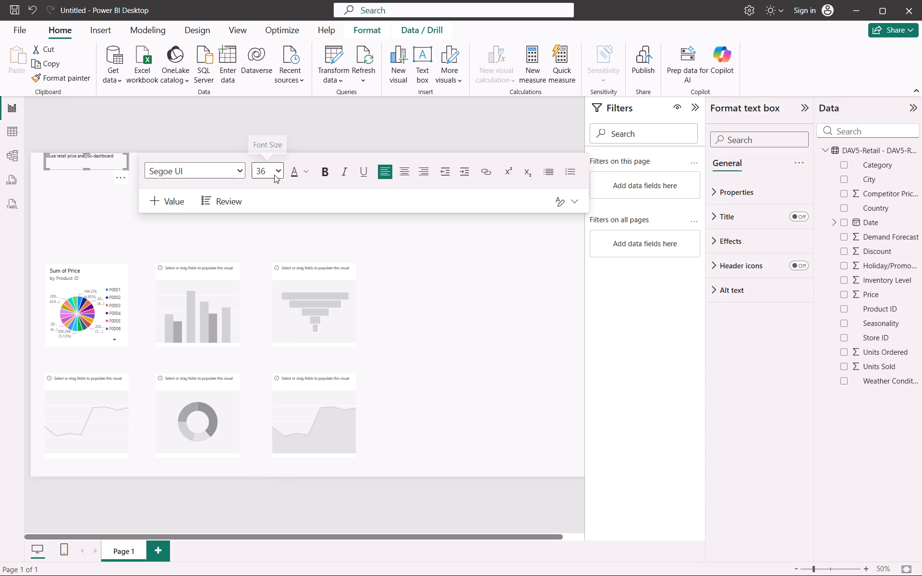
pyautogui.click(273, 173)
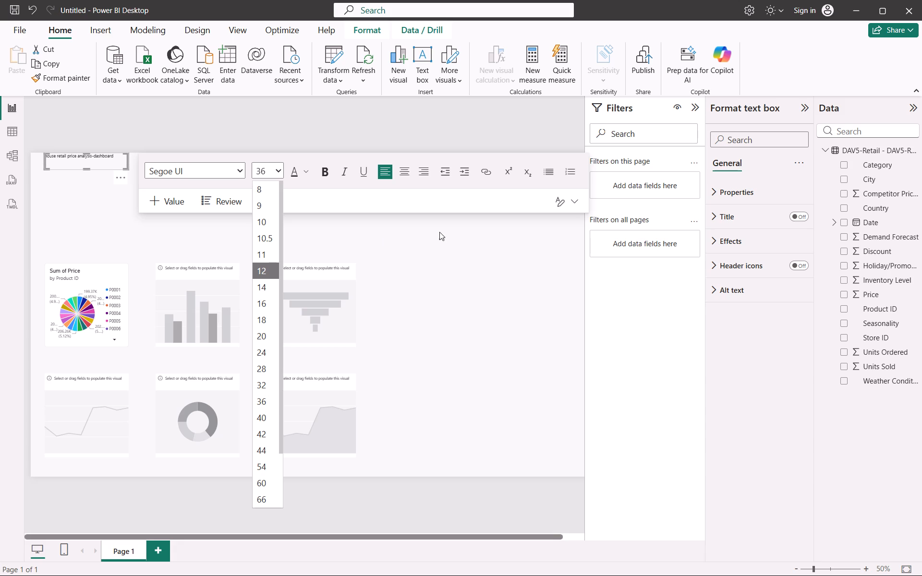
pyautogui.click(260, 419)
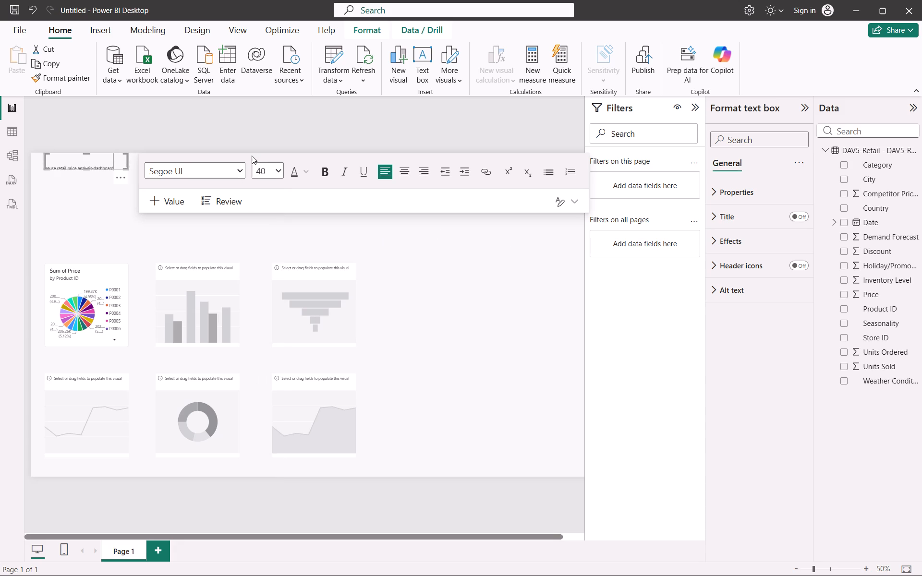
pyautogui.click(273, 168)
pyautogui.click(259, 382)
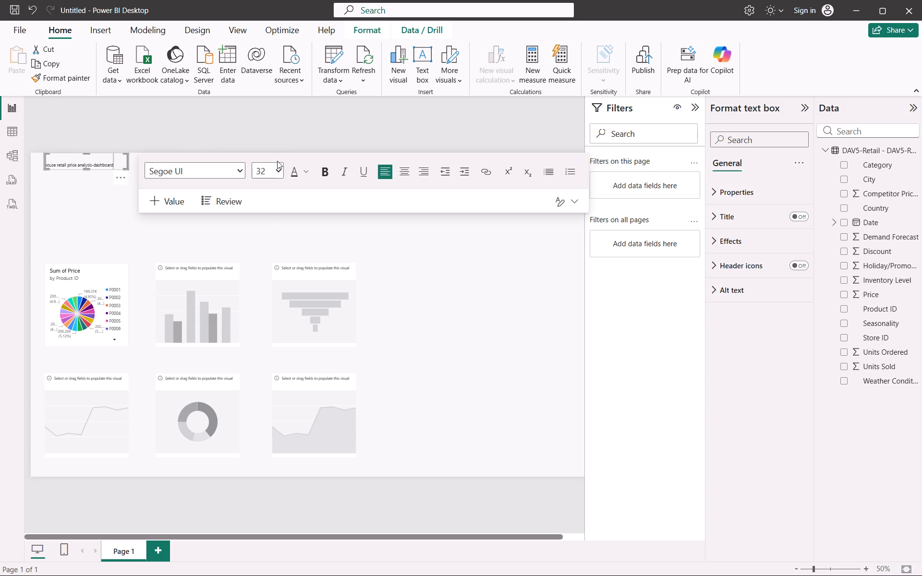
pyautogui.click(278, 173)
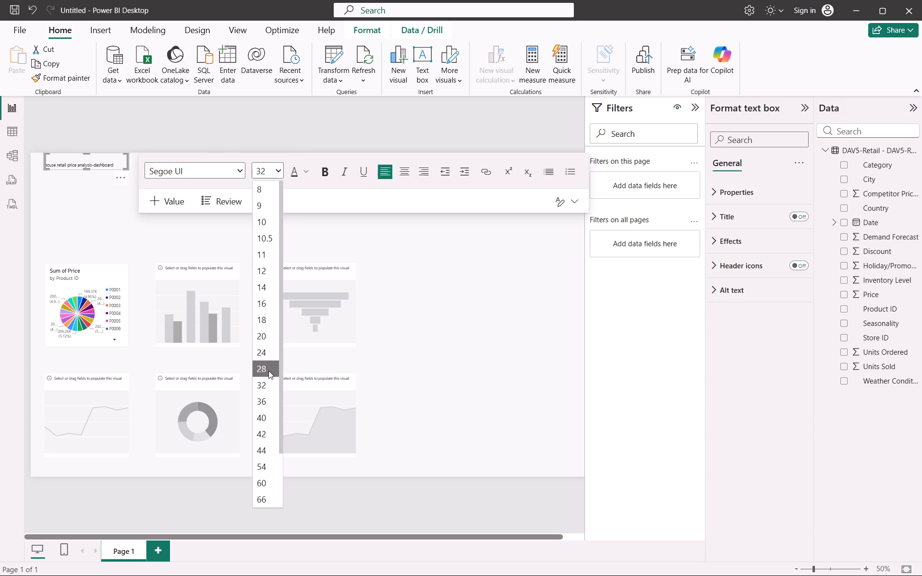
pyautogui.click(268, 398)
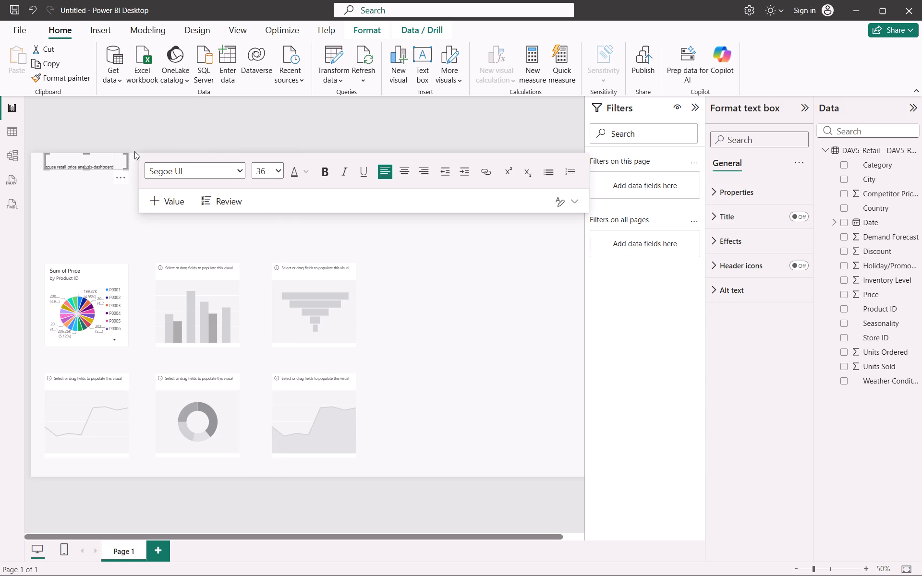
# Try the Calibri and Arial fonts in the title text box, settling on Segoe (Bold).
pyautogui.click(193, 170)
pyautogui.click(177, 231)
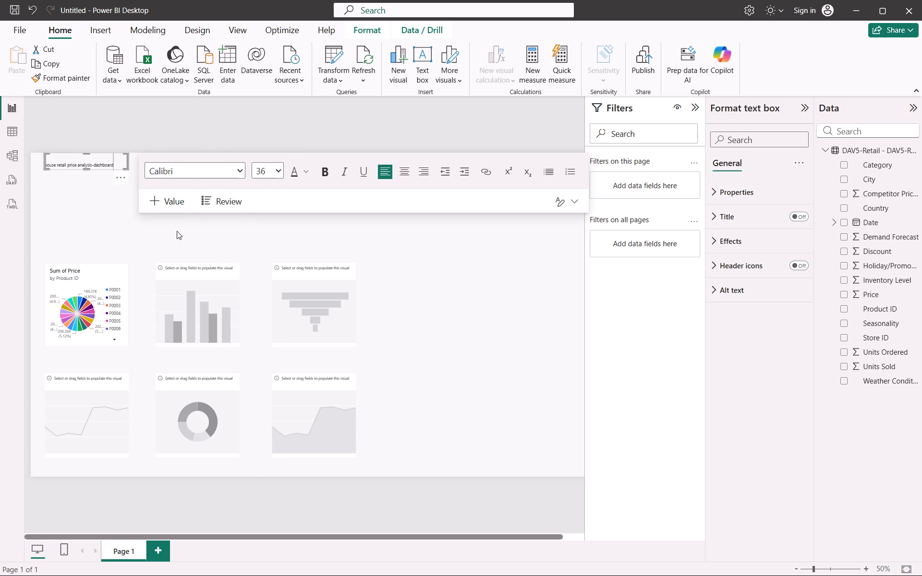
pyautogui.click(232, 172)
pyautogui.click(201, 183)
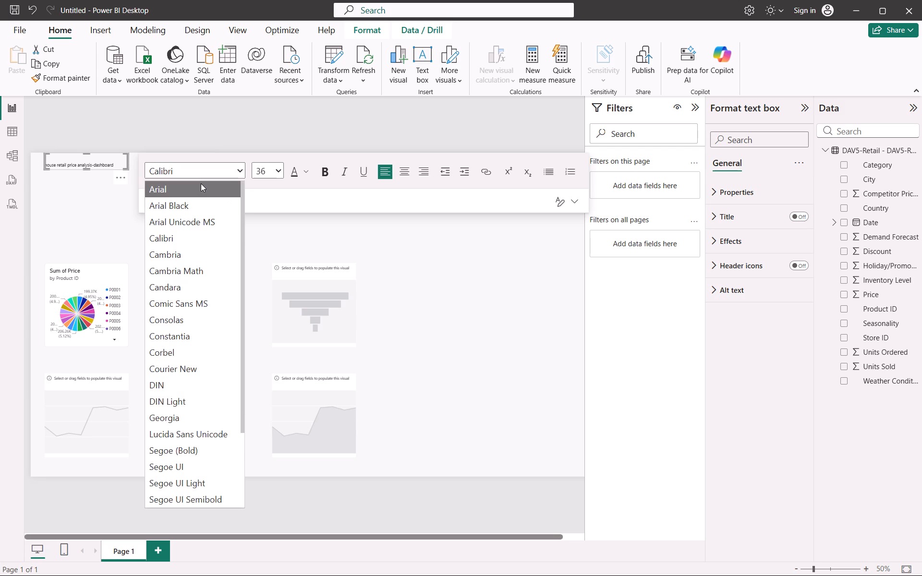
pyautogui.click(238, 170)
pyautogui.scroll(1, 206, 219)
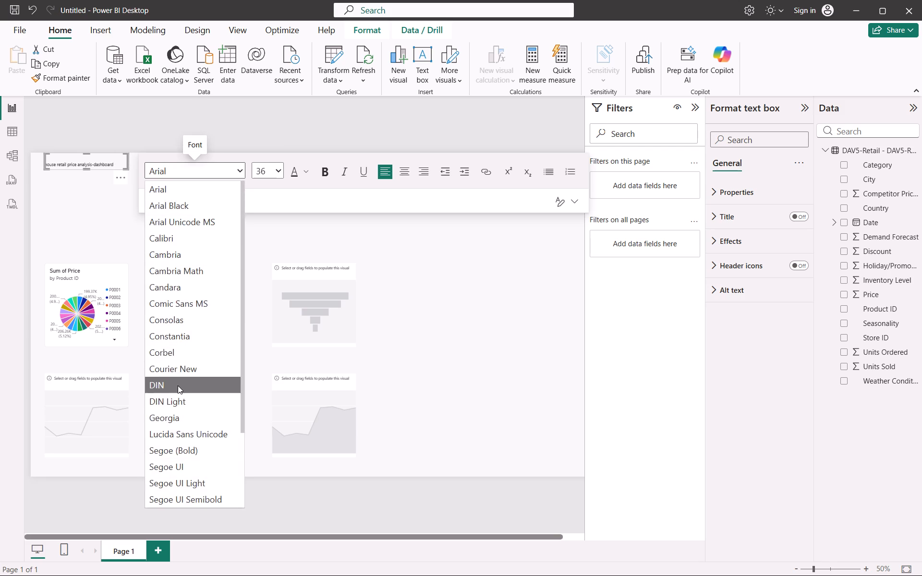
pyautogui.scroll(-3, 178, 385)
pyautogui.click(197, 360)
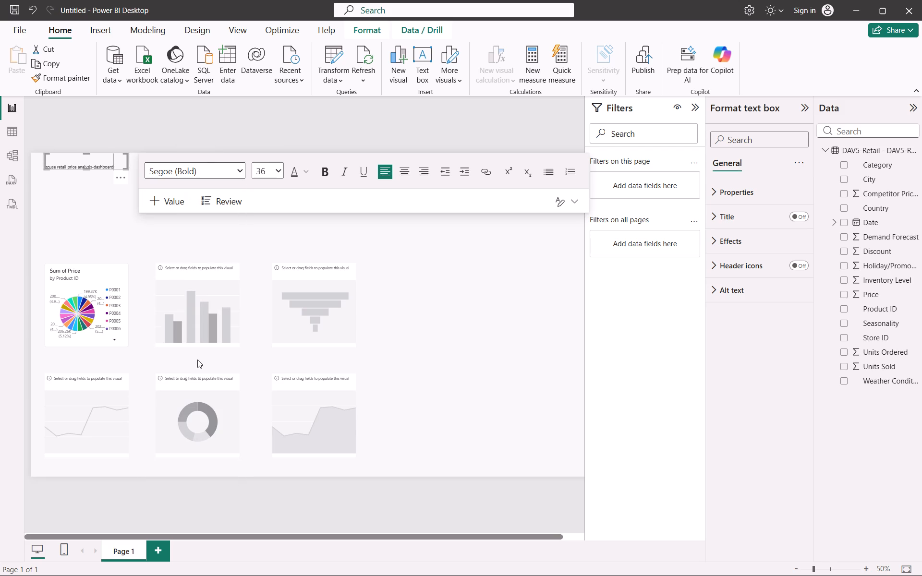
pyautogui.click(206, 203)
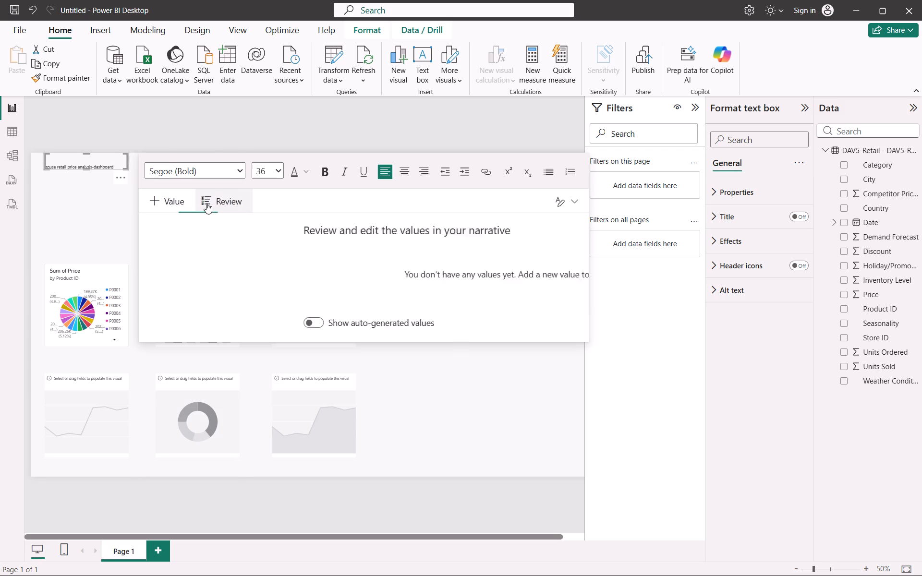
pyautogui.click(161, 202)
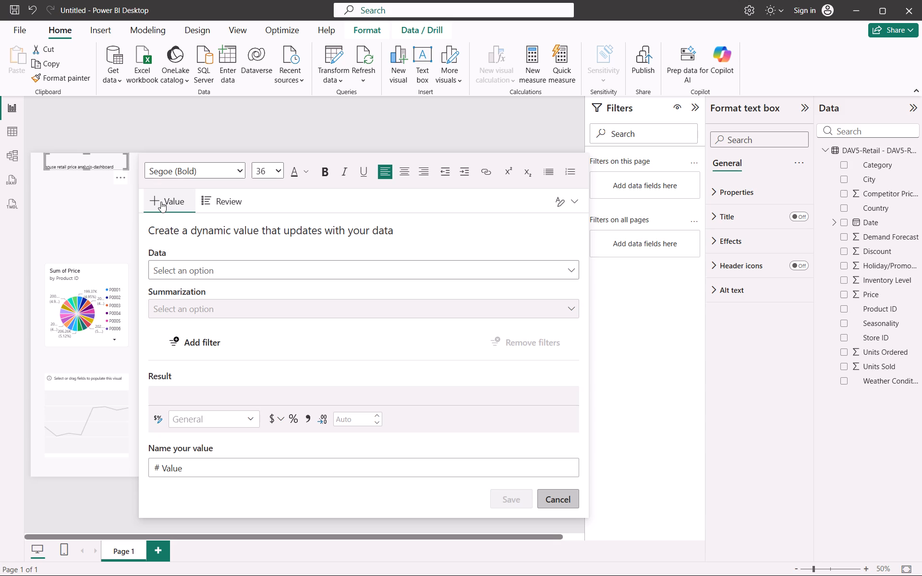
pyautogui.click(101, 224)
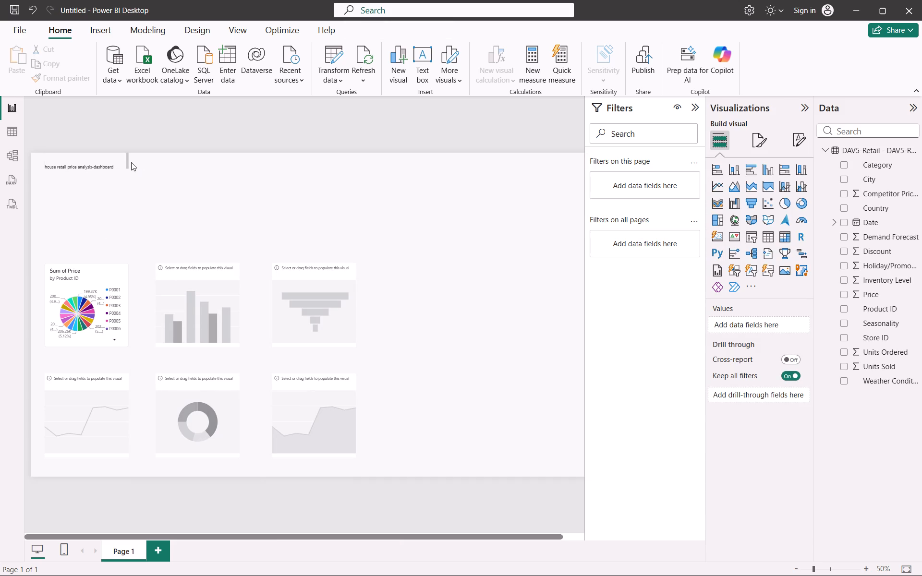
# Remove the "house retail price analysis-dashboard" title text box from the report page.
pyautogui.click(118, 177)
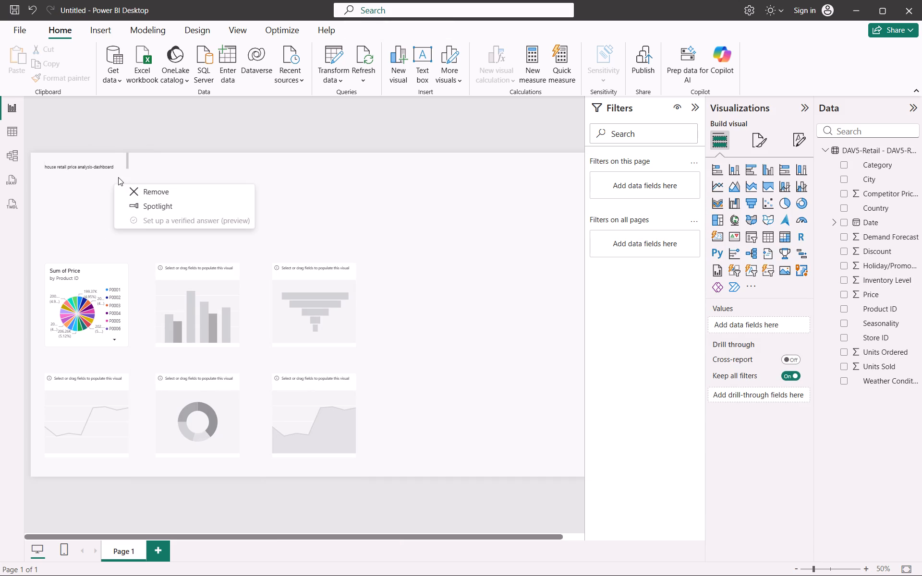
pyautogui.click(140, 200)
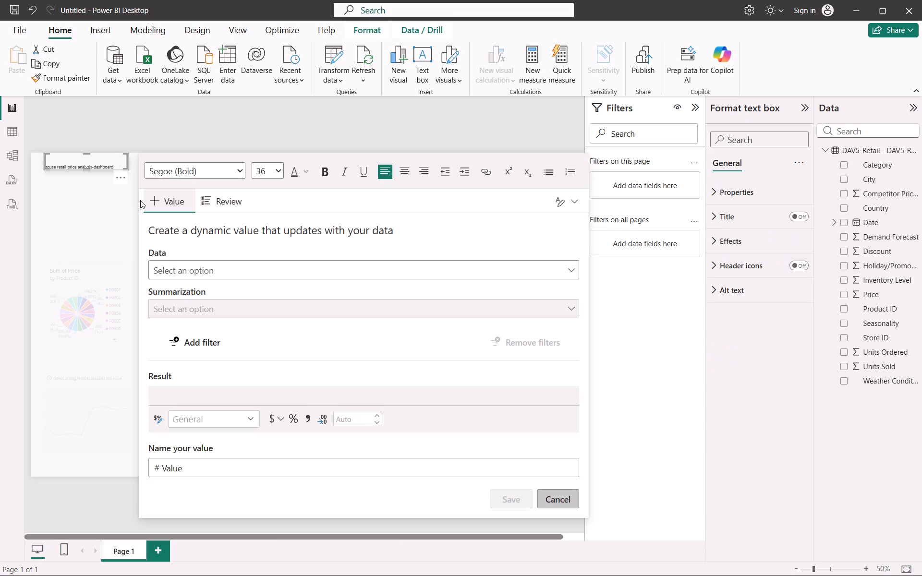
pyautogui.click(140, 200)
pyautogui.click(116, 203)
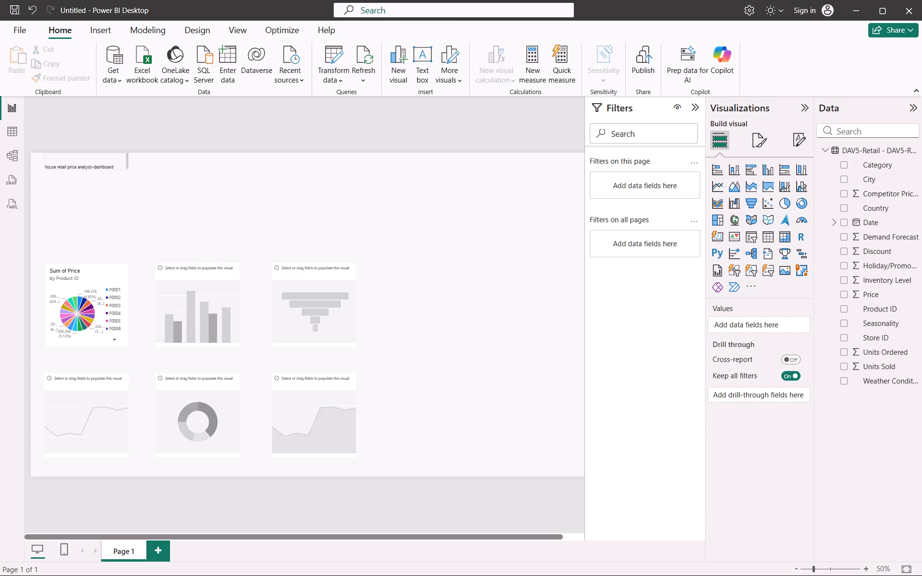
pyautogui.click(125, 180)
pyautogui.click(144, 188)
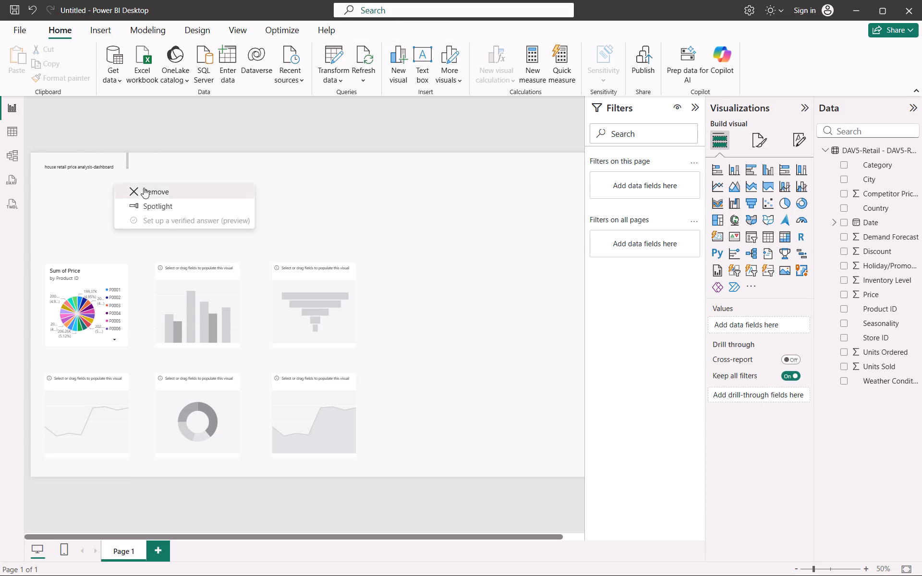
# Insert a new text box above the pie chart and set its text to bold and centred.
pyautogui.click(420, 58)
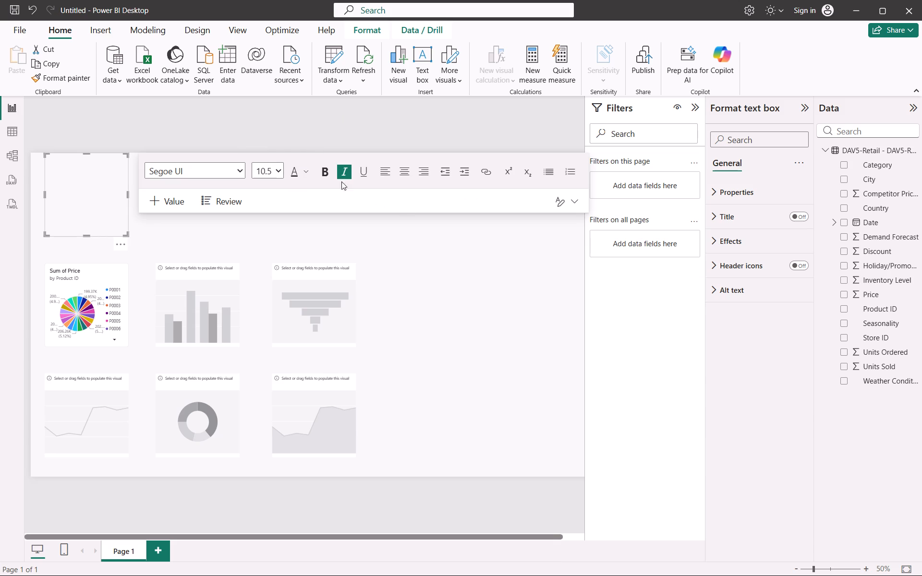
pyautogui.click(323, 173)
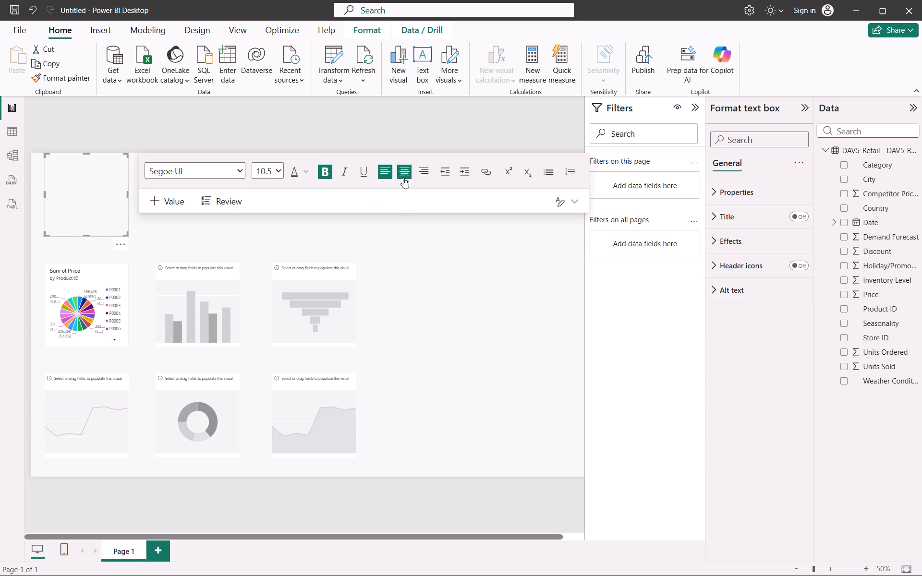
pyautogui.click(407, 174)
pyautogui.click(113, 185)
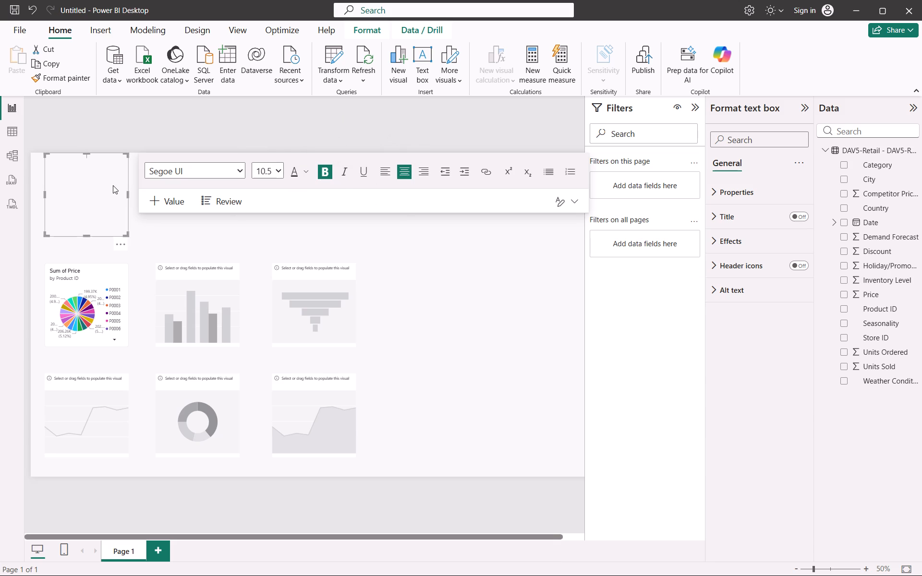
# Enter the title "house retail price analysis-dashboard" in the new text box and deselect it.
pyautogui.write('house')
pyautogui.press('space')
pyautogui.write('re')
pyautogui.write('tail')
pyautogui.press('space')
pyautogui.write('price')
pyautogui.press('space')
pyautogui.write('ana')
pyautogui.write('ly')
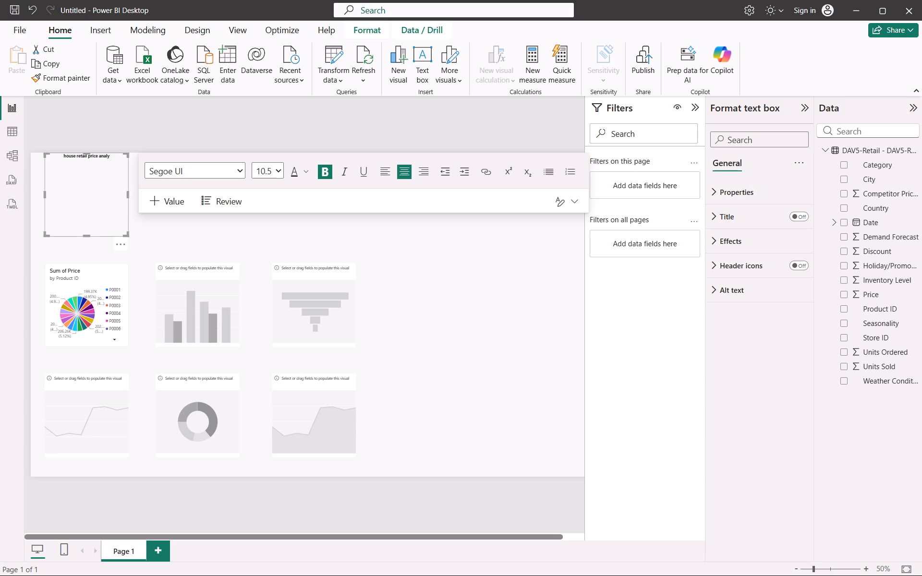
pyautogui.write('sis')
pyautogui.write('-das')
pyautogui.press('h')
pyautogui.write('board')
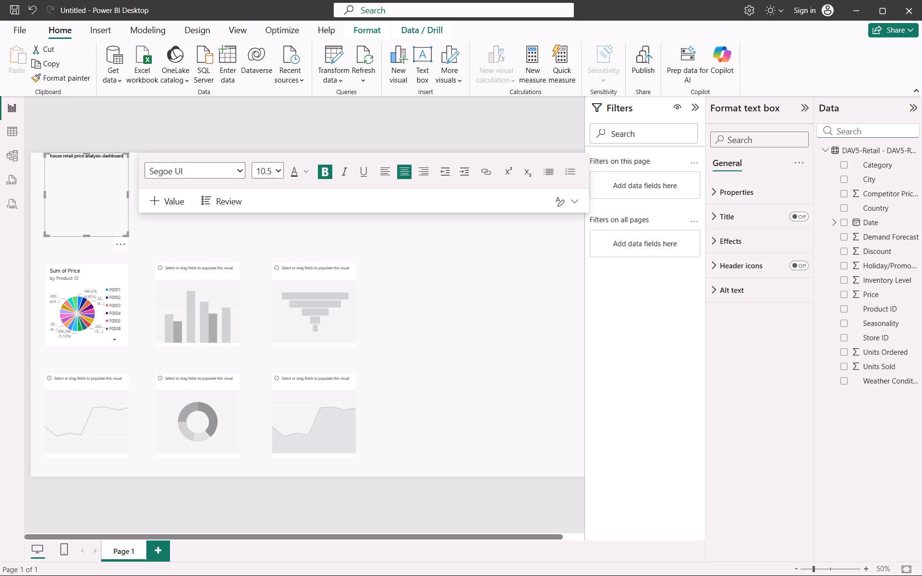
pyautogui.press('Return')
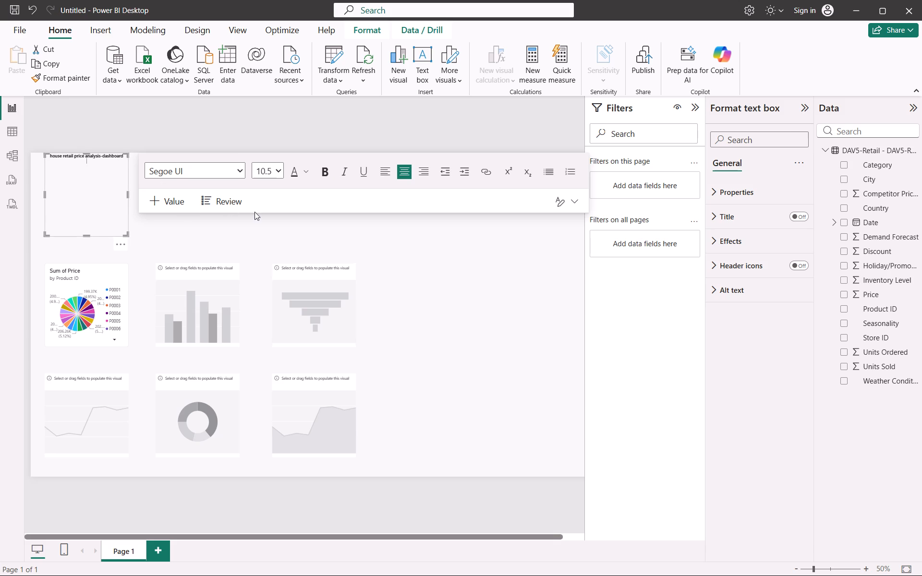
pyautogui.click(388, 285)
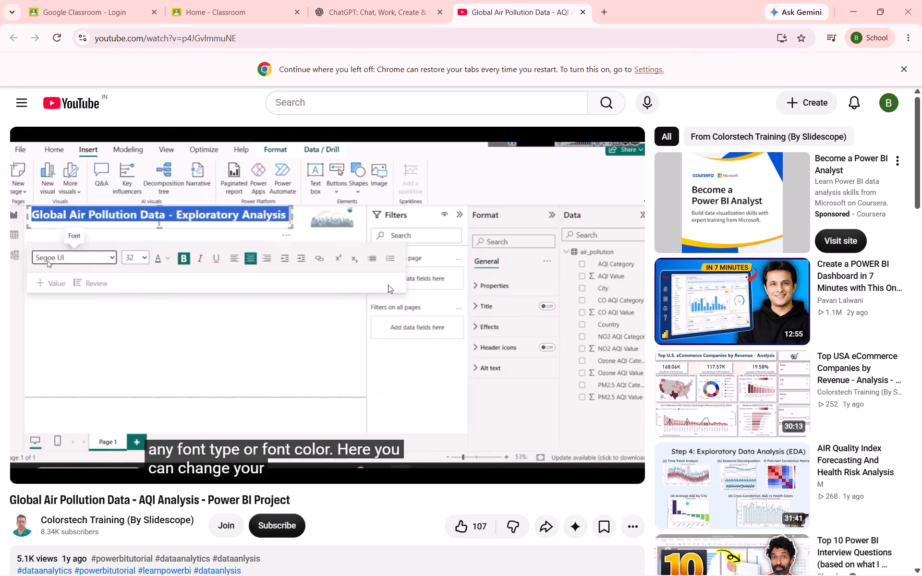
# Switch to Chrome and examine how the Global Air Pollution tutorial video styles the canvas background.
pyautogui.press('space')
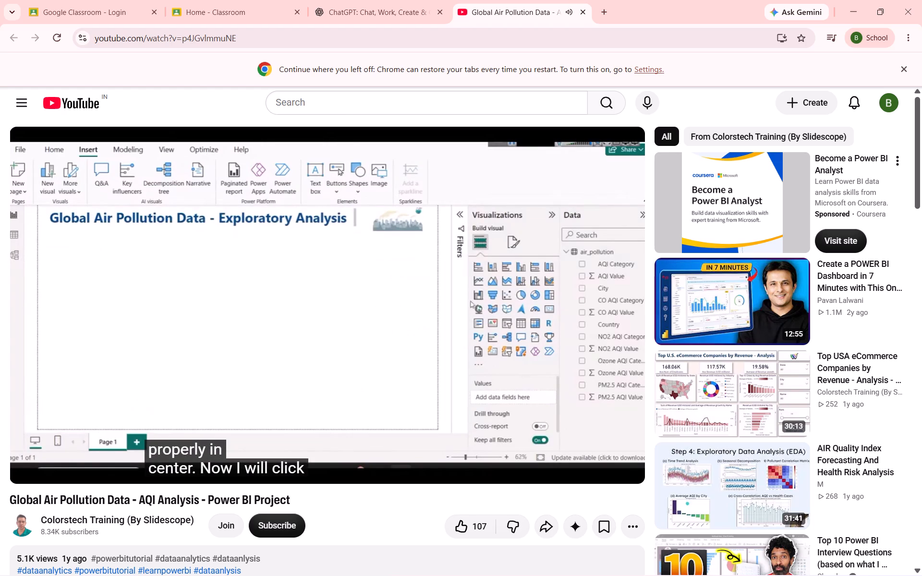
pyautogui.press('Right')
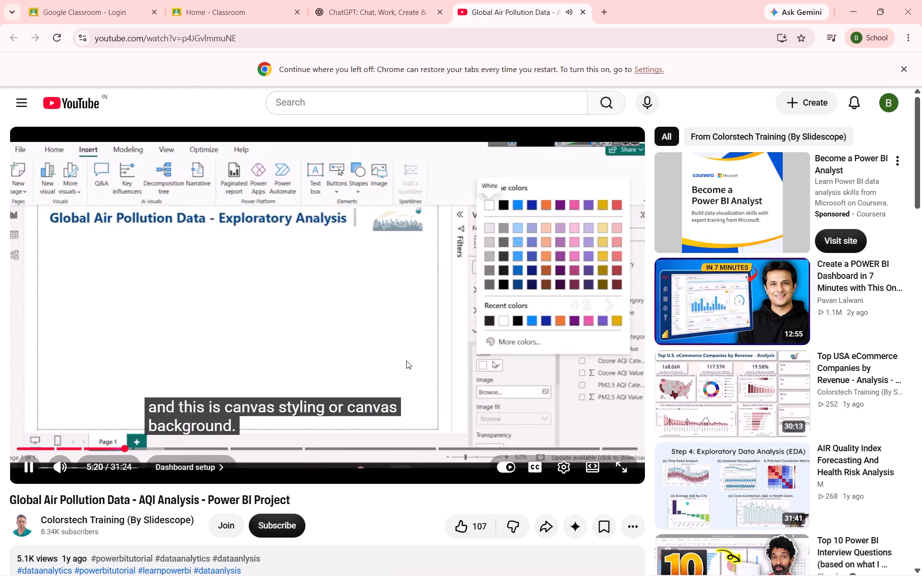
pyautogui.press('Right')
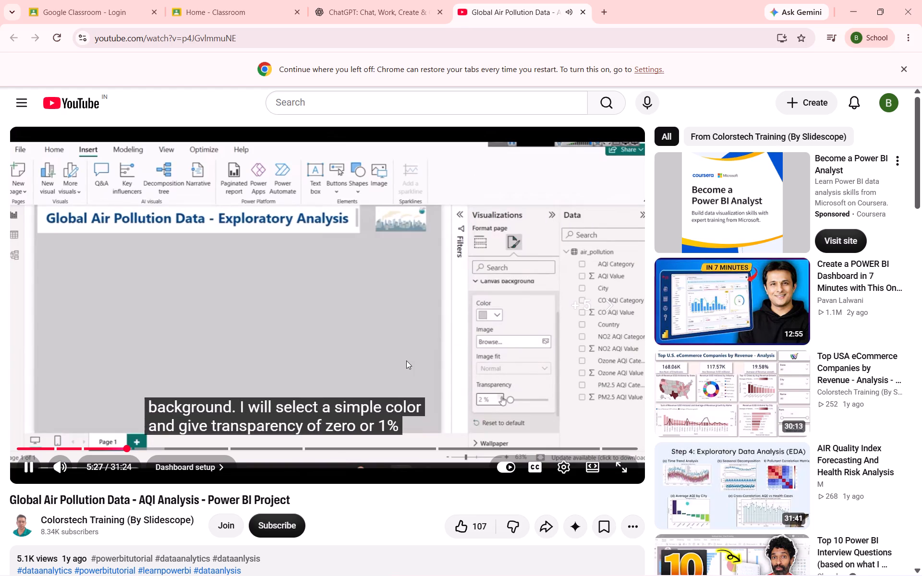
pyautogui.press('Left')
pyautogui.press('Left')
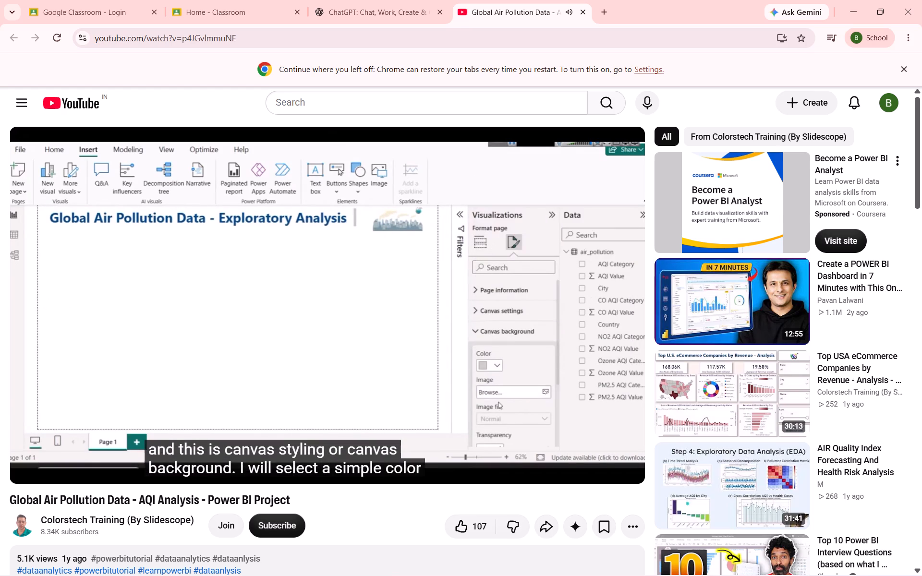
pyautogui.press('space')
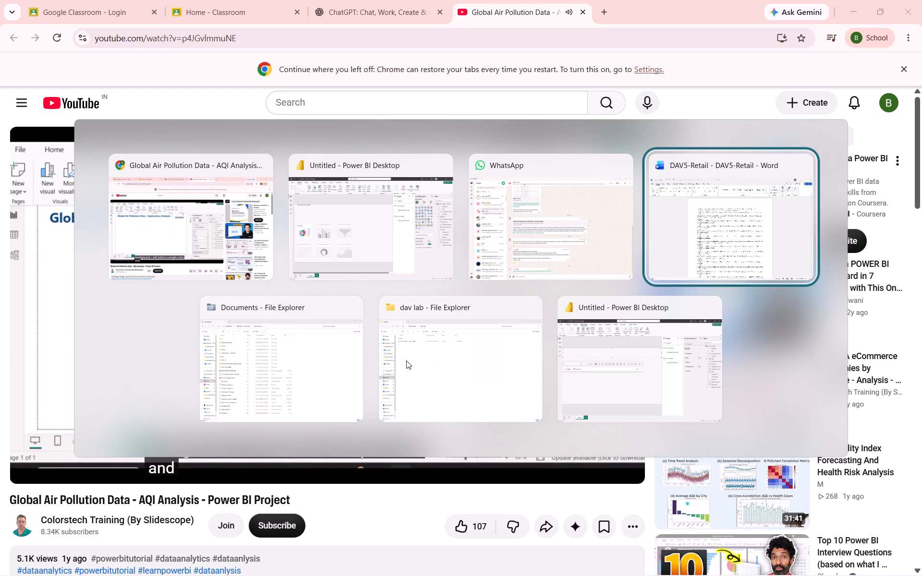
pyautogui.scroll(-1, 406, 360)
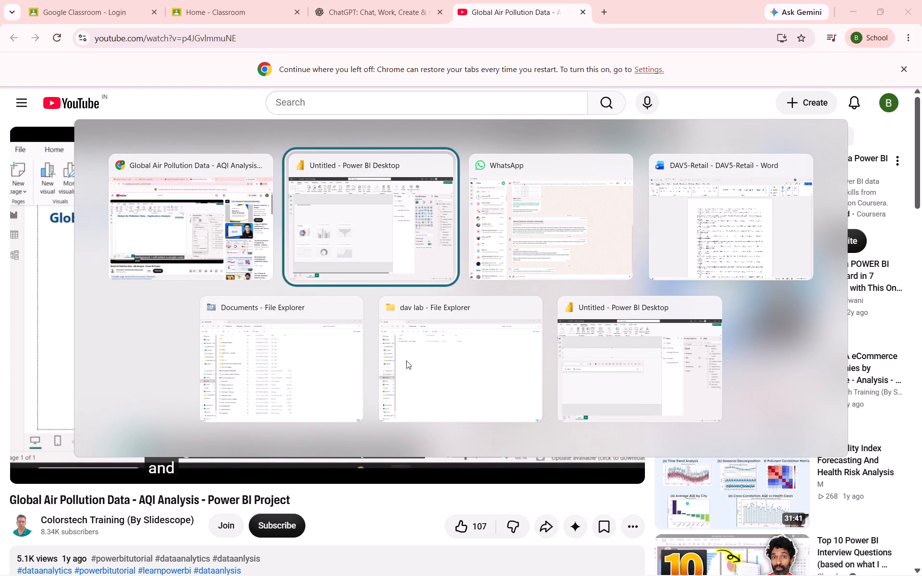
pyautogui.scroll(-1, 406, 360)
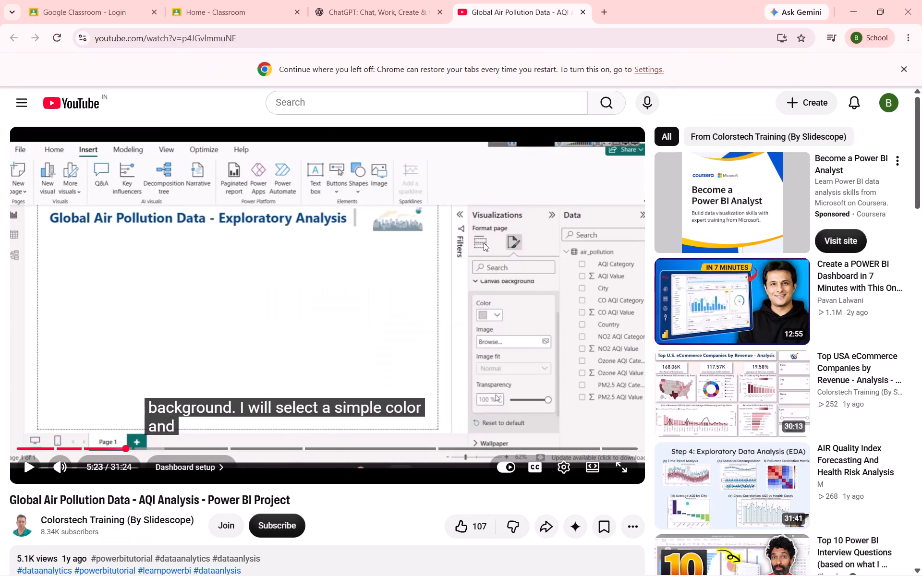
pyautogui.press('Left')
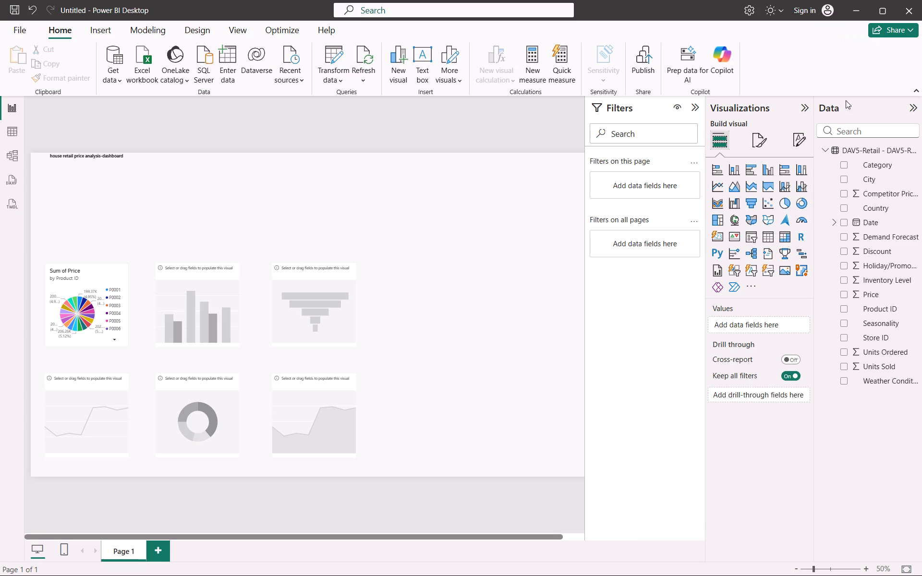
# Back in Power BI, set the page's canvas background color to the medium grey theme shade, the lightest tint of black.
pyautogui.click(759, 144)
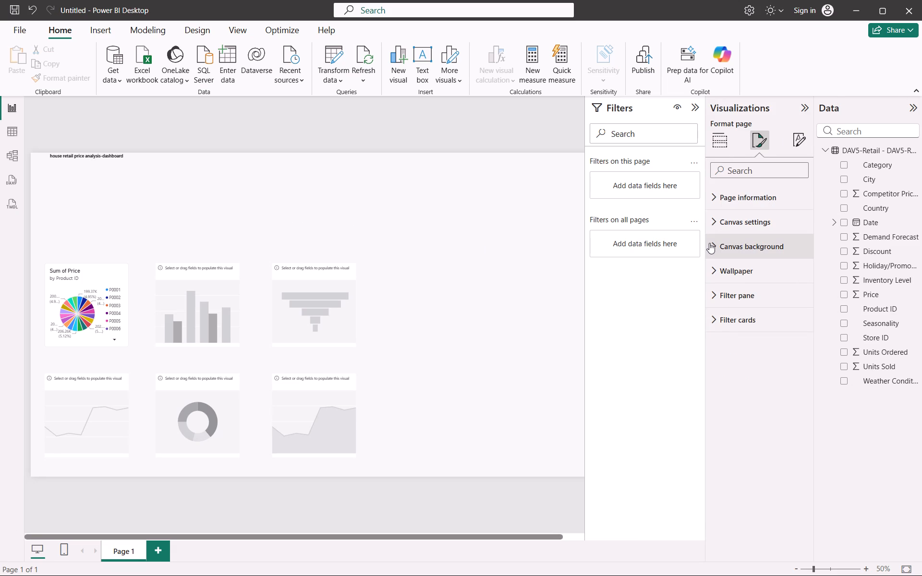
pyautogui.click(718, 244)
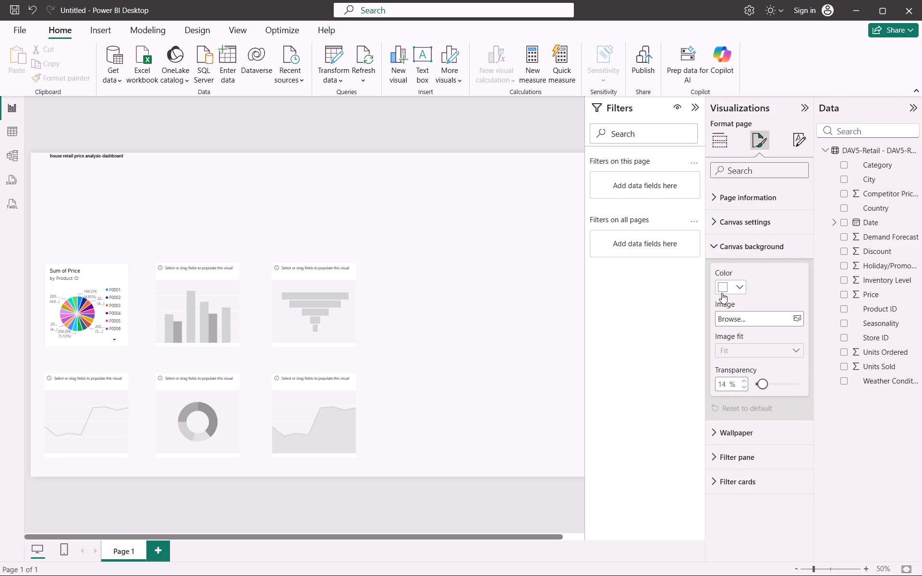
pyautogui.click(722, 293)
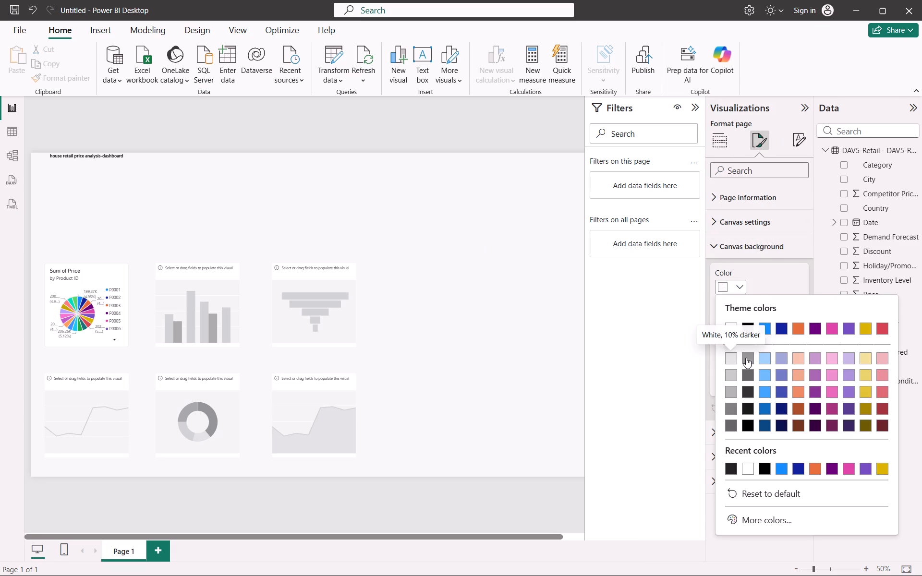
pyautogui.click(750, 358)
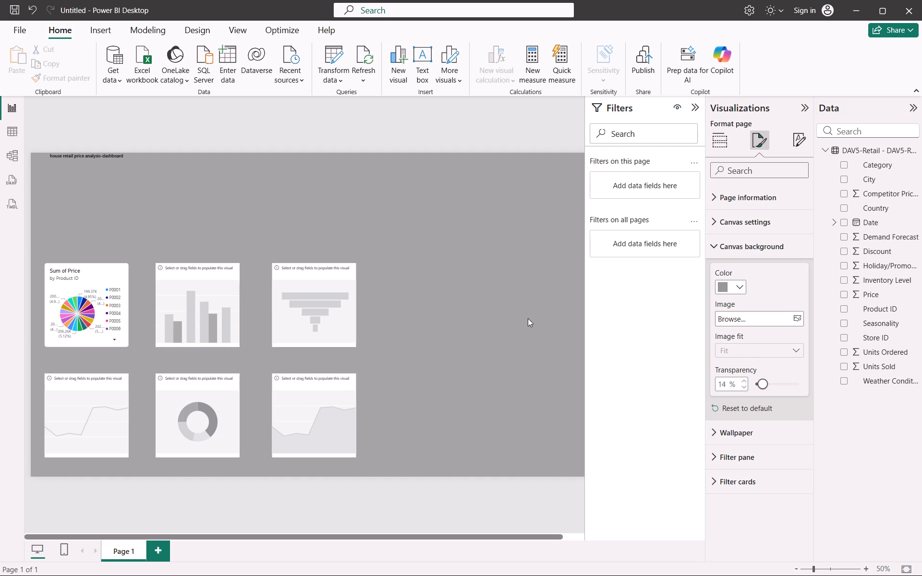
# Check the tutorial video in Chrome for the transparency setting, and set the Power BI canvas background transparency to 54%.
pyautogui.press('space')
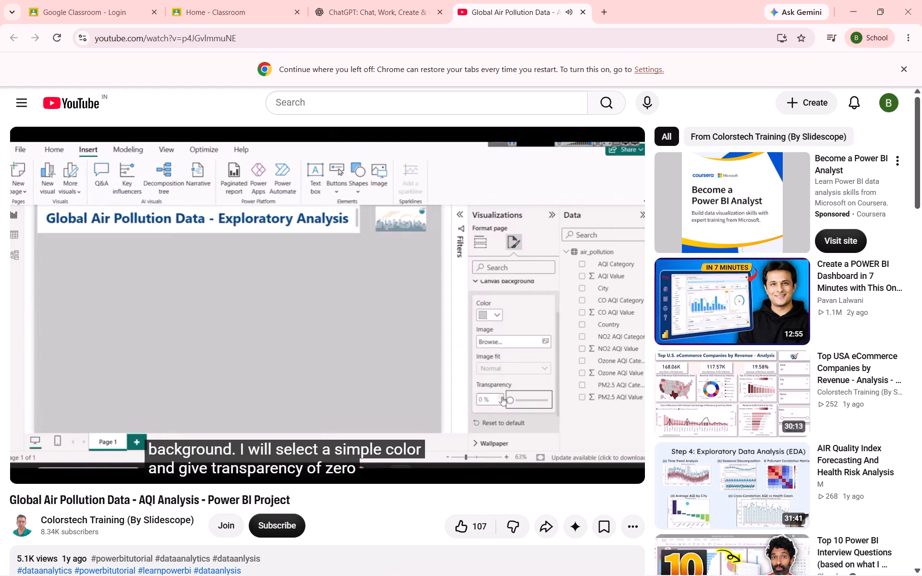
pyautogui.press('space')
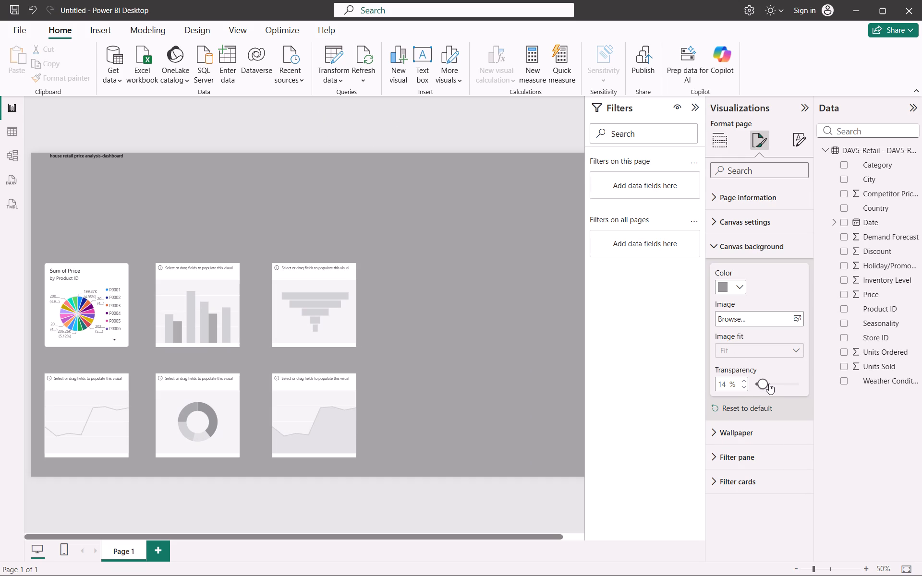
pyautogui.moveTo(765, 384); pyautogui.dragTo(770, 384)
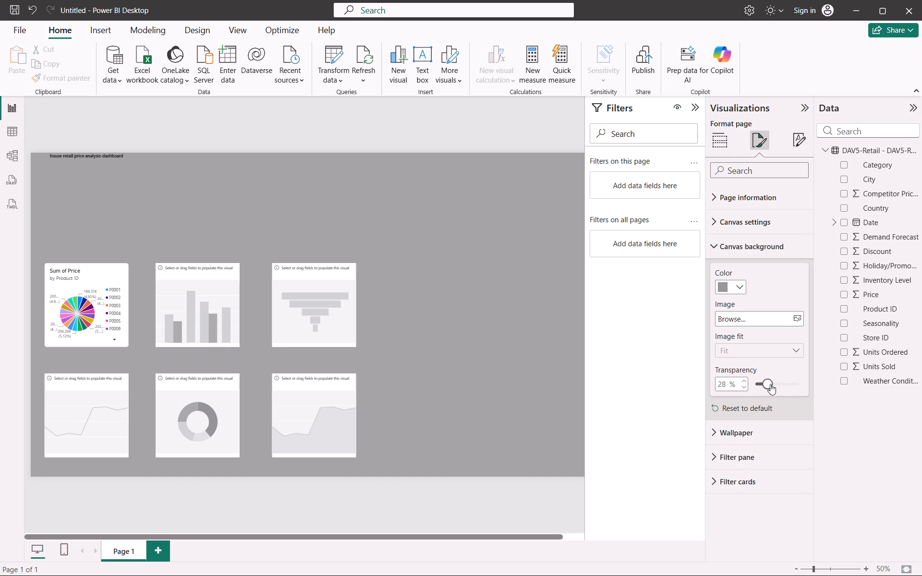
pyautogui.moveTo(770, 384); pyautogui.dragTo(777, 391)
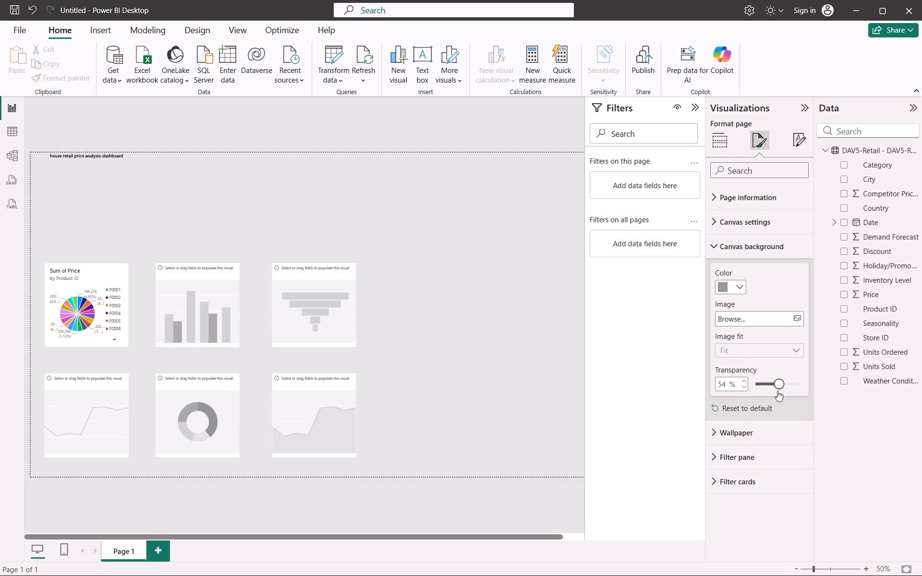
# Reduce the page's canvas background transparency to 0%.
pyautogui.moveTo(777, 391); pyautogui.dragTo(769, 394)
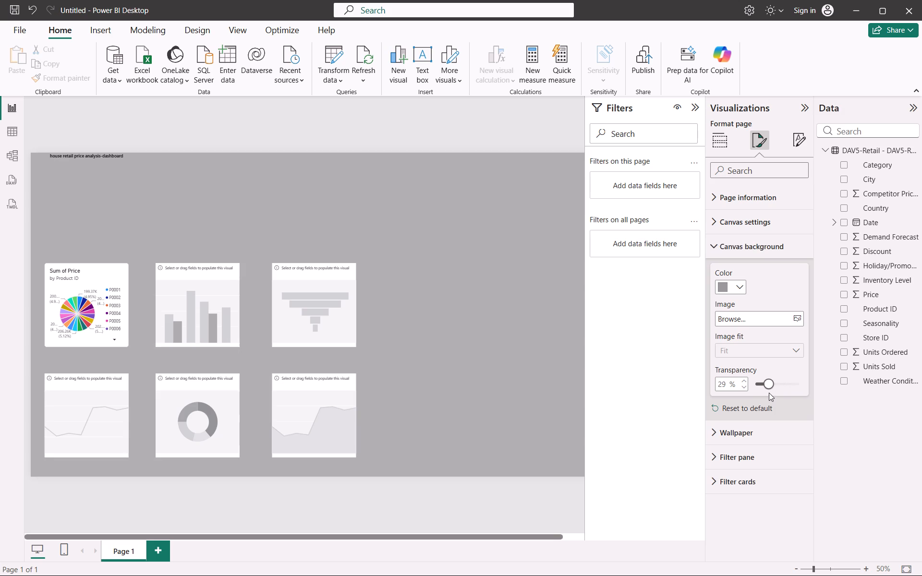
pyautogui.moveTo(766, 383); pyautogui.dragTo(758, 384)
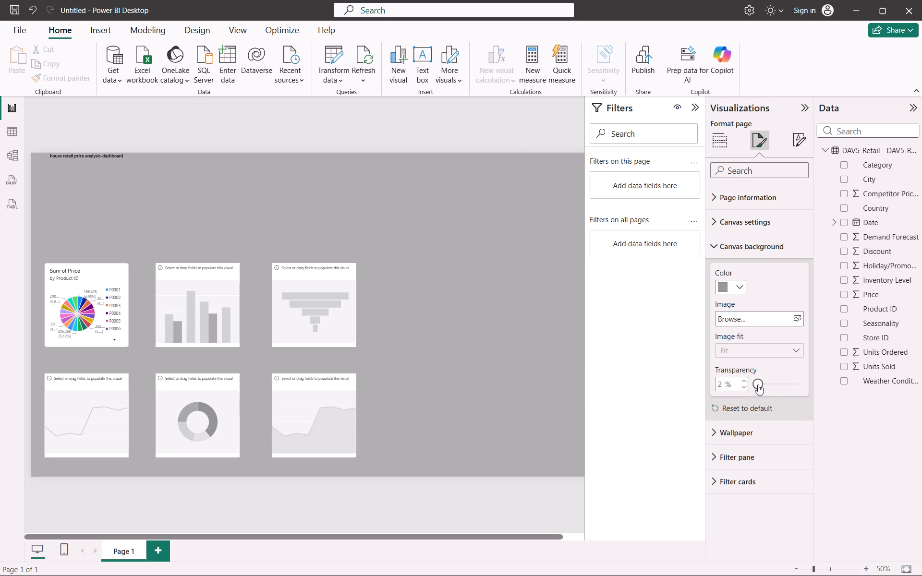
pyautogui.moveTo(758, 384); pyautogui.dragTo(759, 384)
pyautogui.click(761, 384)
pyautogui.moveTo(760, 384); pyautogui.dragTo(749, 384)
# Set the canvas background color to the light grey theme shade, the second-lightest shade under white.
pyautogui.click(729, 284)
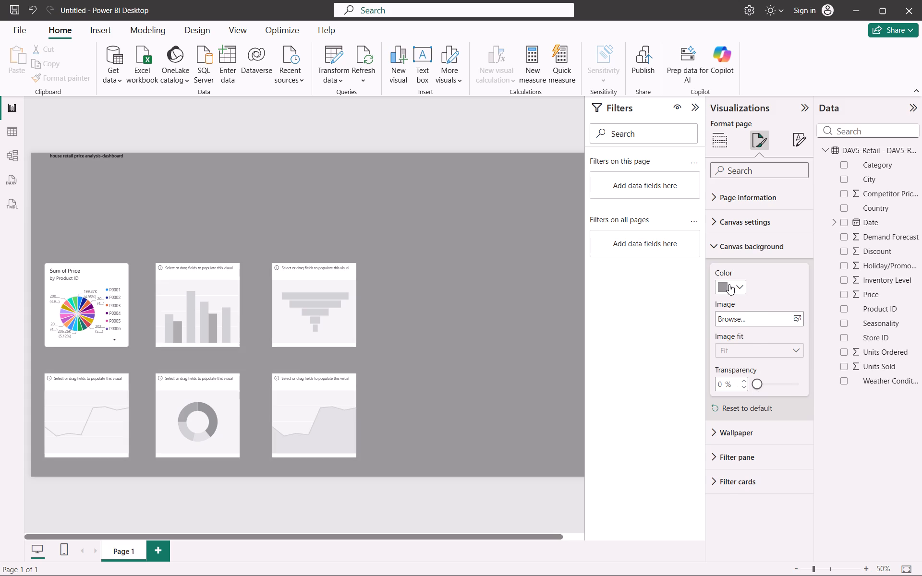
pyautogui.click(728, 356)
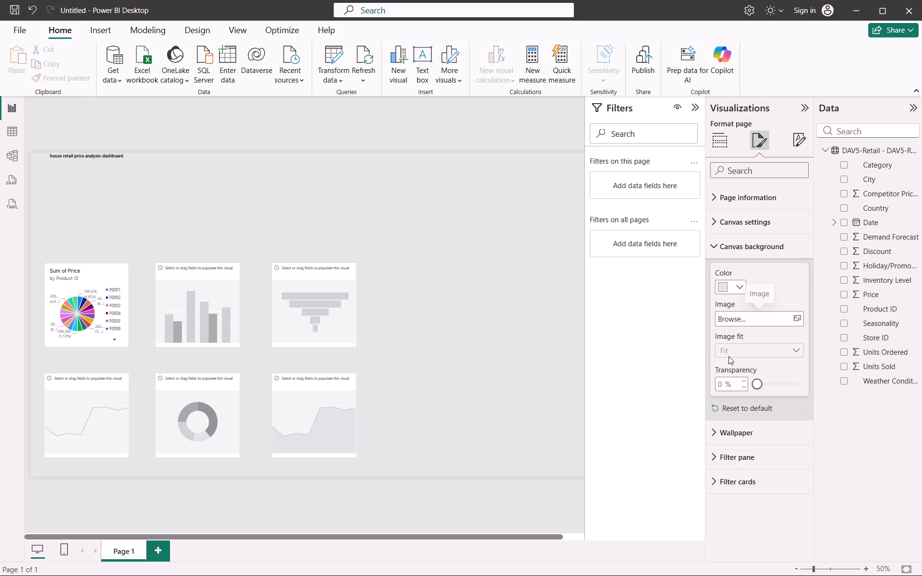
pyautogui.click(721, 287)
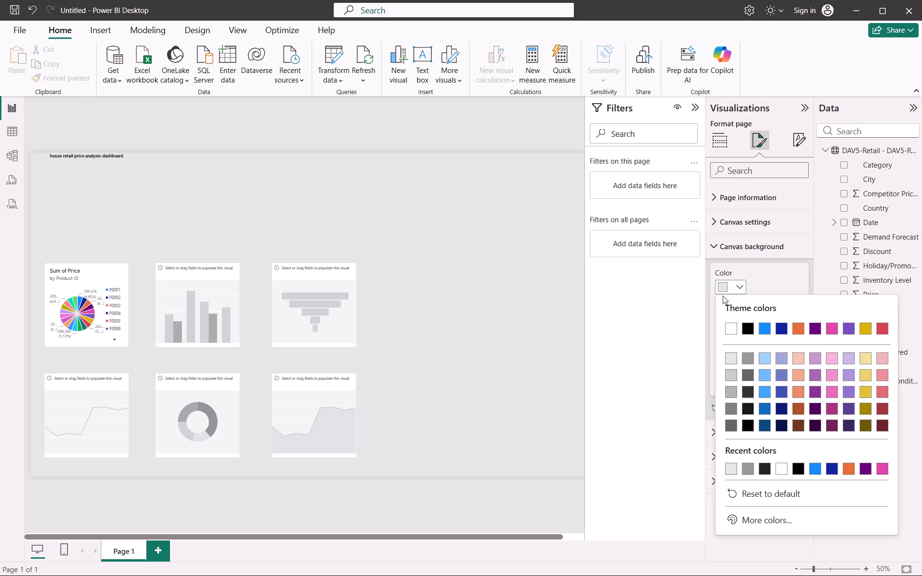
pyautogui.click(731, 371)
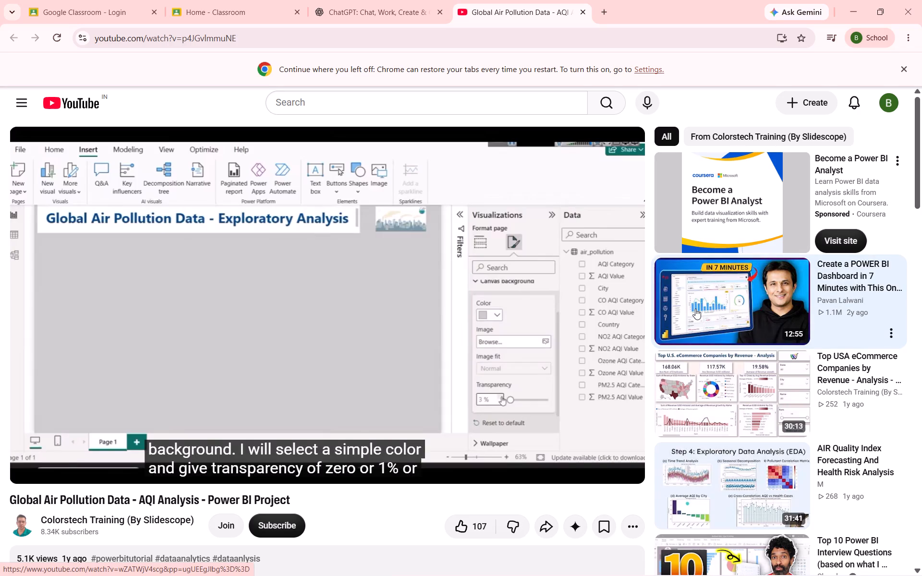
# Follow the tutorial video in Chrome, and in Power BI add an empty card visual directly above the Sum of Price pie chart.
pyautogui.press('space')
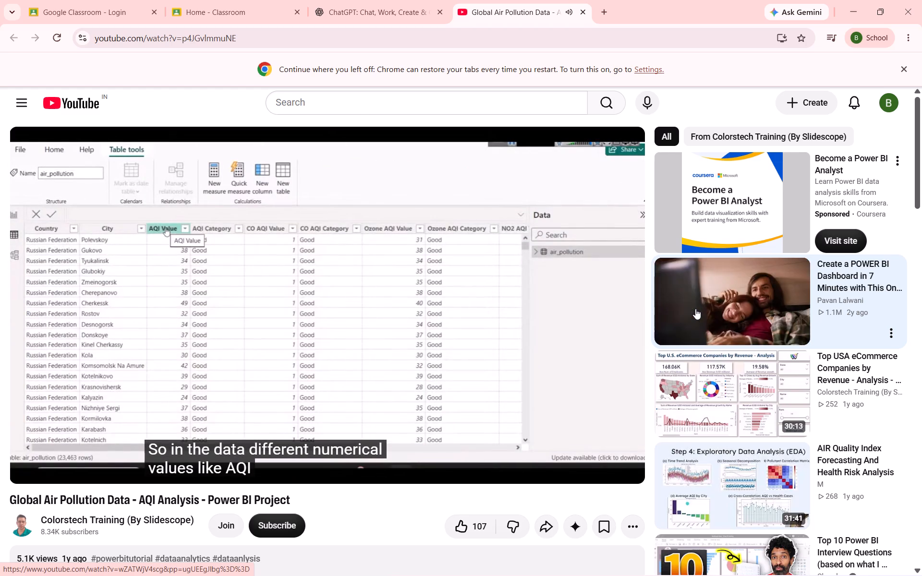
pyautogui.press('Right')
pyautogui.press('Right')
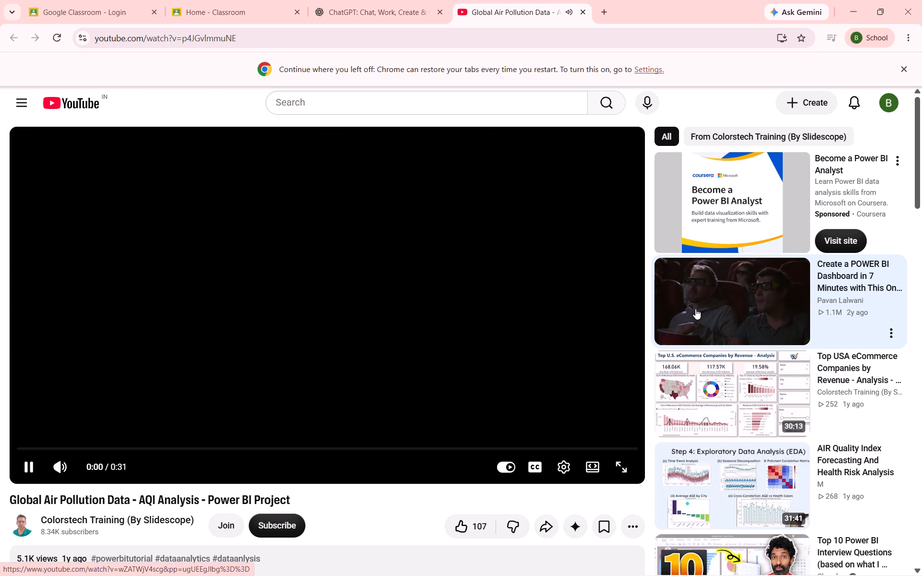
pyautogui.press('space')
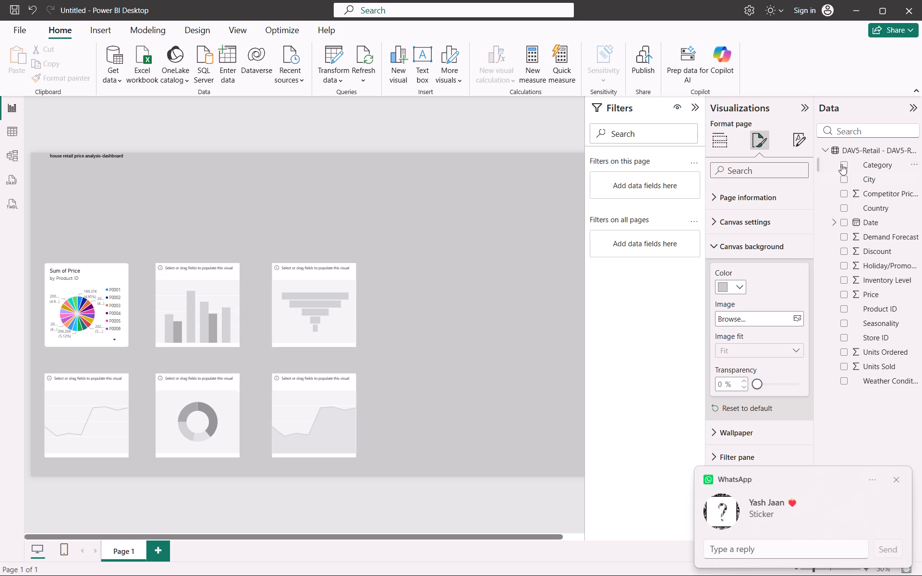
pyautogui.click(722, 136)
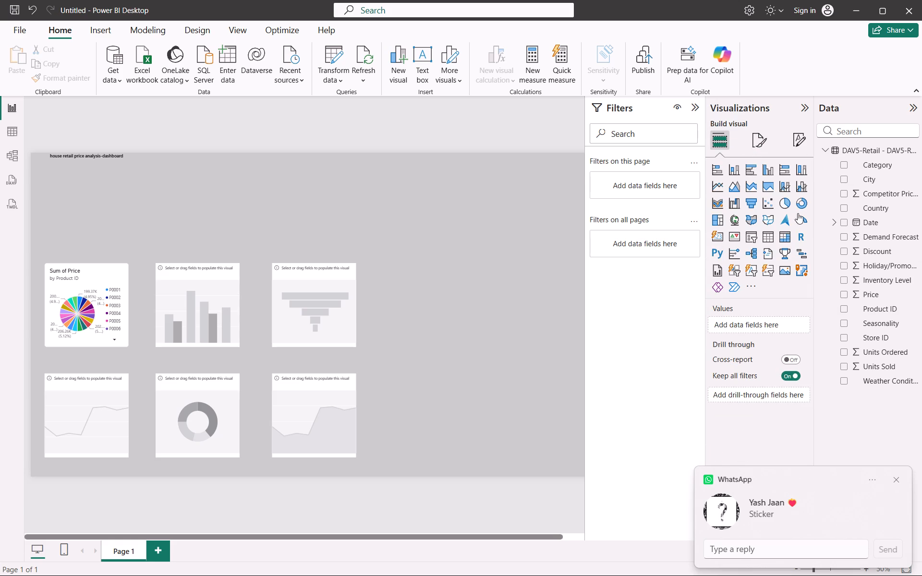
pyautogui.click(715, 236)
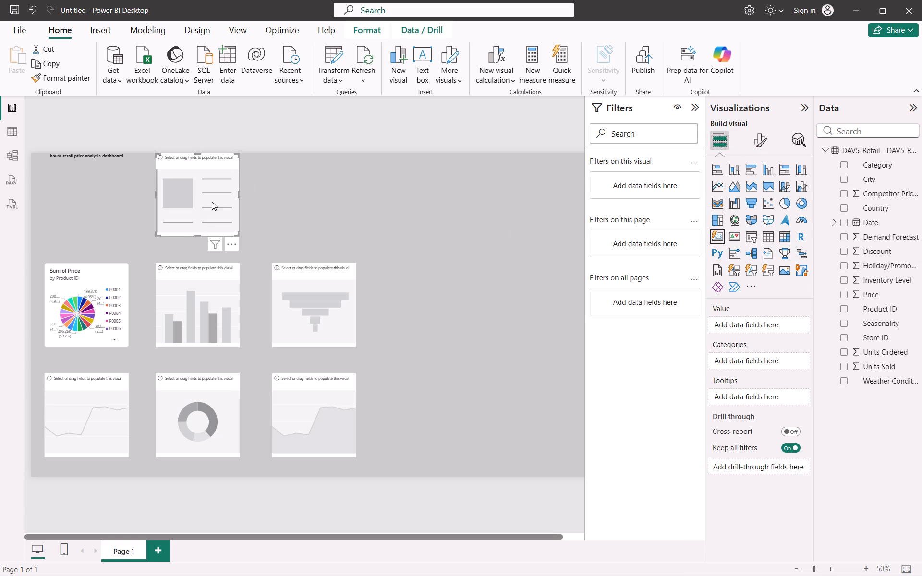
pyautogui.moveTo(188, 202); pyautogui.dragTo(94, 228)
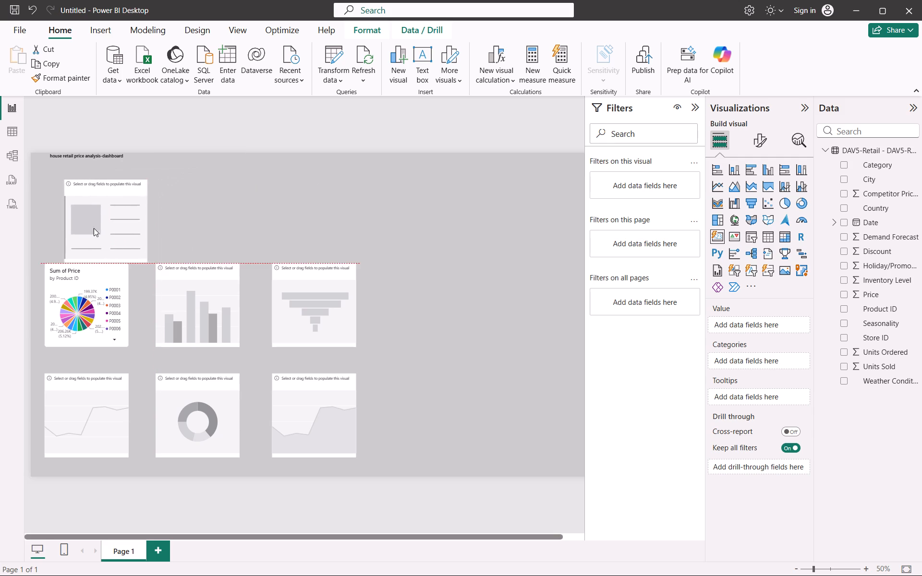
# Shift the empty card visual left so it sits above the Sum of Price pie chart.
pyautogui.moveTo(94, 228); pyautogui.dragTo(82, 231)
pyautogui.click(82, 230)
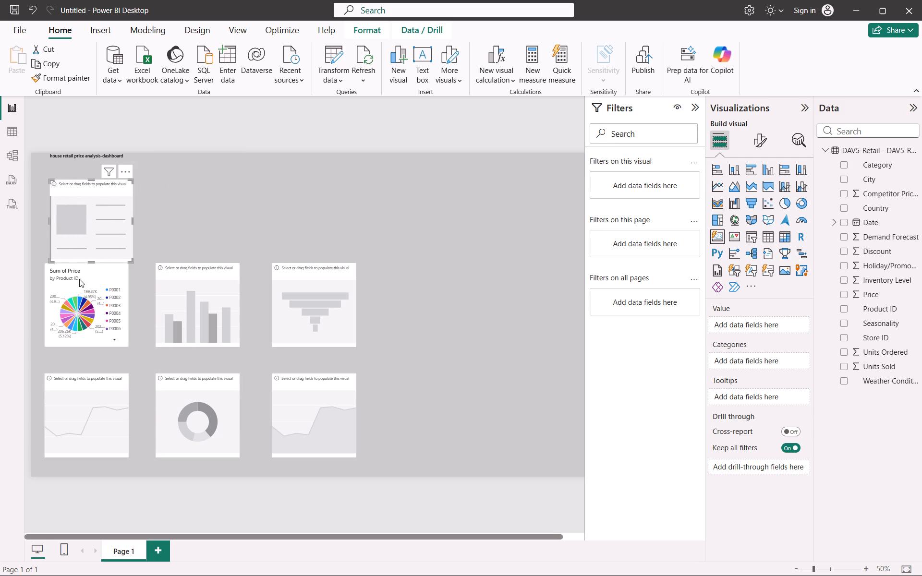
# Move the pie, column and funnel visuals of the middle row slightly down, aligned with each other, leaving a gap below the card.
pyautogui.moveTo(81, 301); pyautogui.dragTo(83, 313)
pyautogui.moveTo(190, 310); pyautogui.dragTo(190, 323)
pyautogui.moveTo(307, 305); pyautogui.dragTo(307, 319)
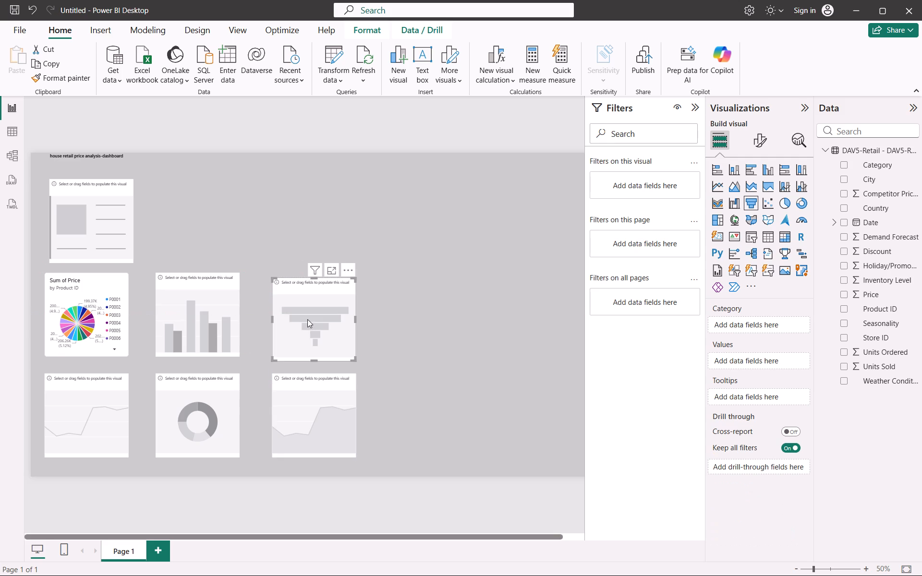
pyautogui.moveTo(307, 319); pyautogui.dragTo(307, 313)
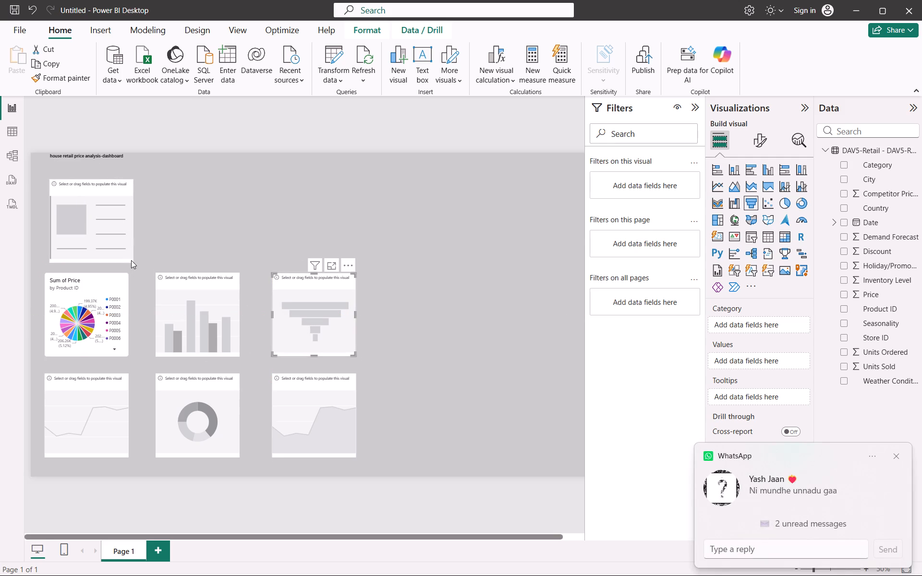
# Shrink the empty card to about two-thirds of its size and align its left edge with the pie chart, just above it.
pyautogui.click(105, 223)
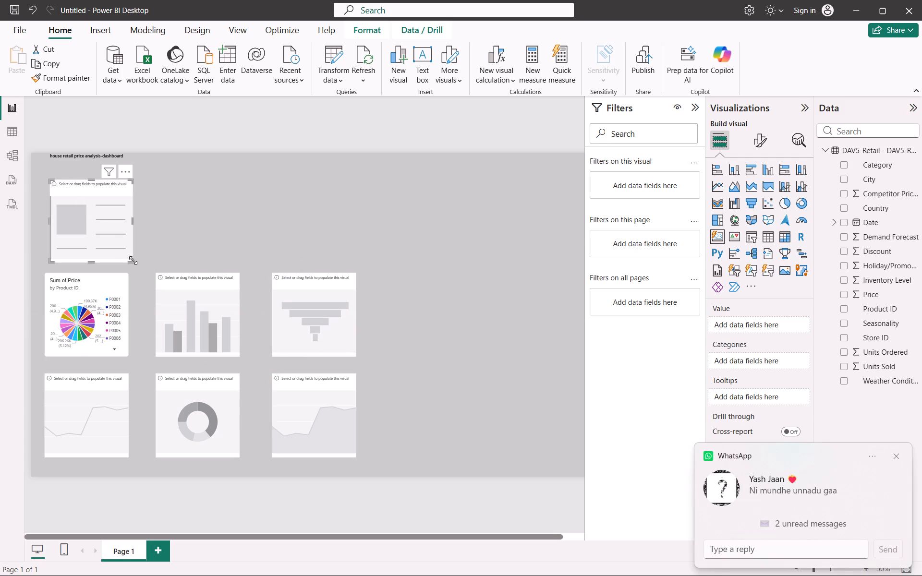
pyautogui.moveTo(133, 260); pyautogui.dragTo(115, 256)
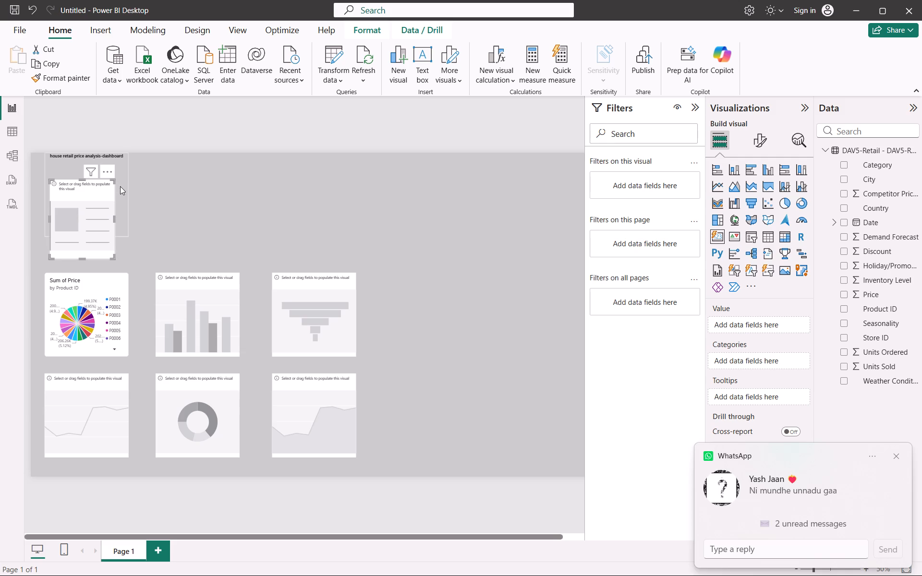
pyautogui.moveTo(112, 181); pyautogui.dragTo(107, 206)
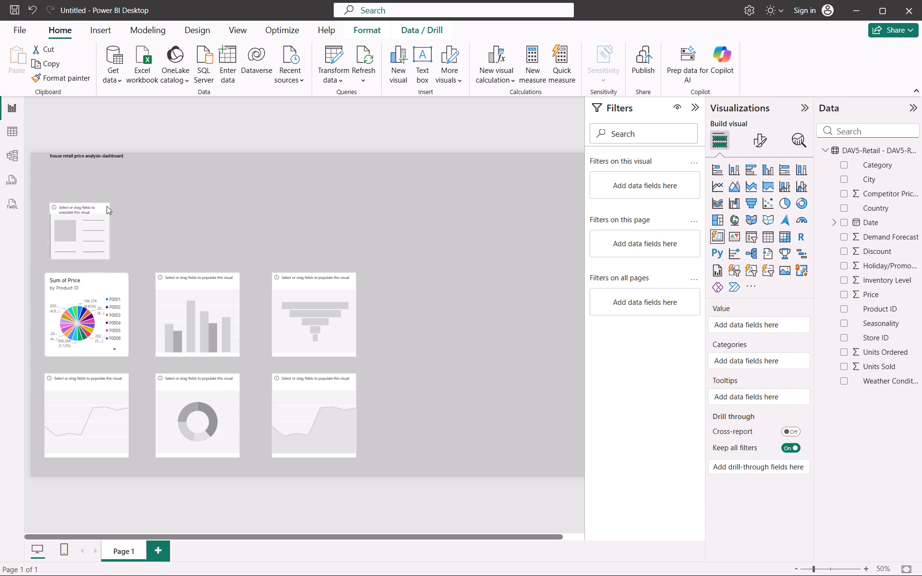
pyautogui.moveTo(107, 206); pyautogui.dragTo(106, 208)
pyautogui.moveTo(85, 226); pyautogui.dragTo(79, 226)
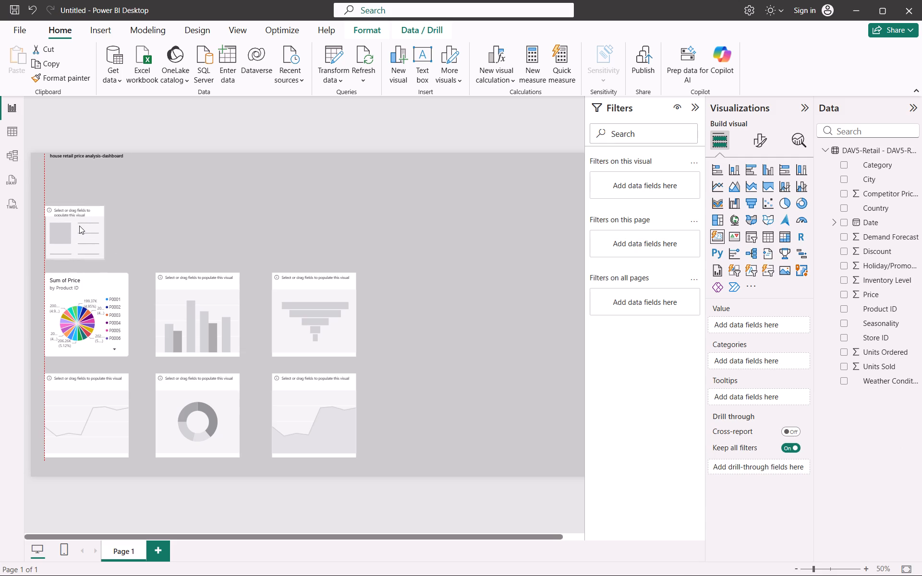
pyautogui.moveTo(79, 226); pyautogui.dragTo(77, 226)
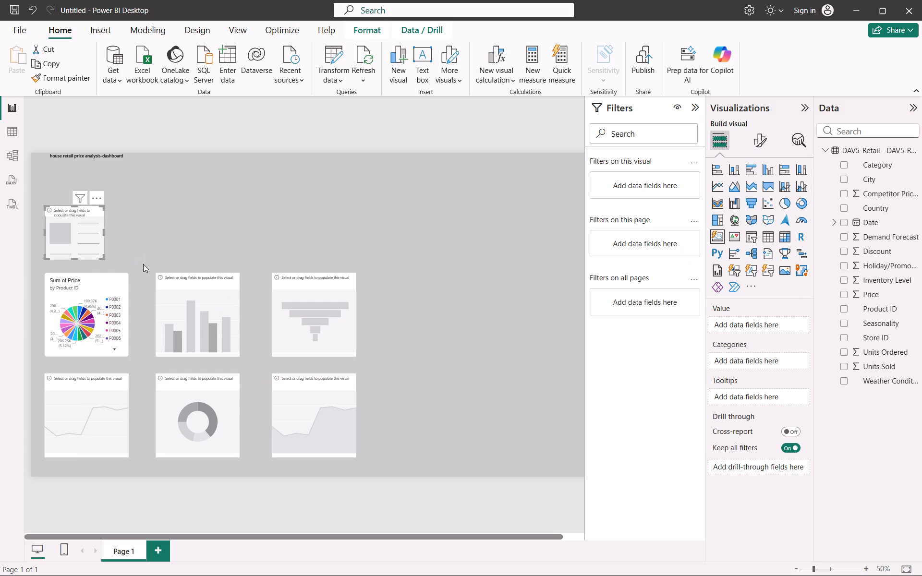
pyautogui.click(187, 176)
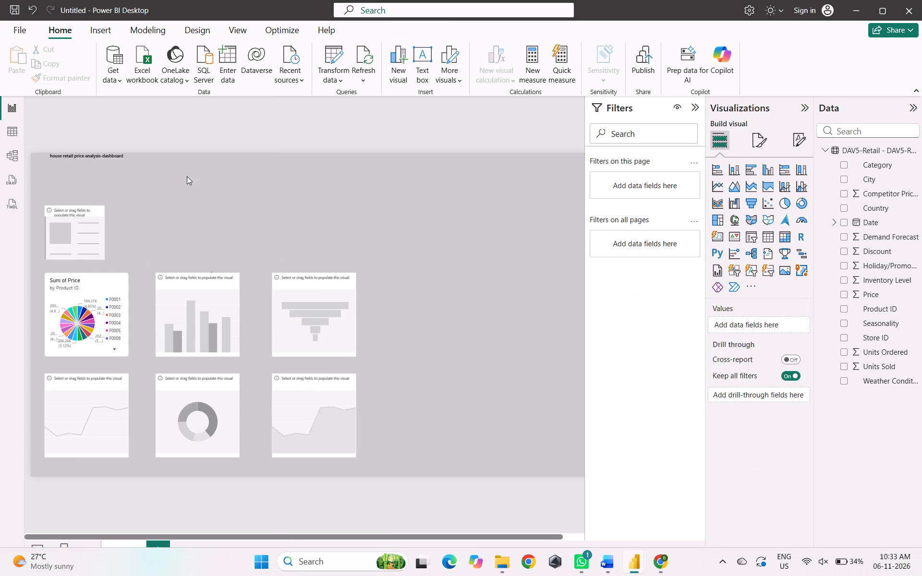
# Resume the tutorial video in Chrome past the ad and examine how the first KPI card gets its field.
pyautogui.press('space')
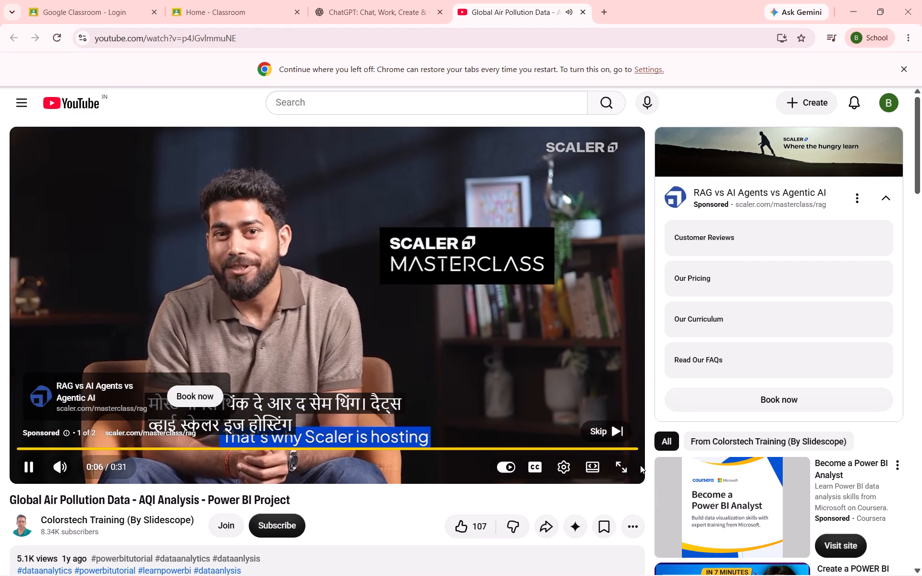
pyautogui.click(613, 430)
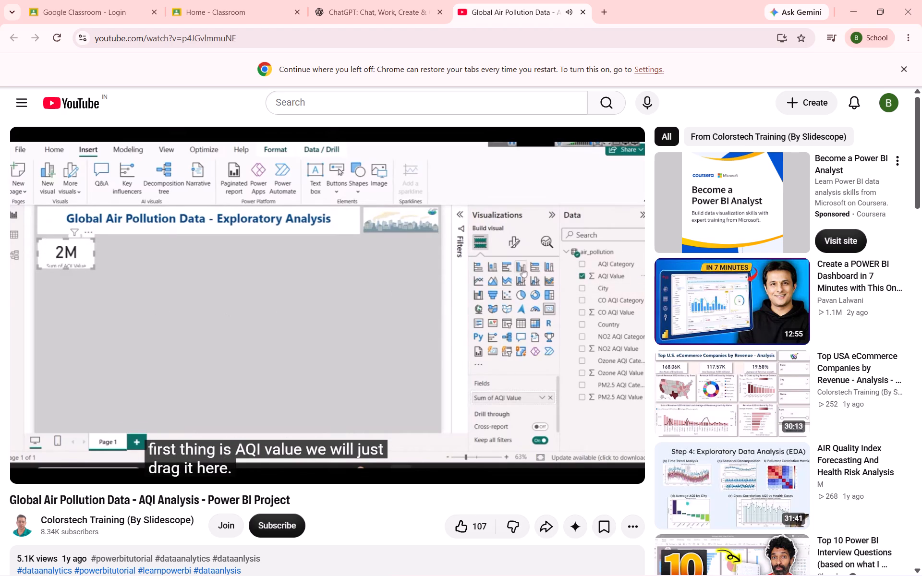
pyautogui.press('space')
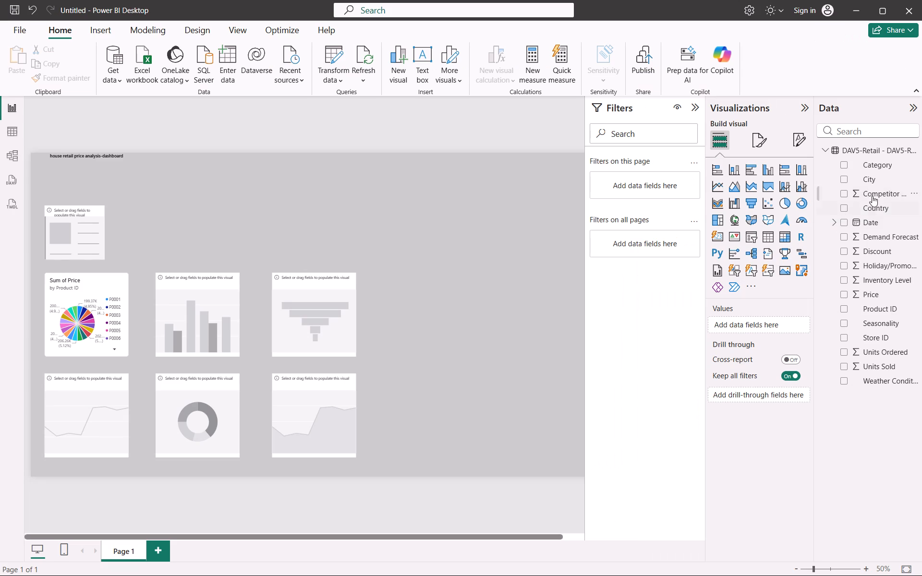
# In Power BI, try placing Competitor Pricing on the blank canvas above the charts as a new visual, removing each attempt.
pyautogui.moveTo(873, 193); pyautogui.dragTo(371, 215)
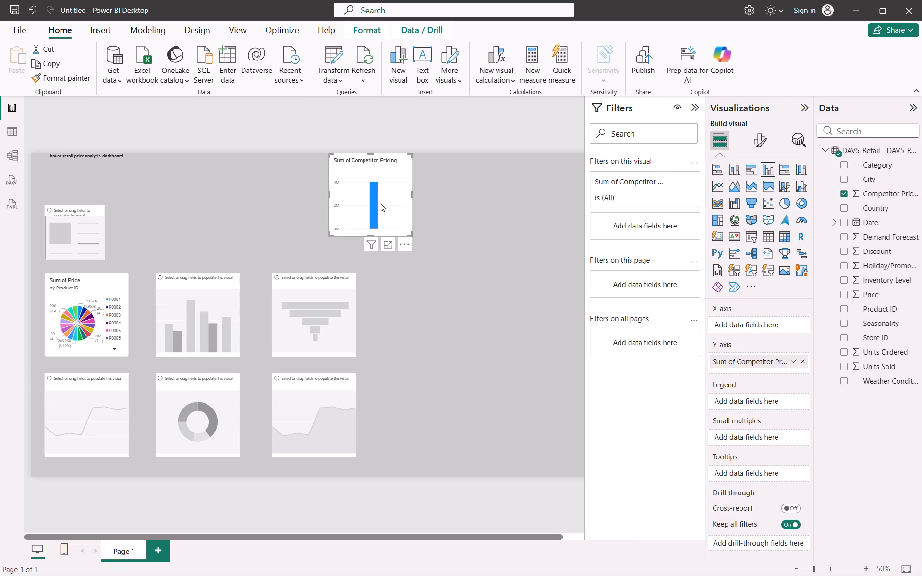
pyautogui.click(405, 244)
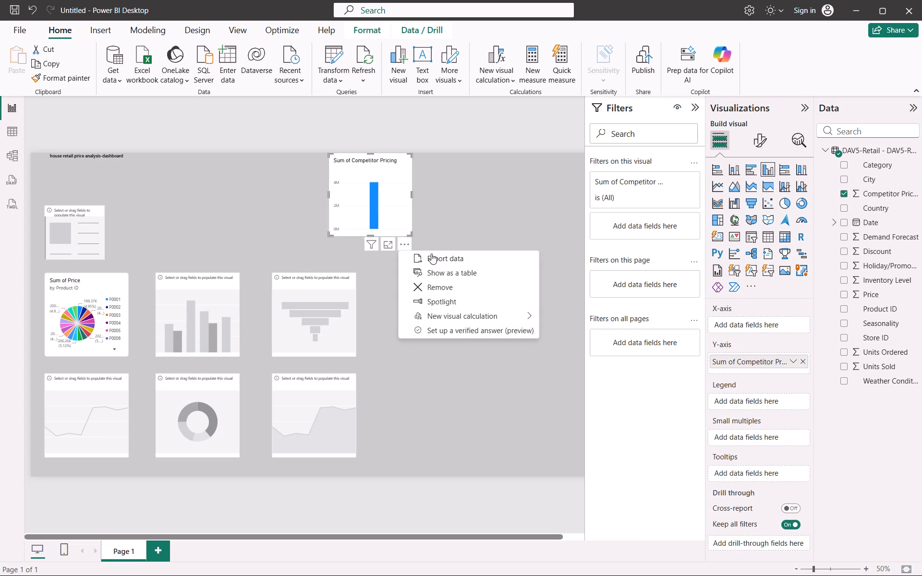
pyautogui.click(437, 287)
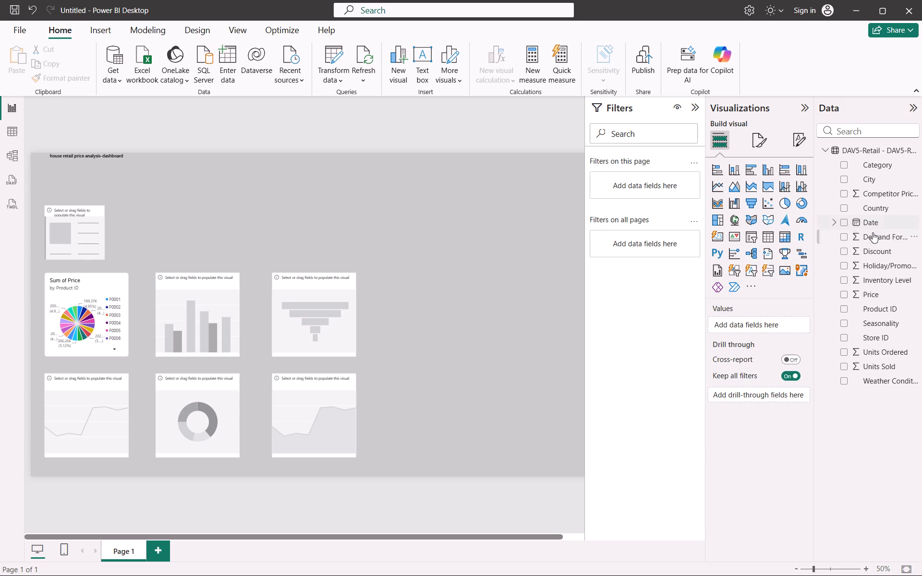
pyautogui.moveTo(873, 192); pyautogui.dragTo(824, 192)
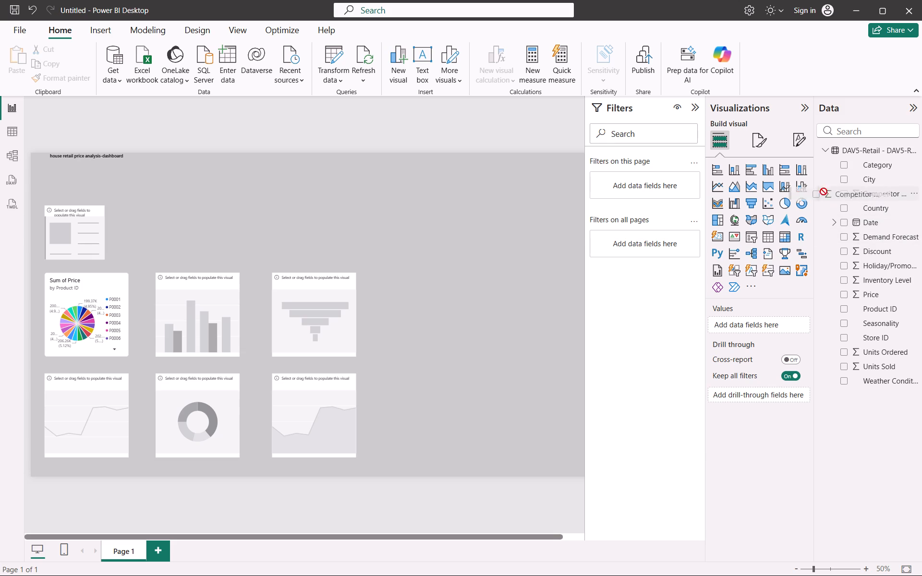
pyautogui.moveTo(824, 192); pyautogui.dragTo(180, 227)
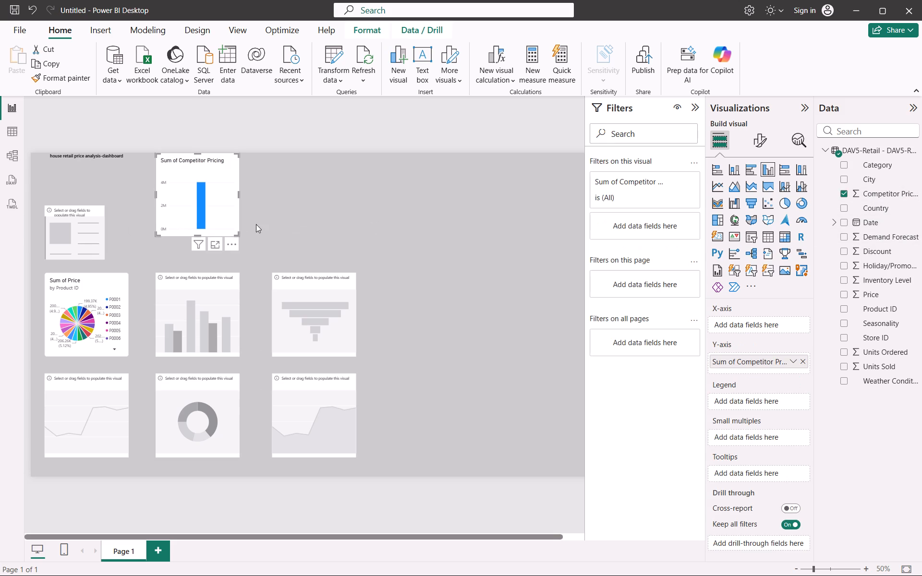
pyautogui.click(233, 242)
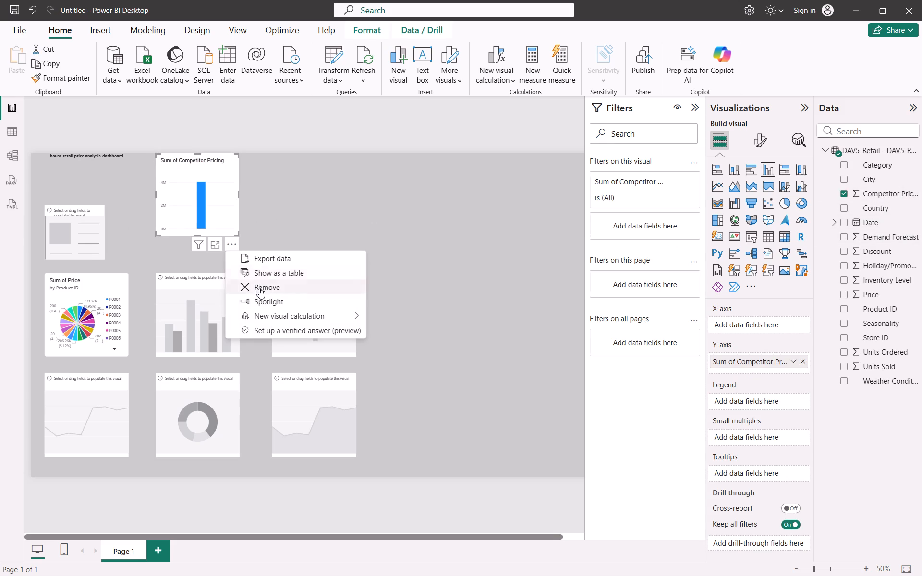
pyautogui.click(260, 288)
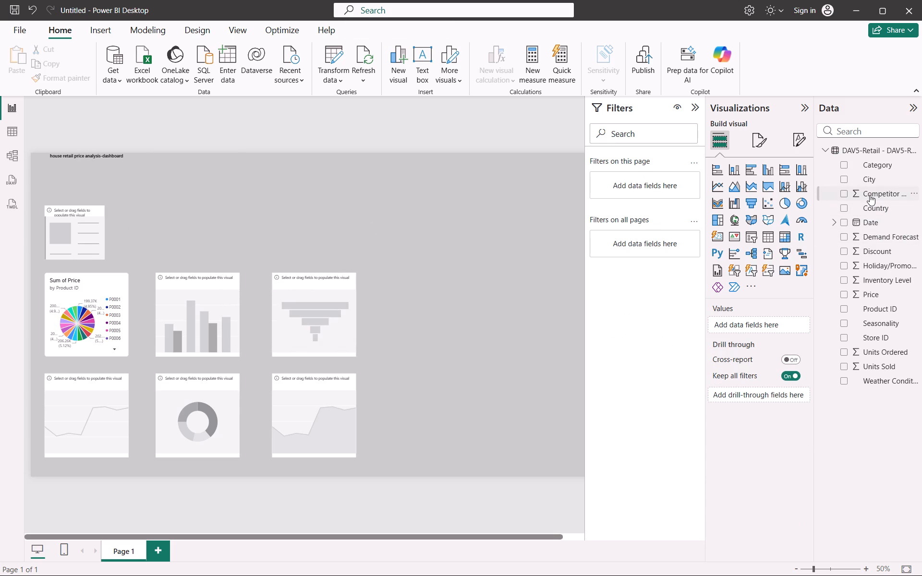
# Add Competitor Pricing to the canvas as a new column chart, place it over the empty card, and align its edge with the pie chart.
pyautogui.moveTo(869, 195); pyautogui.dragTo(333, 251)
pyautogui.moveTo(333, 251); pyautogui.dragTo(308, 245)
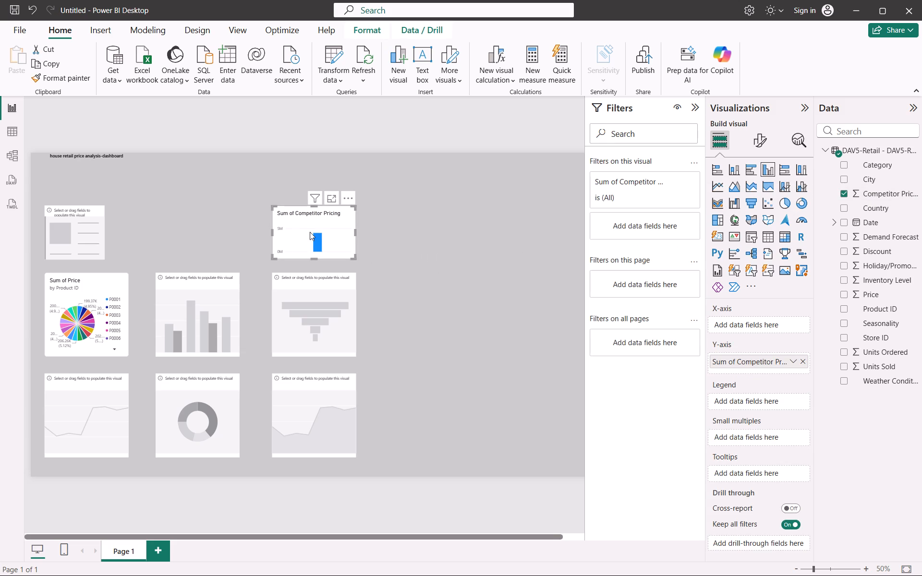
pyautogui.moveTo(310, 232); pyautogui.dragTo(117, 230)
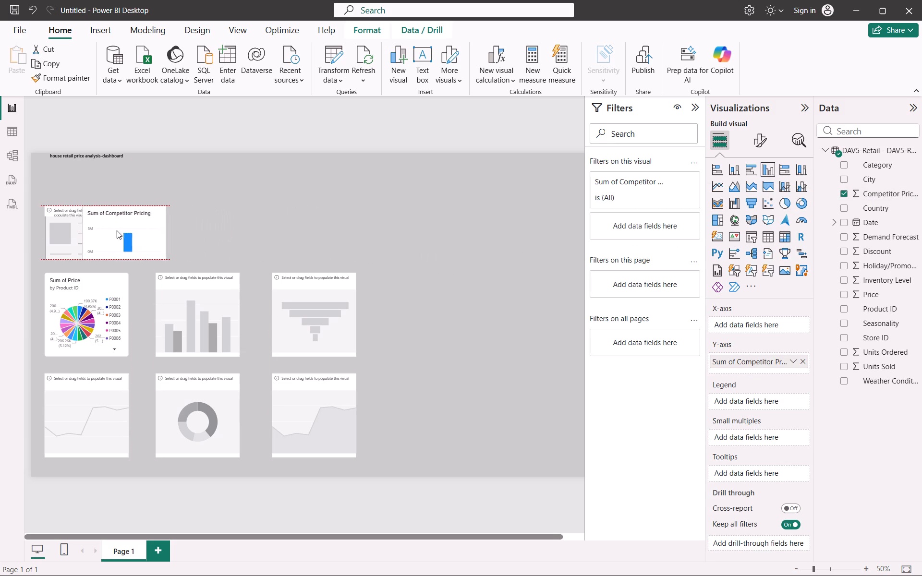
pyautogui.moveTo(117, 230); pyautogui.dragTo(74, 230)
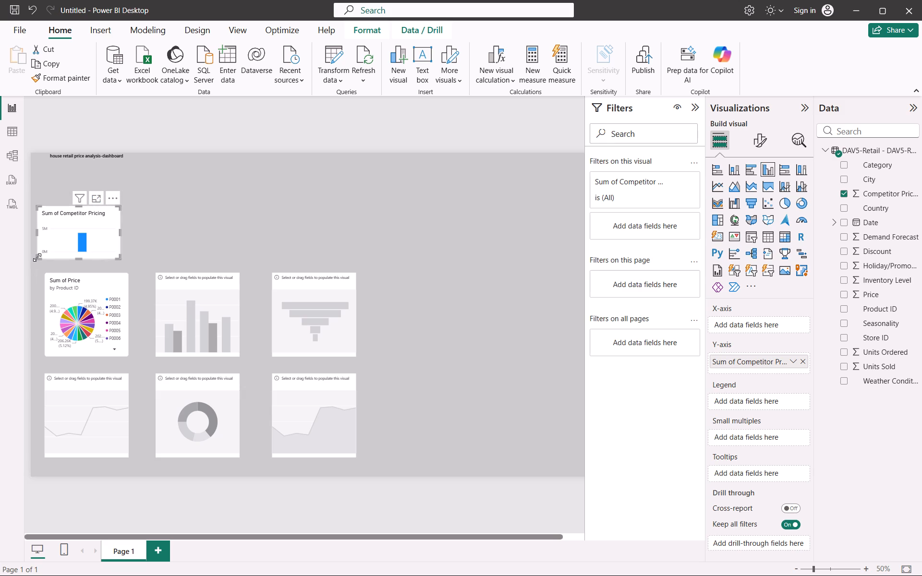
pyautogui.moveTo(37, 257); pyautogui.dragTo(43, 258)
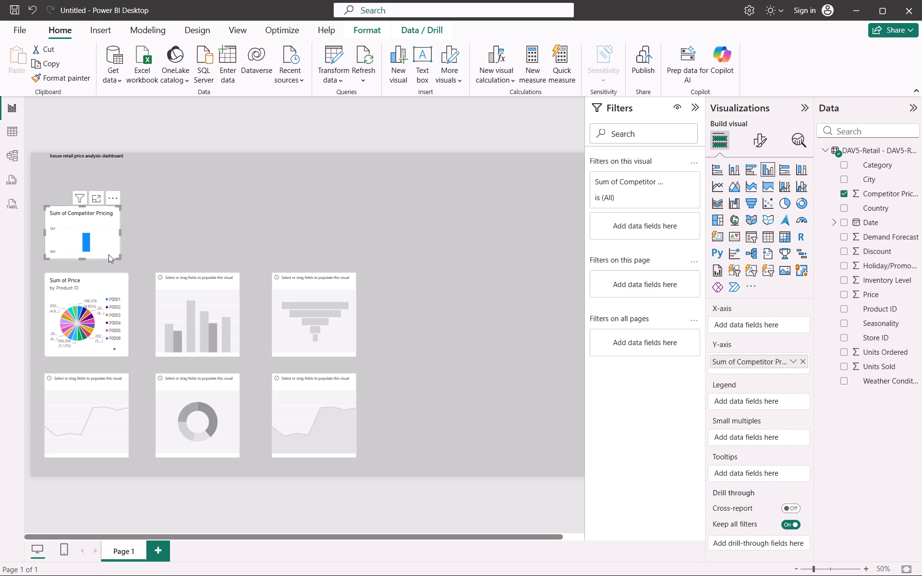
pyautogui.click(103, 250)
pyautogui.click(117, 195)
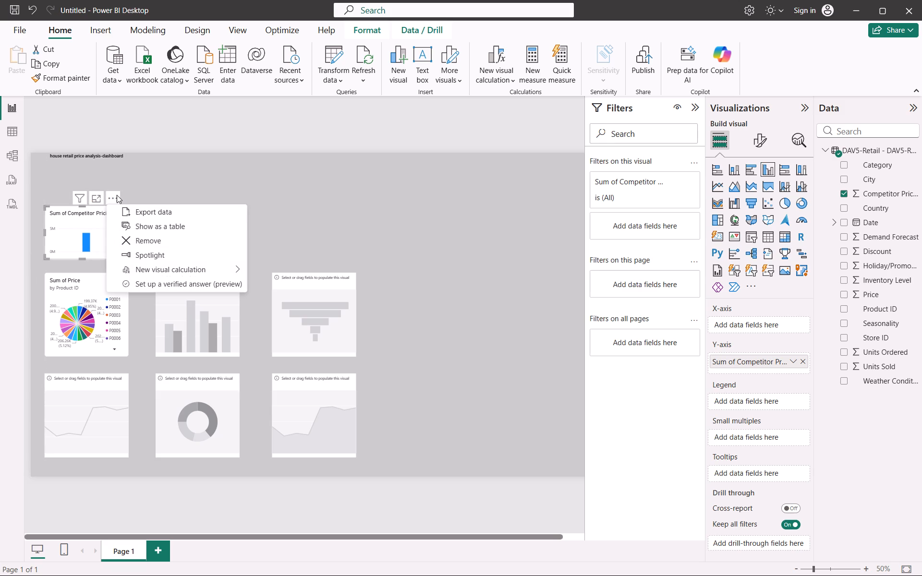
pyautogui.click(228, 187)
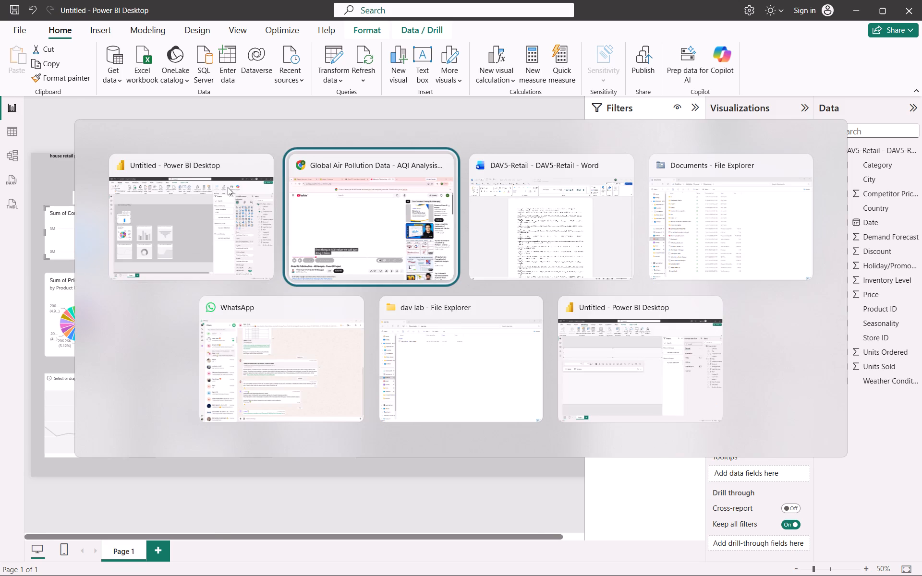
# Check the tutorial video in Chrome for the aggregation choice, and set the Competitor Pricing chart's Y-axis field to Average in Power BI.
pyautogui.press('space')
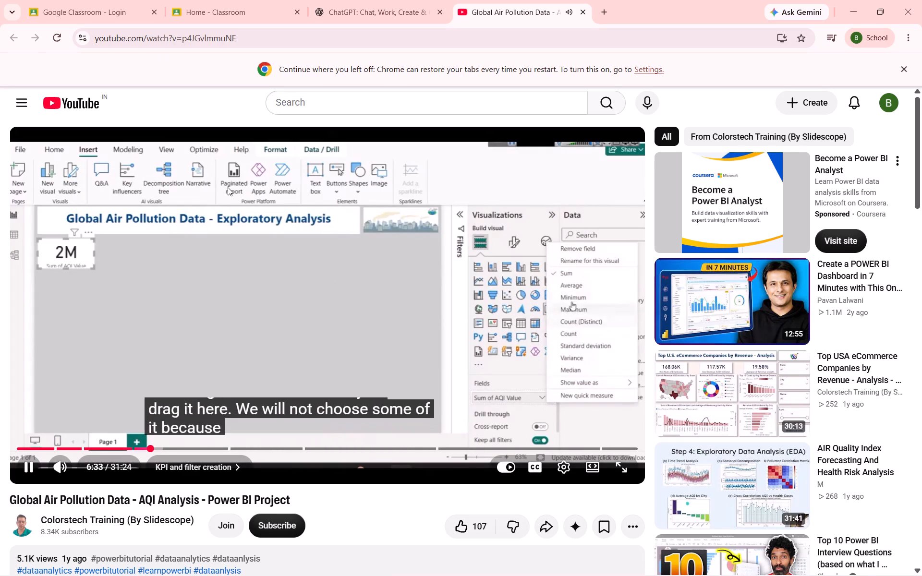
pyautogui.press('space')
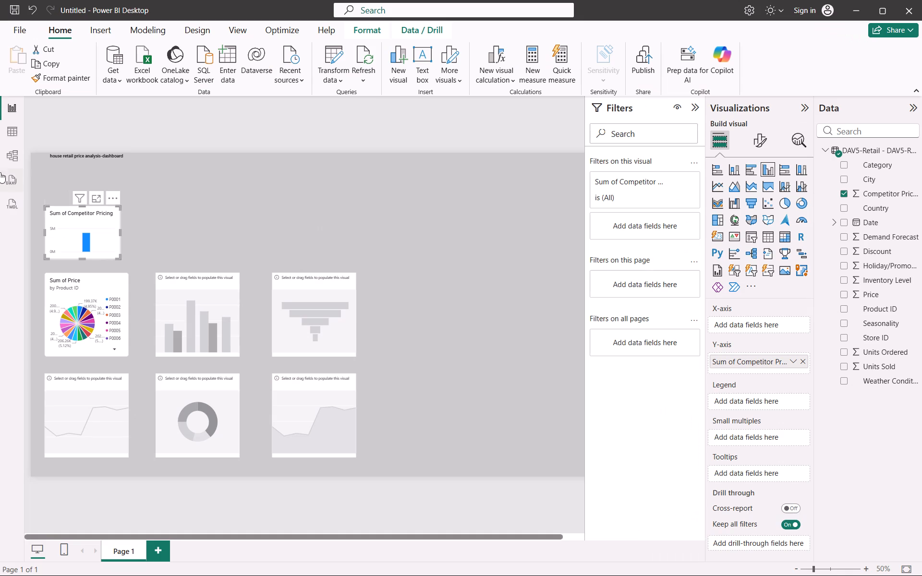
pyautogui.click(794, 362)
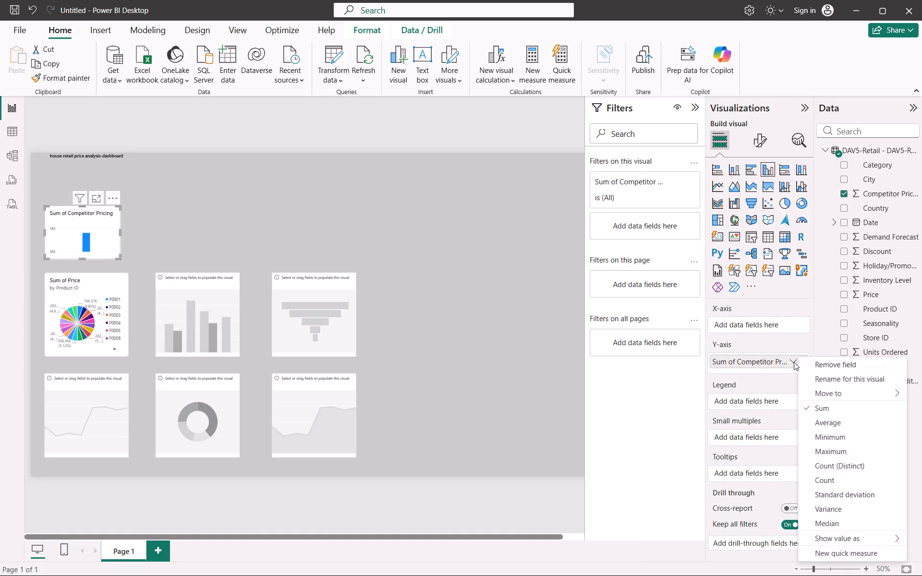
pyautogui.click(824, 421)
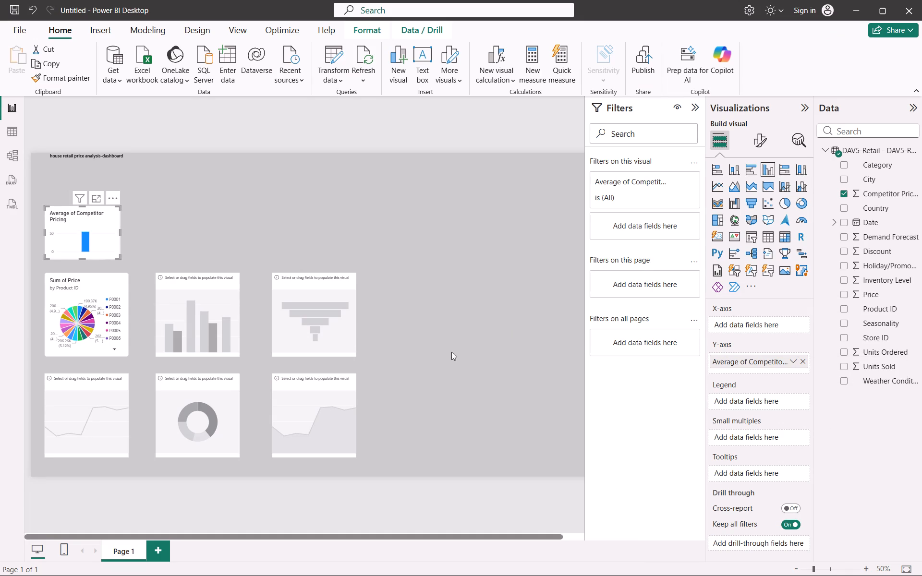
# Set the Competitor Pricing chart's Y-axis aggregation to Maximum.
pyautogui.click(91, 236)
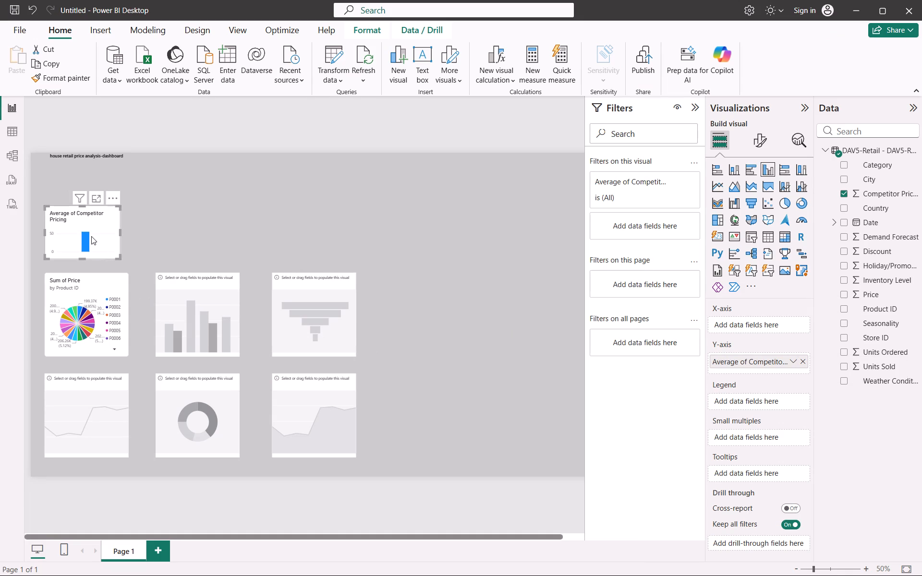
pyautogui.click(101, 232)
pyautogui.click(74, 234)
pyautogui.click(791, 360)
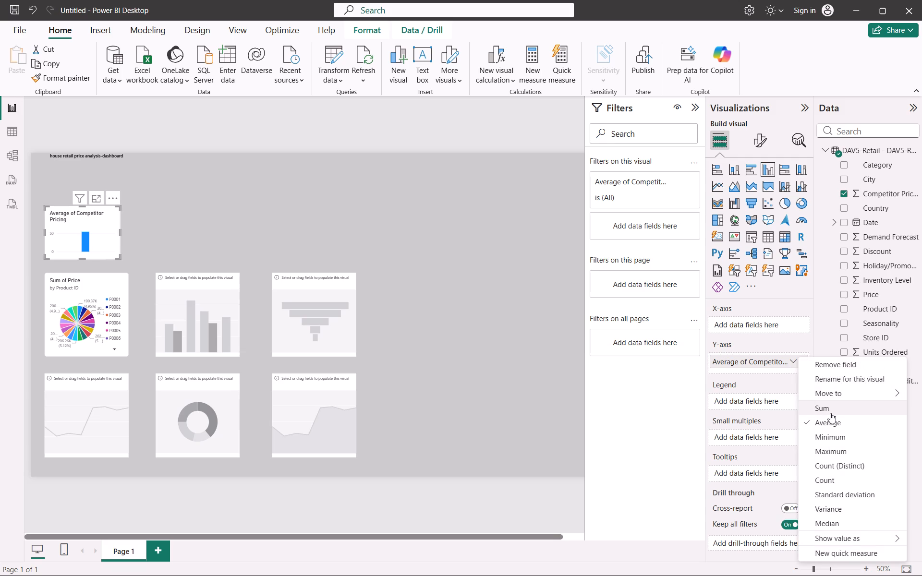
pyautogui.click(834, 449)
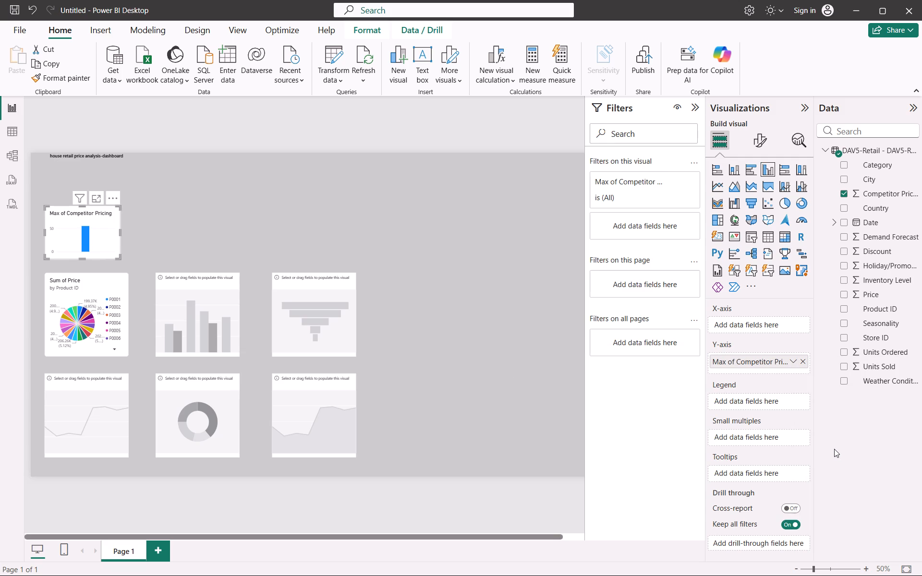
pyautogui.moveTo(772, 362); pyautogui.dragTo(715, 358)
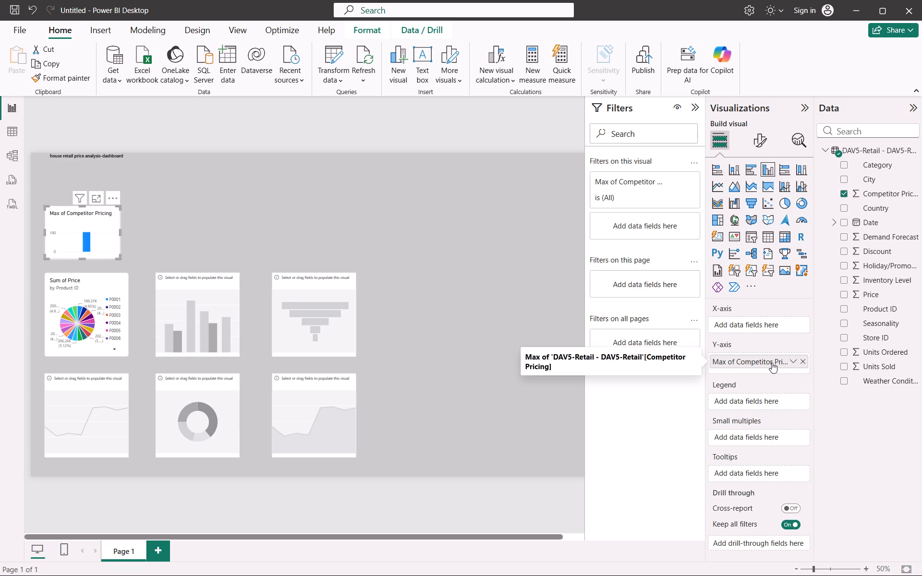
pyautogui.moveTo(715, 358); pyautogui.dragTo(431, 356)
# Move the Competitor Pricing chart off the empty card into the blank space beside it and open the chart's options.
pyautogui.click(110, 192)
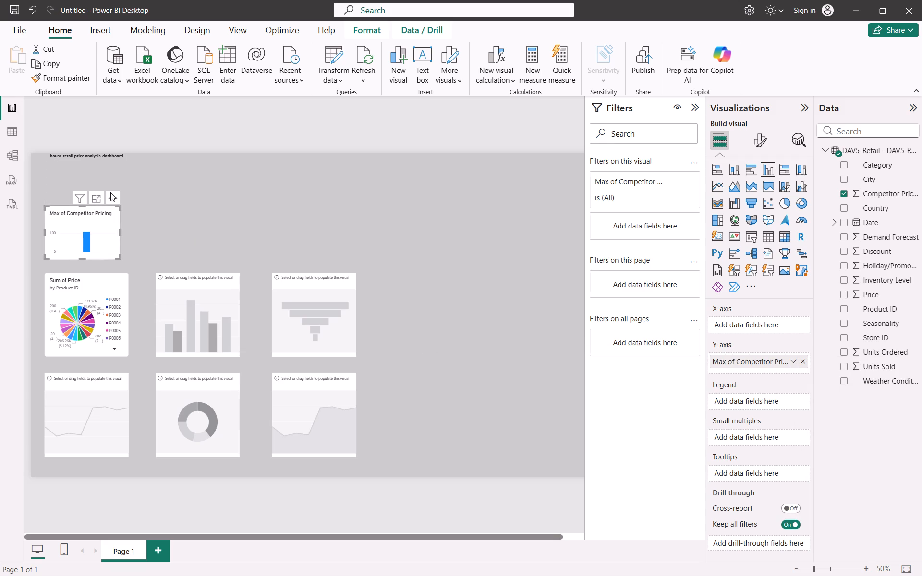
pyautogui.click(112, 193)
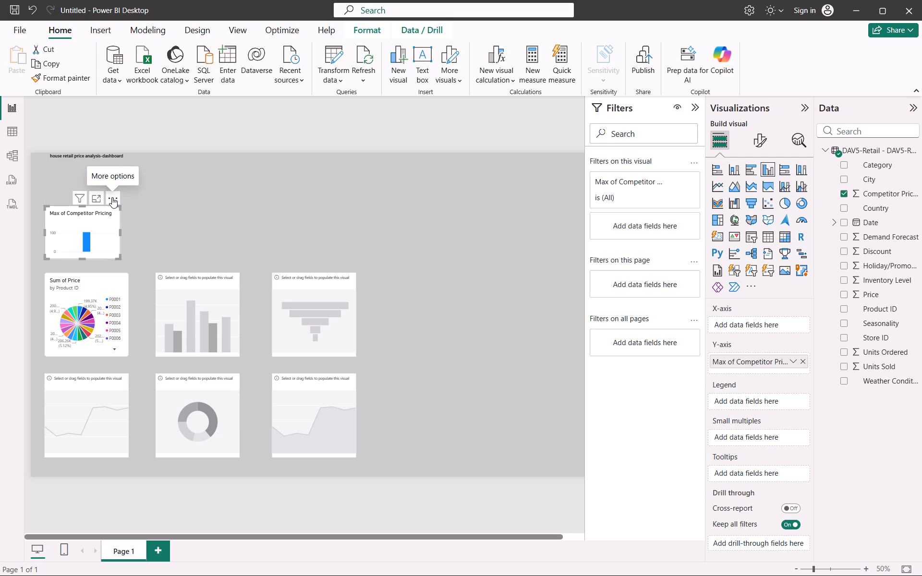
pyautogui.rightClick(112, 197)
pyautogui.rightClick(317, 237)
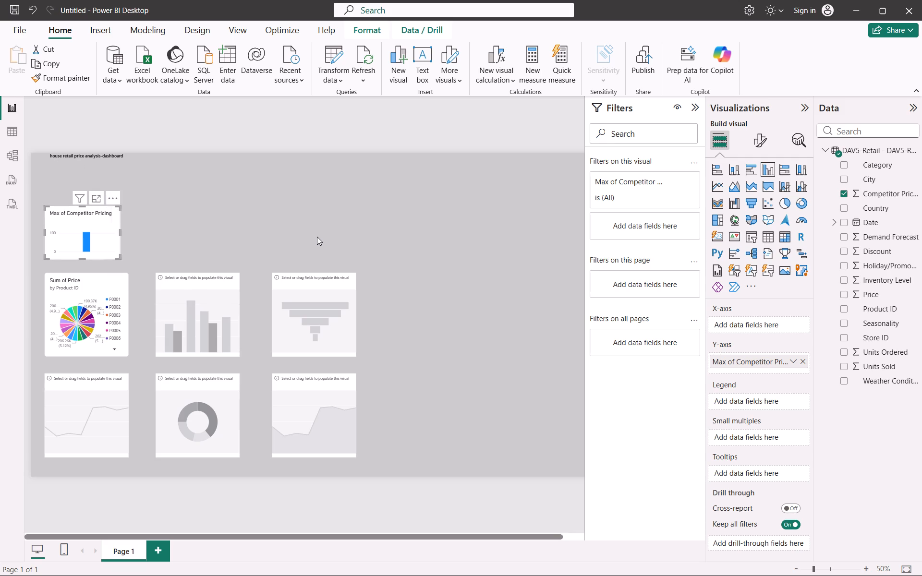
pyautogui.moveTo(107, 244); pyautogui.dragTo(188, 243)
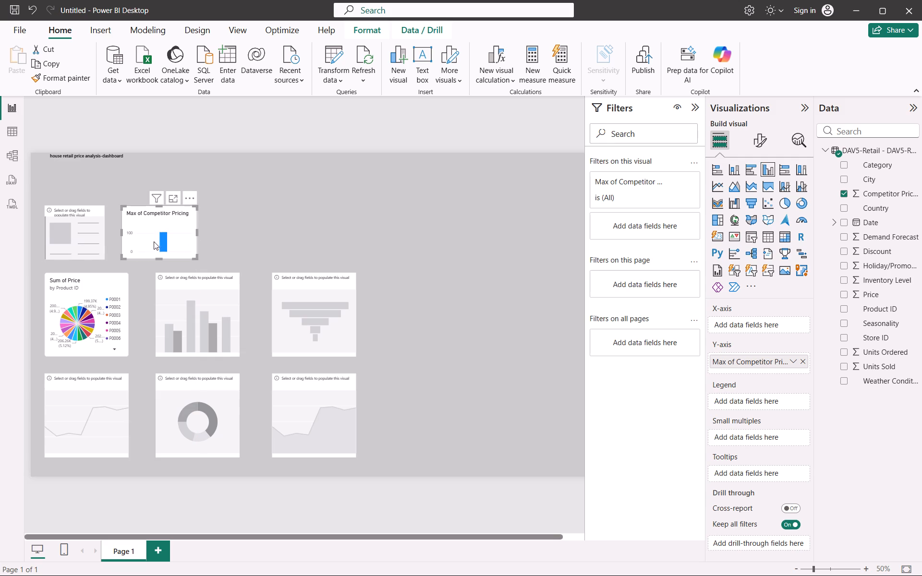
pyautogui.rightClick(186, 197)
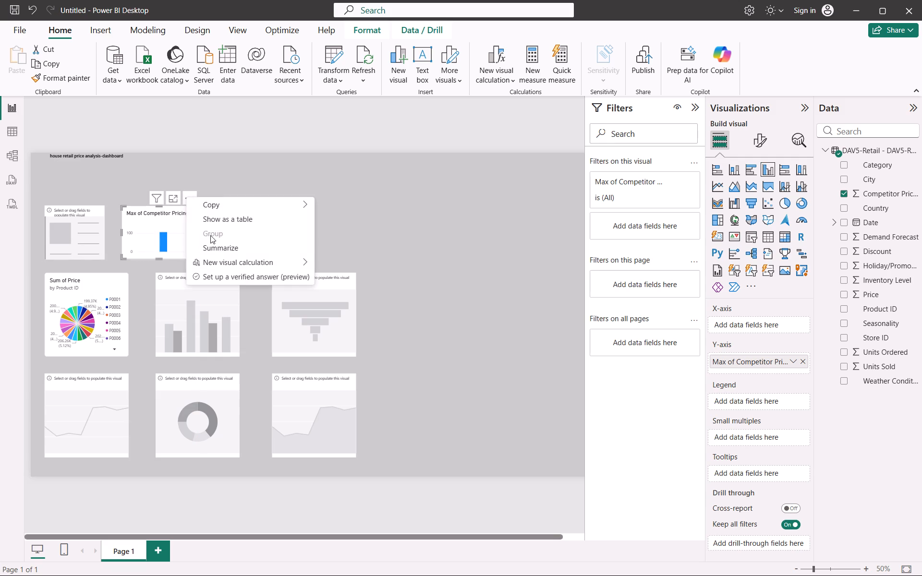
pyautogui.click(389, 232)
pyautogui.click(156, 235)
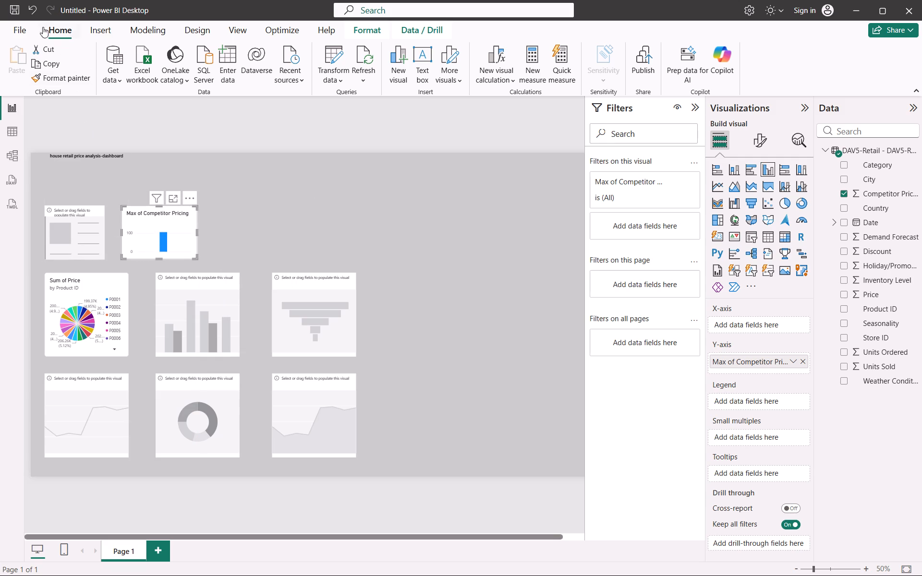
# Undo the Competitor Pricing chart's move, aggregation changes, resizing and placement until only the empty card remains above the pie chart.
pyautogui.click(36, 4)
pyautogui.click(36, 4)
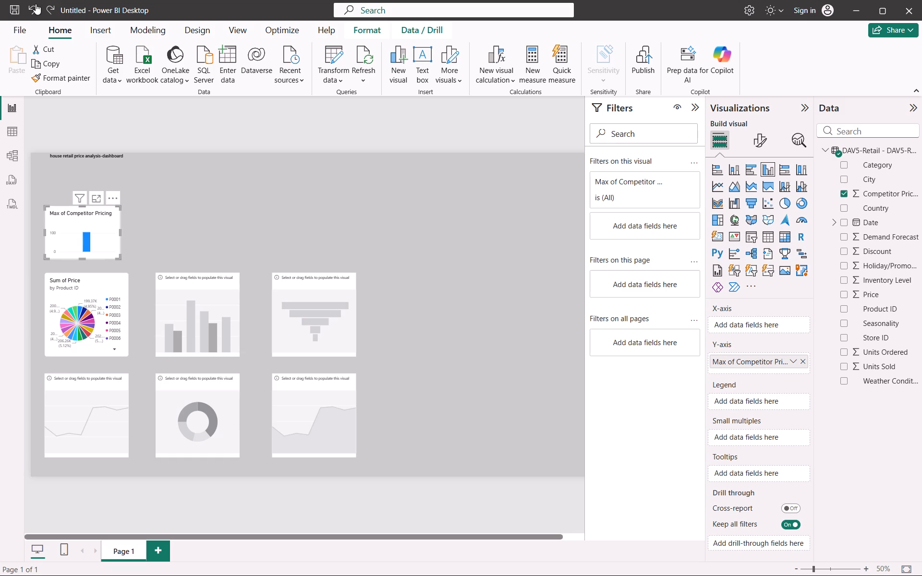
pyautogui.click(36, 4)
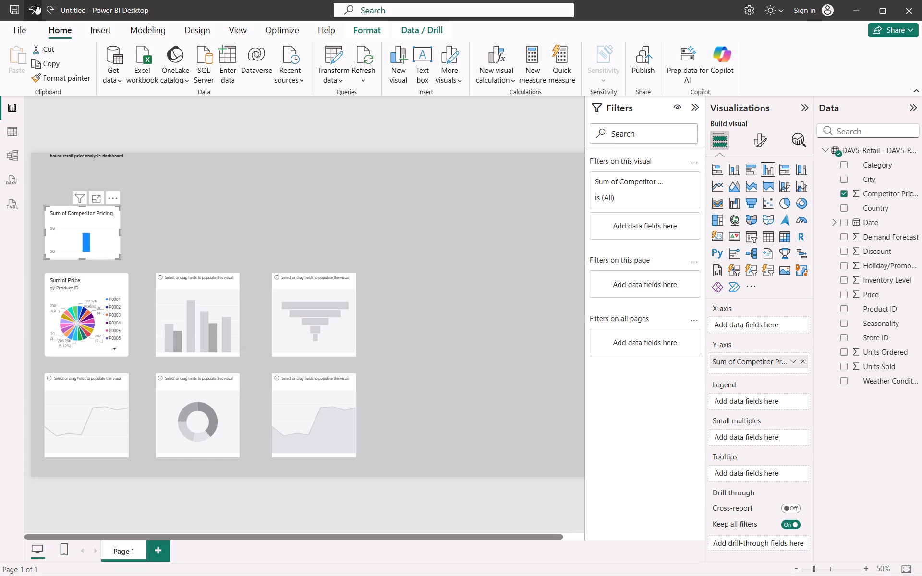
pyautogui.click(36, 4)
pyautogui.click(36, 4)
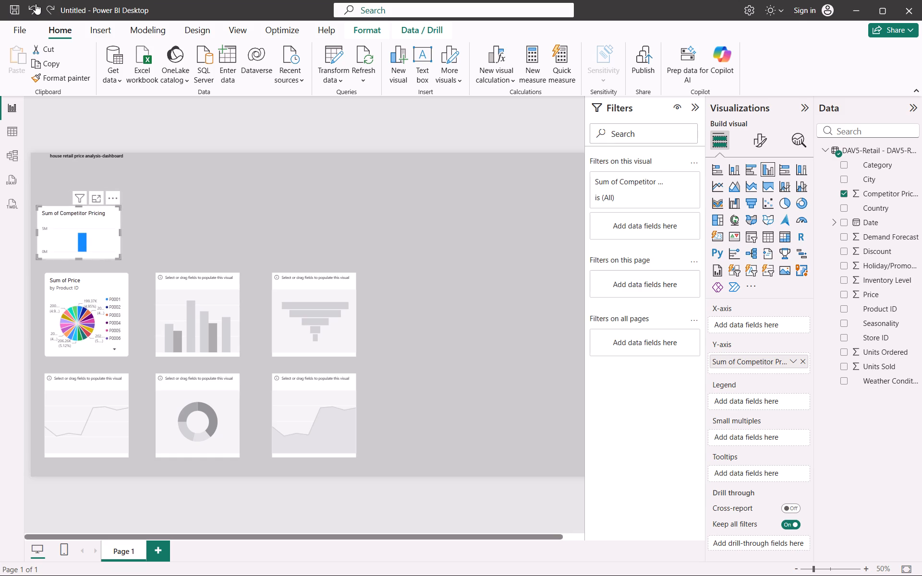
pyautogui.click(36, 4)
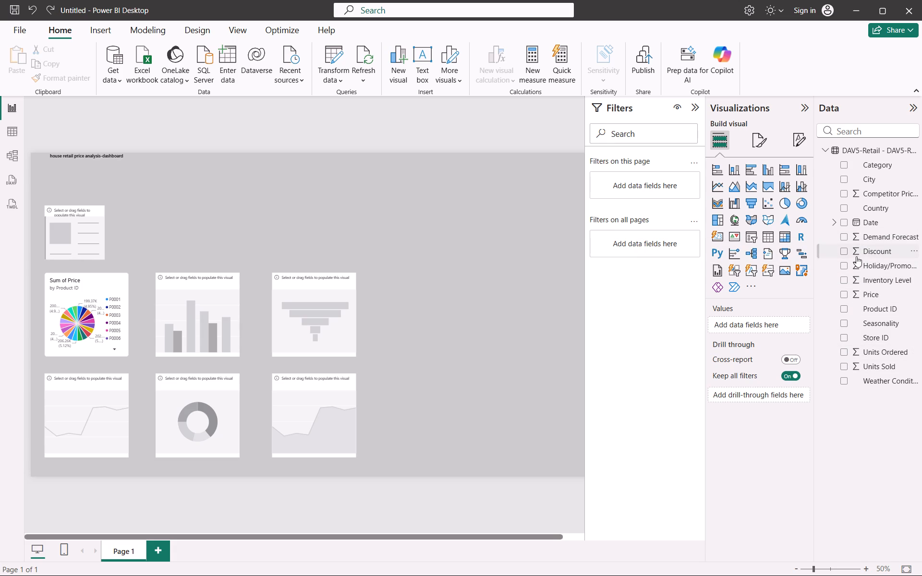
# Add the Discount field to the empty card above the pie chart and set its aggregation to Average.
pyautogui.moveTo(855, 252); pyautogui.dragTo(250, 248)
pyautogui.moveTo(250, 248); pyautogui.dragTo(83, 244)
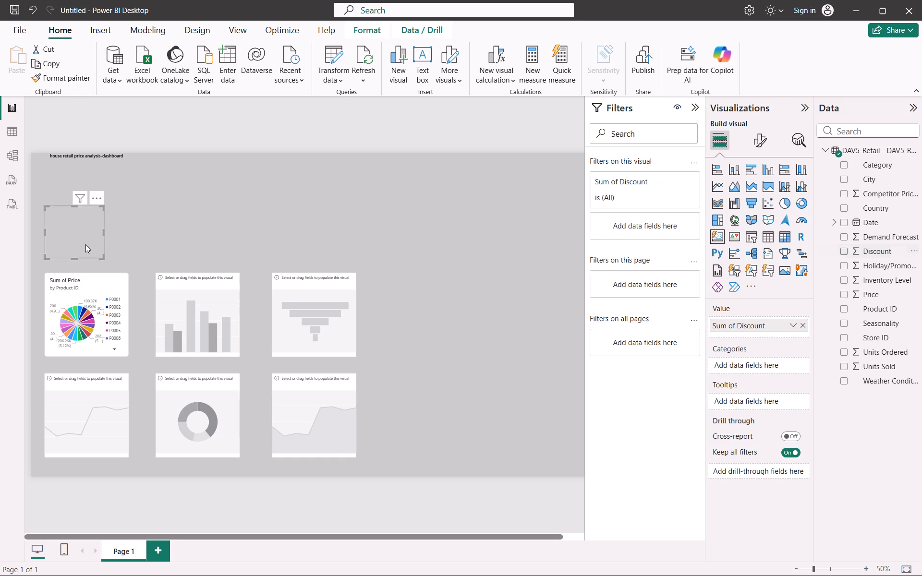
pyautogui.click(793, 323)
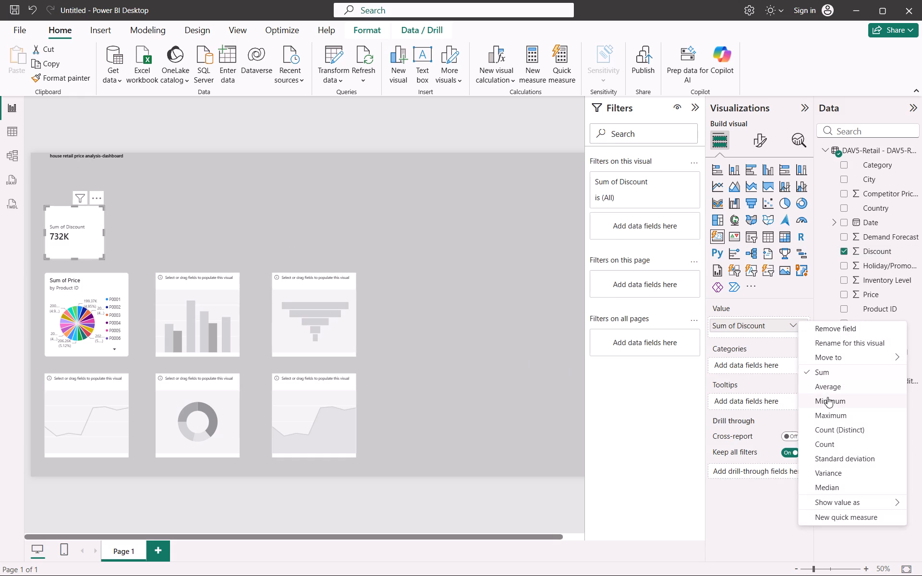
pyautogui.click(826, 385)
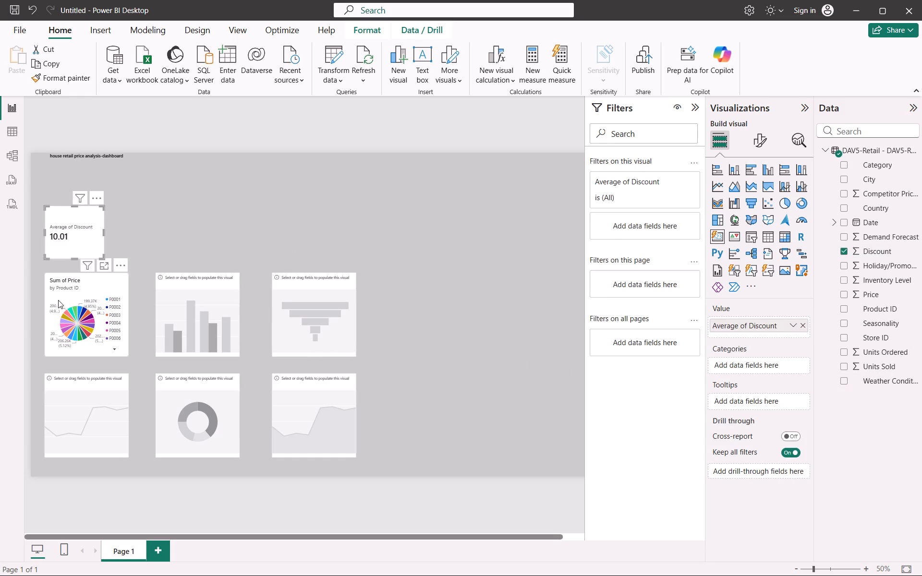
pyautogui.click(73, 249)
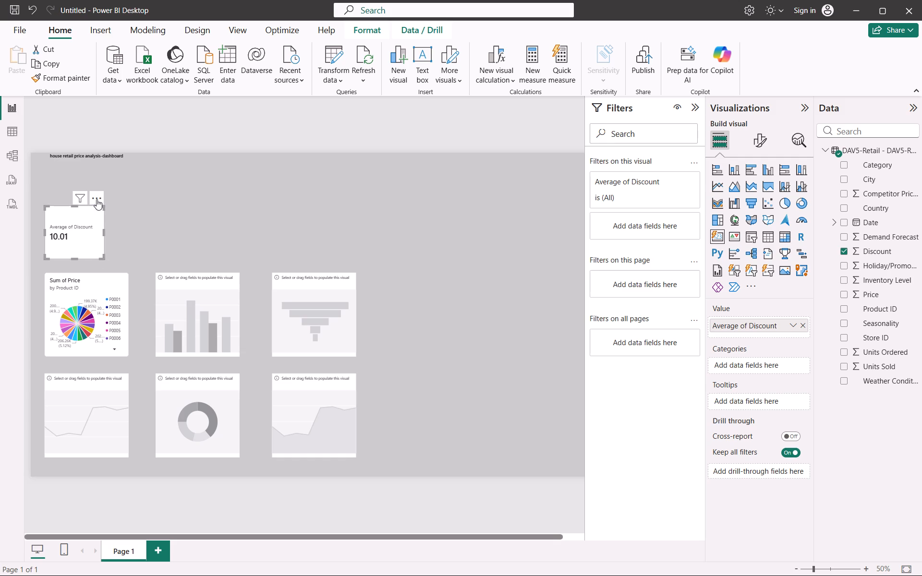
pyautogui.click(97, 199)
pyautogui.click(288, 204)
# Shrink the dashboard title's text box so that it sits entirely above the Average of Discount card.
pyautogui.click(69, 156)
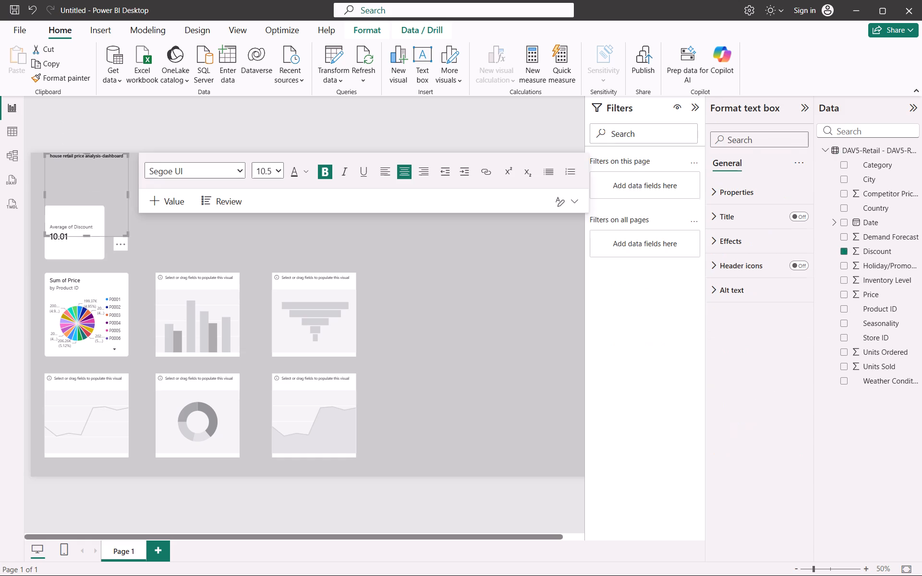
pyautogui.moveTo(127, 233); pyautogui.dragTo(123, 219)
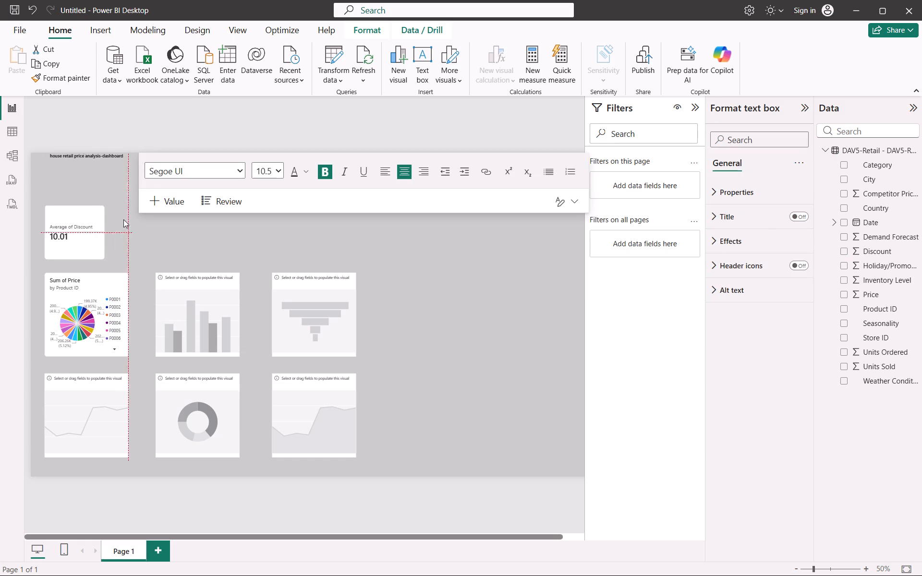
pyautogui.moveTo(123, 219); pyautogui.dragTo(113, 173)
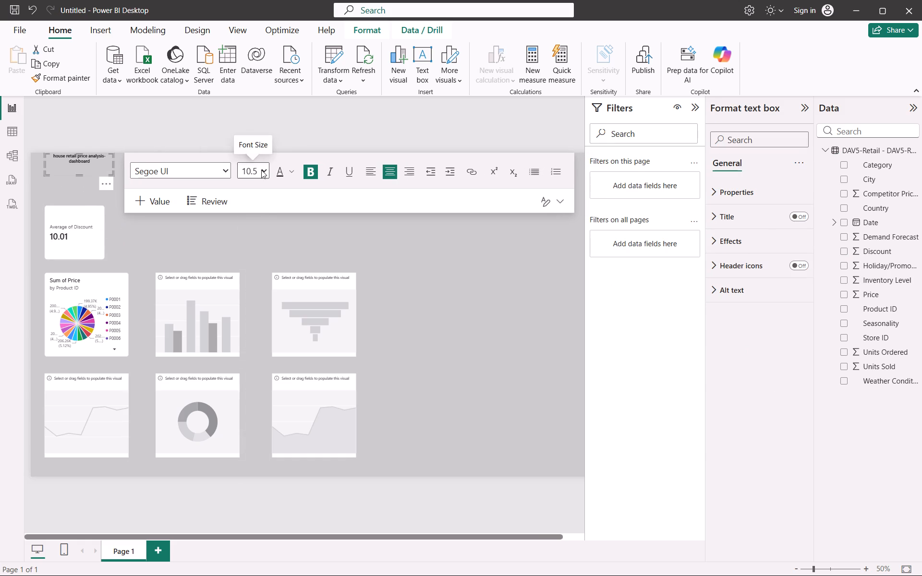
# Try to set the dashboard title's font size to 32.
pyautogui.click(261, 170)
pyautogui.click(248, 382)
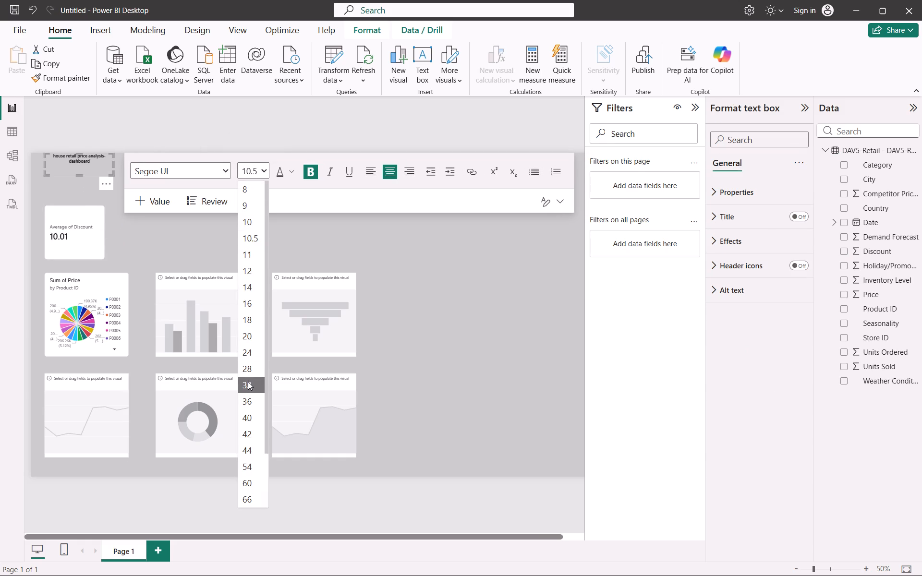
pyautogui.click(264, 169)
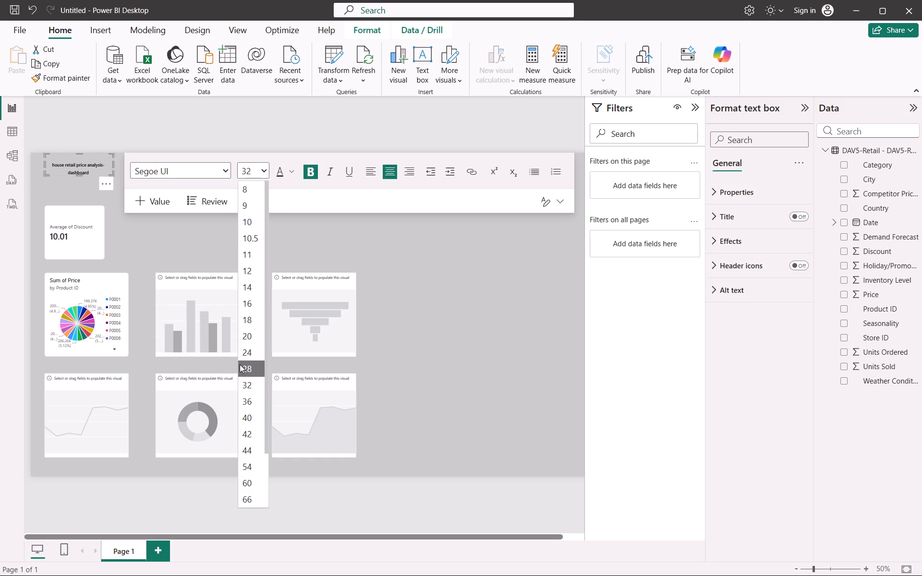
# Centre the text line at the cursor in the dashboard title's text box and set its font size to 36.
pyautogui.click(62, 166)
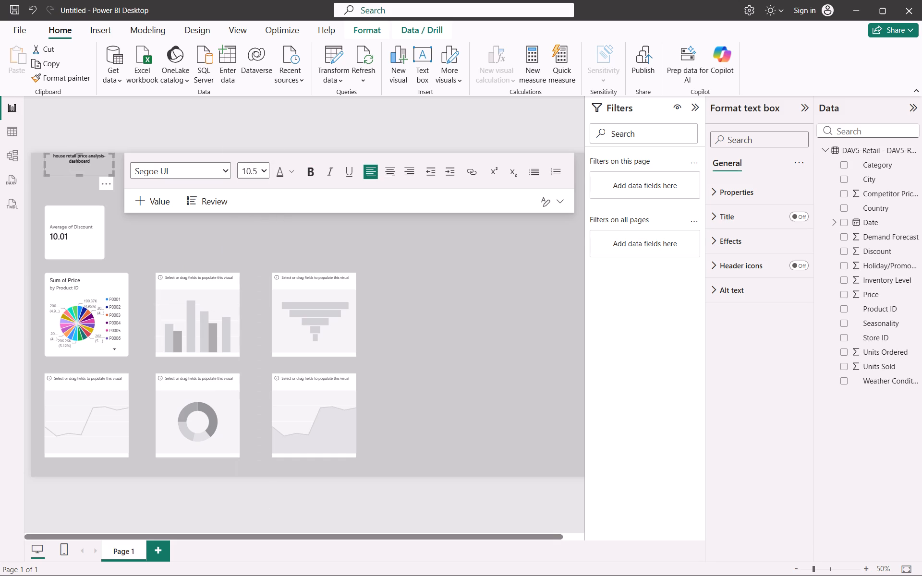
pyautogui.click(387, 167)
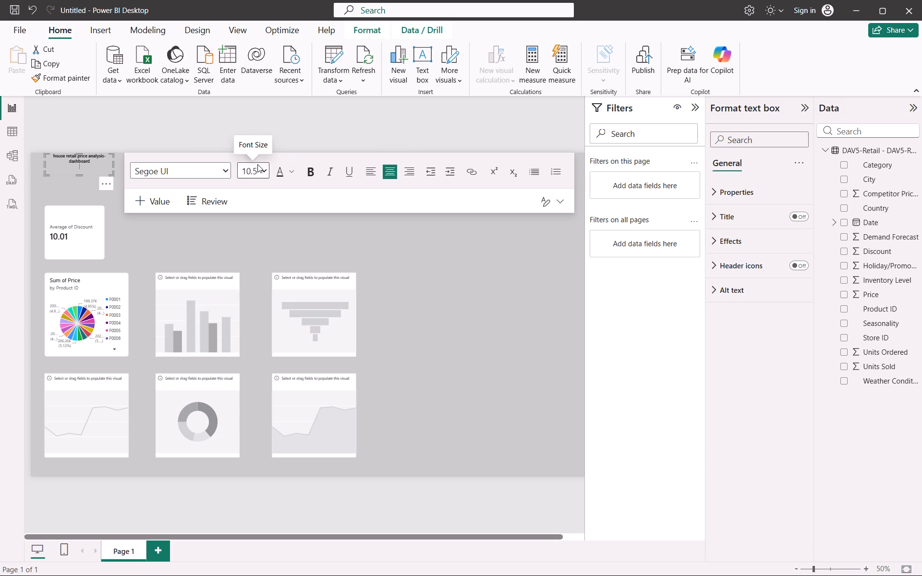
pyautogui.click(283, 172)
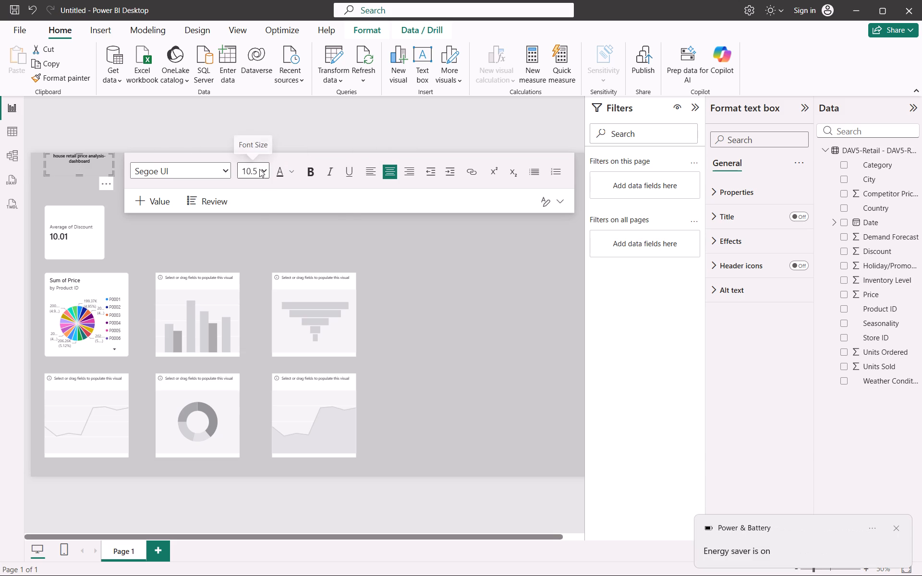
pyautogui.click(263, 169)
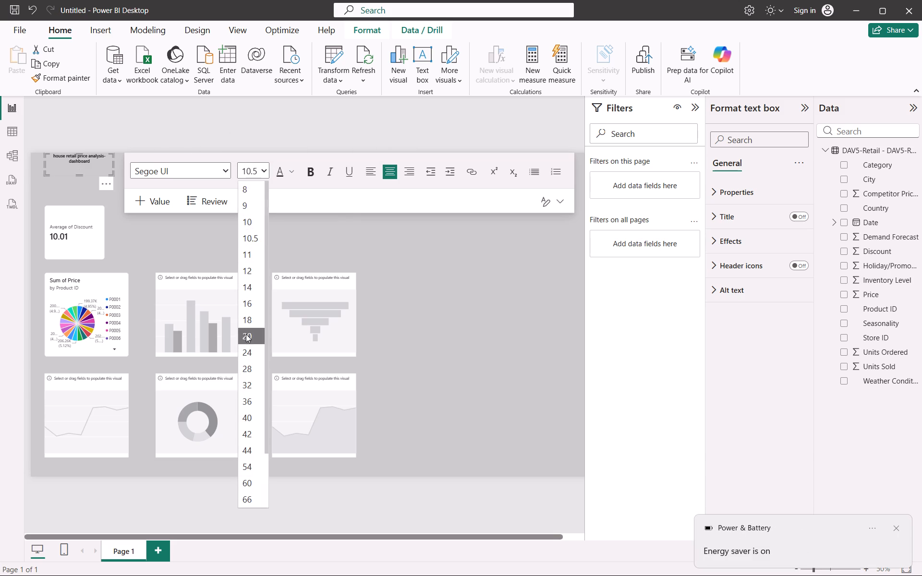
pyautogui.click(246, 334)
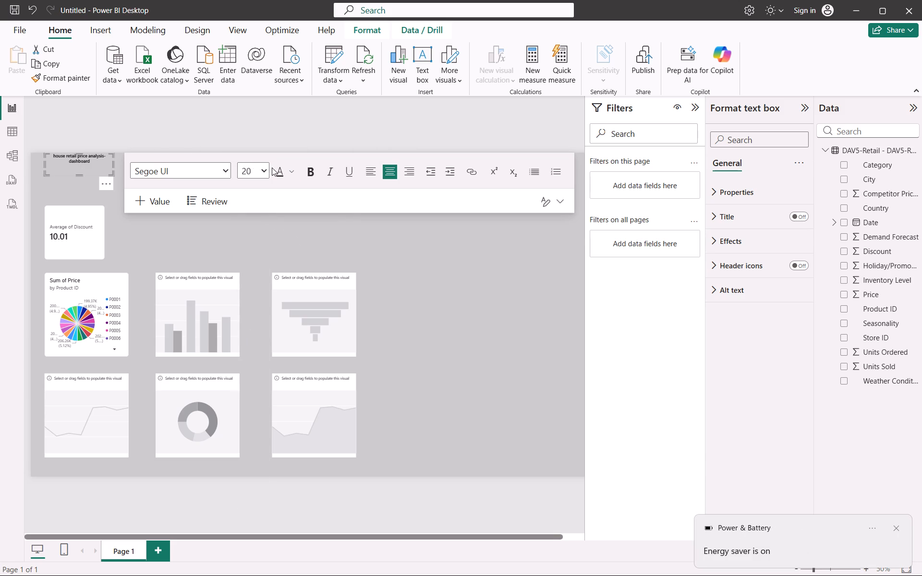
pyautogui.click(262, 169)
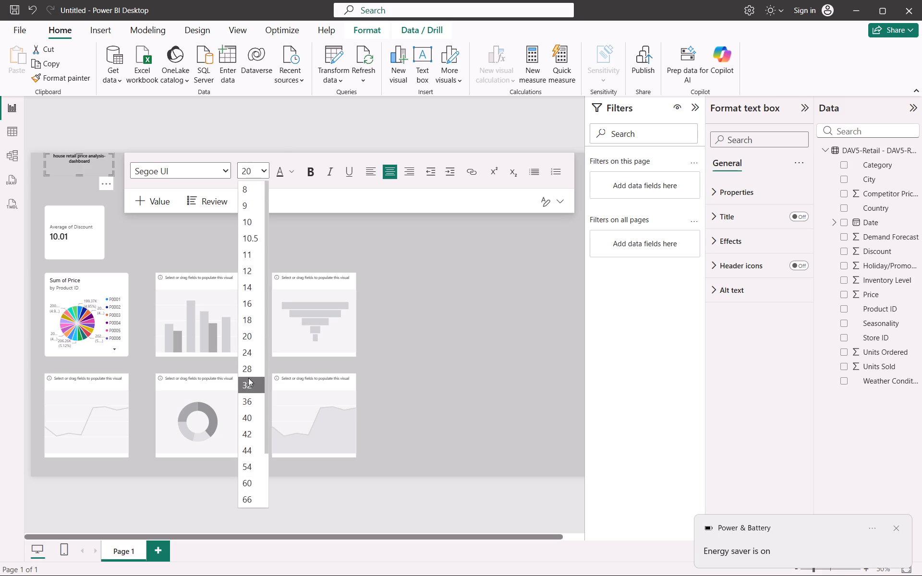
pyautogui.click(253, 396)
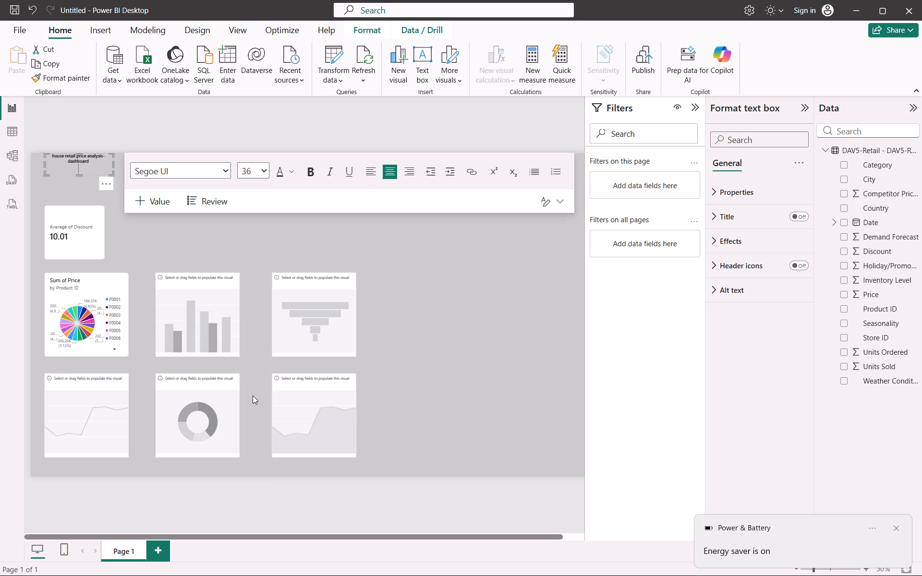
pyautogui.click(412, 360)
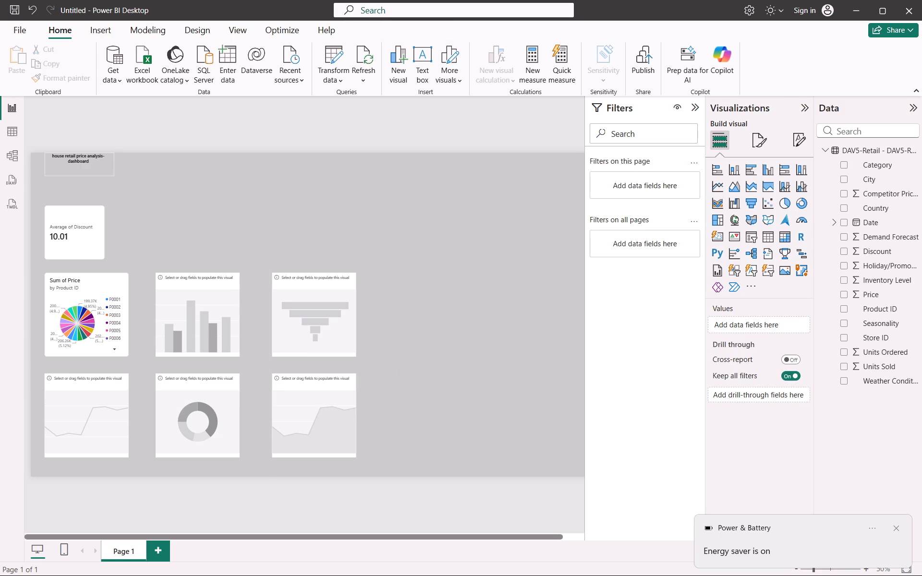
# Widen the dashboard title's text box so that it stretches across the page above all the visuals.
pyautogui.click(109, 168)
pyautogui.moveTo(113, 166); pyautogui.dragTo(208, 148)
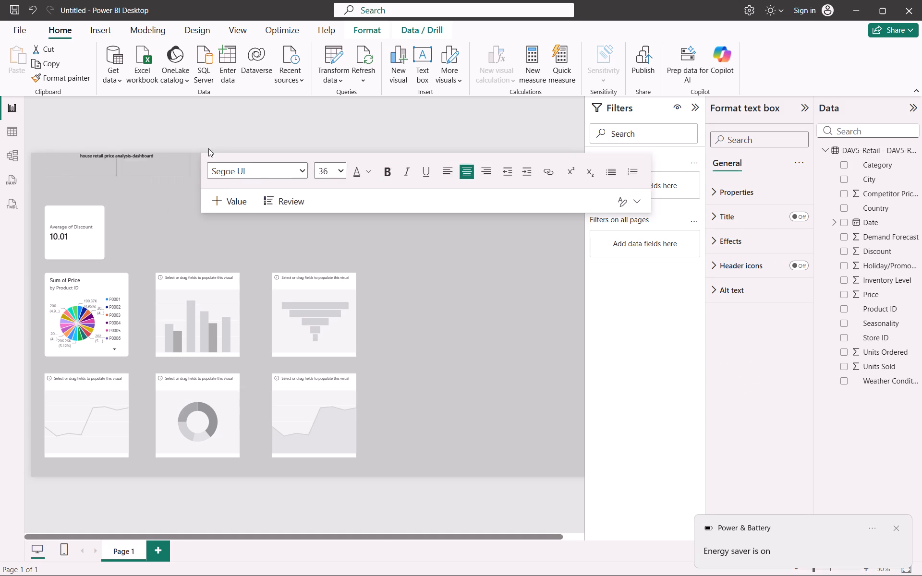
pyautogui.moveTo(208, 148); pyautogui.dragTo(497, 146)
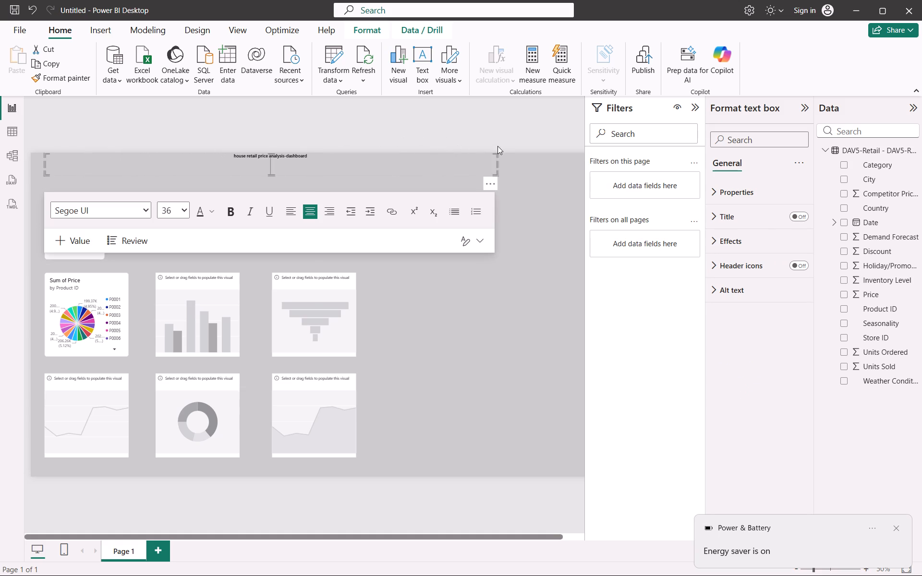
pyautogui.moveTo(497, 164); pyautogui.dragTo(522, 164)
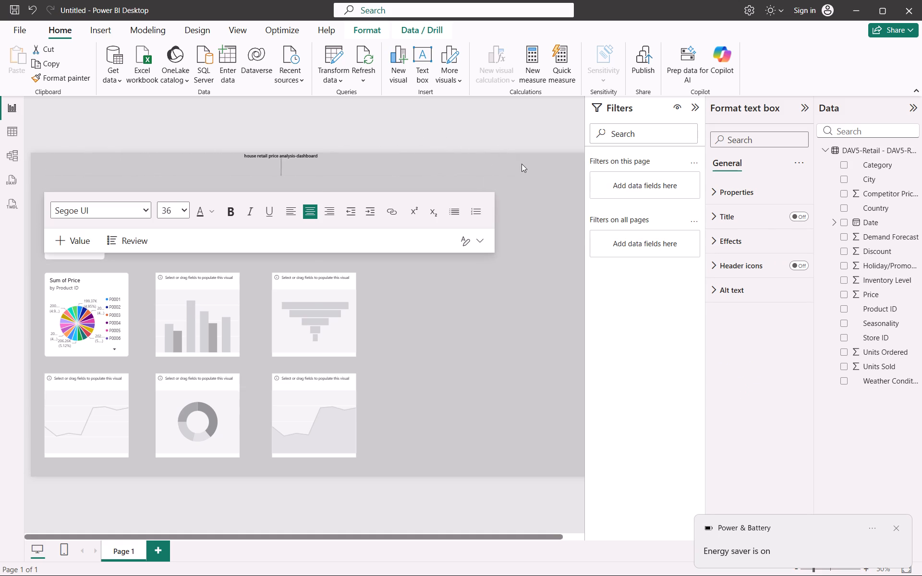
pyautogui.moveTo(522, 164); pyautogui.dragTo(581, 161)
pyautogui.moveTo(581, 161); pyautogui.dragTo(585, 163)
pyautogui.click(499, 254)
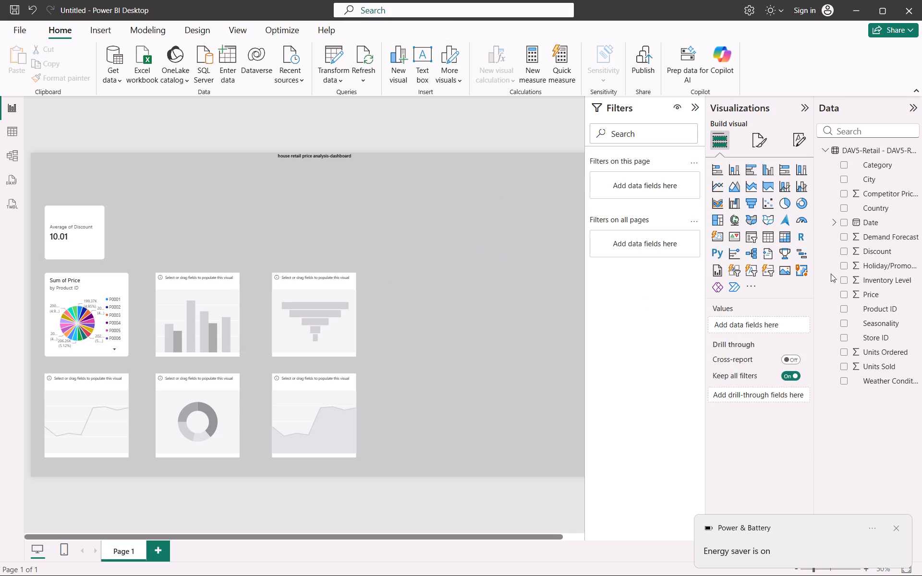
# Add a new empty card visual and resize it to a small tile beside the Average of Discount card, matching its height.
pyautogui.click(718, 235)
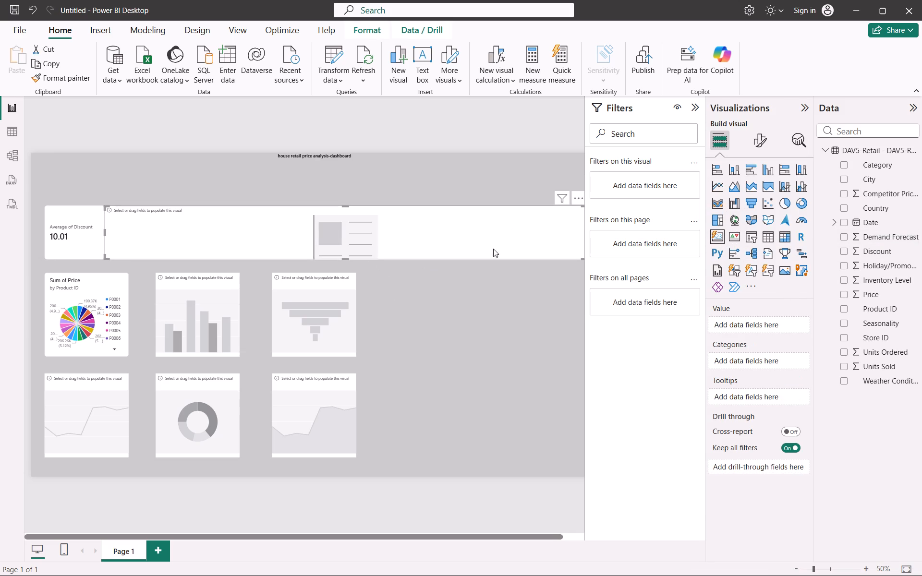
pyautogui.moveTo(581, 256); pyautogui.dragTo(474, 262)
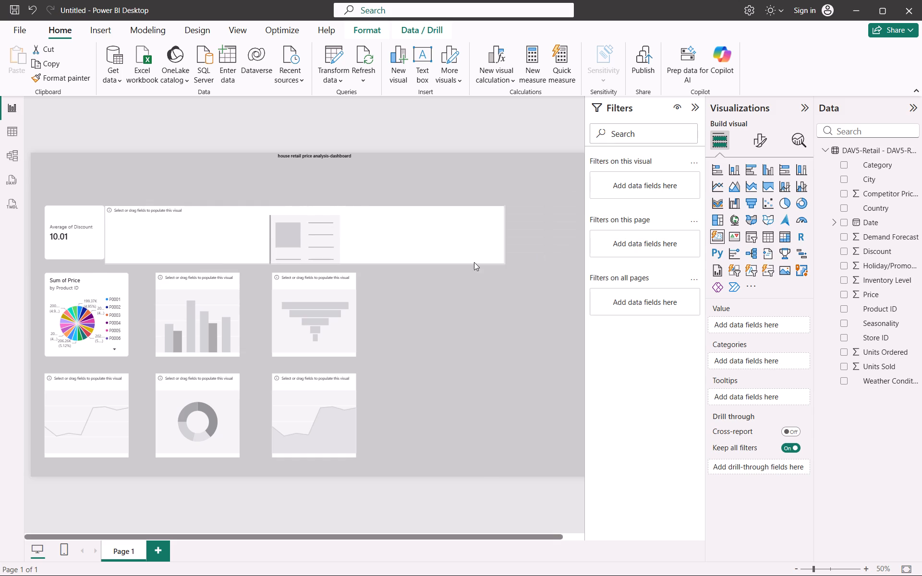
pyautogui.moveTo(474, 262); pyautogui.dragTo(416, 268)
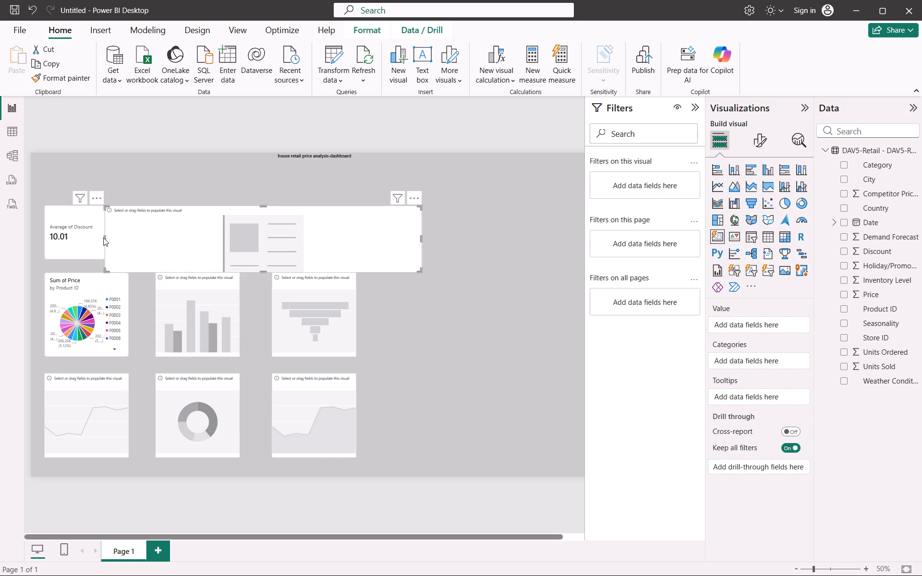
pyautogui.moveTo(104, 269); pyautogui.dragTo(129, 262)
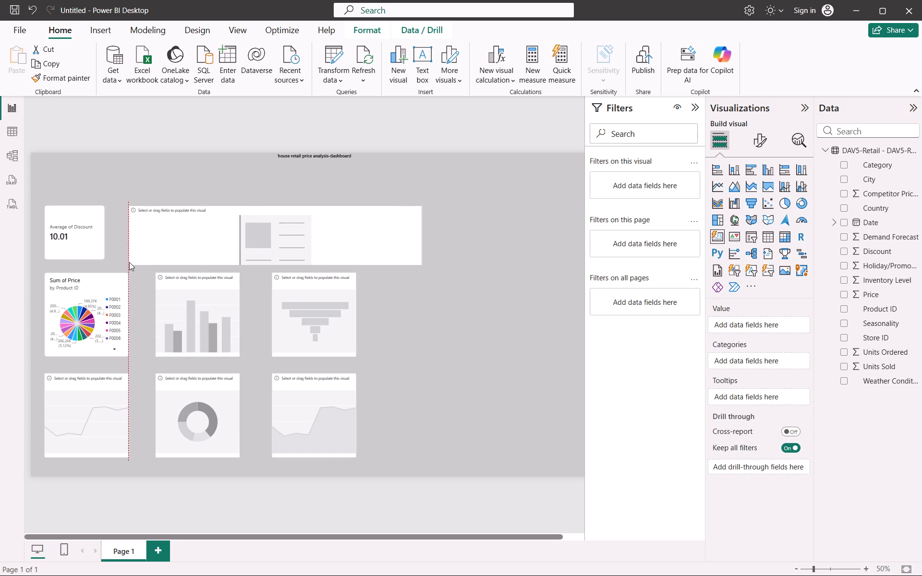
pyautogui.moveTo(129, 262); pyautogui.dragTo(121, 255)
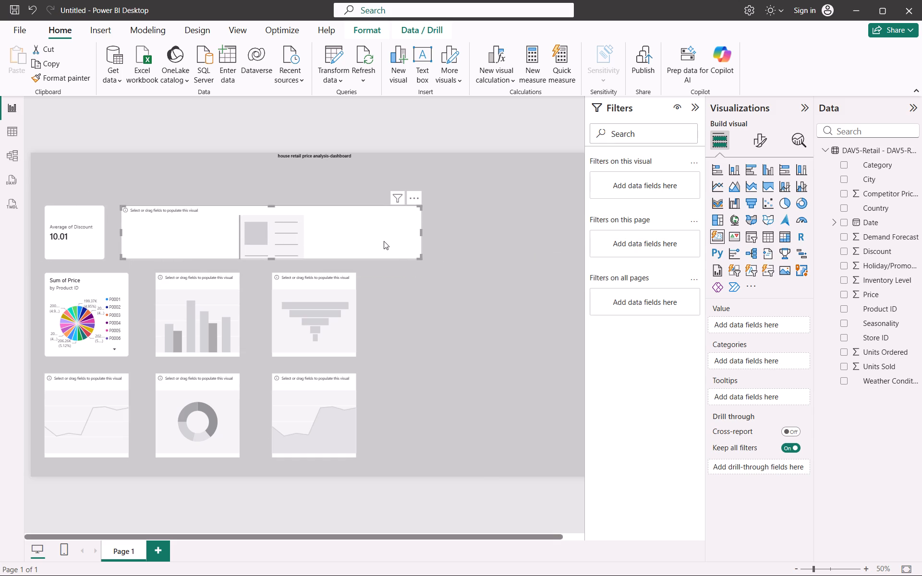
pyautogui.moveTo(418, 254); pyautogui.dragTo(281, 260)
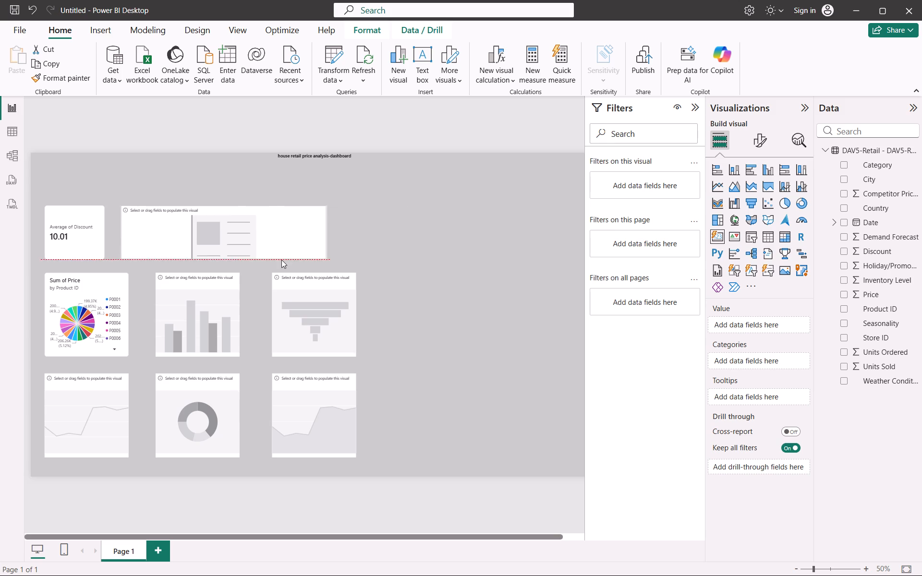
pyautogui.moveTo(281, 260); pyautogui.dragTo(162, 244)
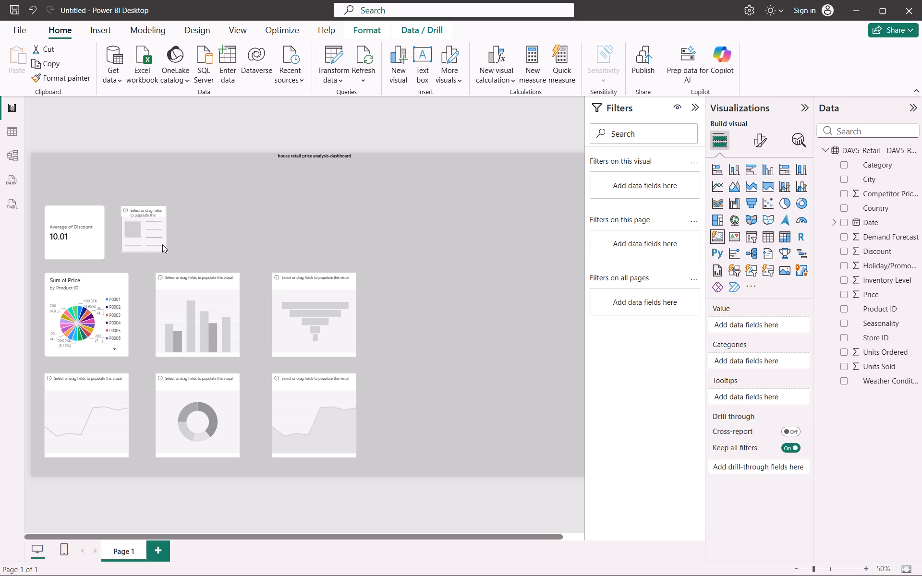
pyautogui.moveTo(162, 244); pyautogui.dragTo(175, 258)
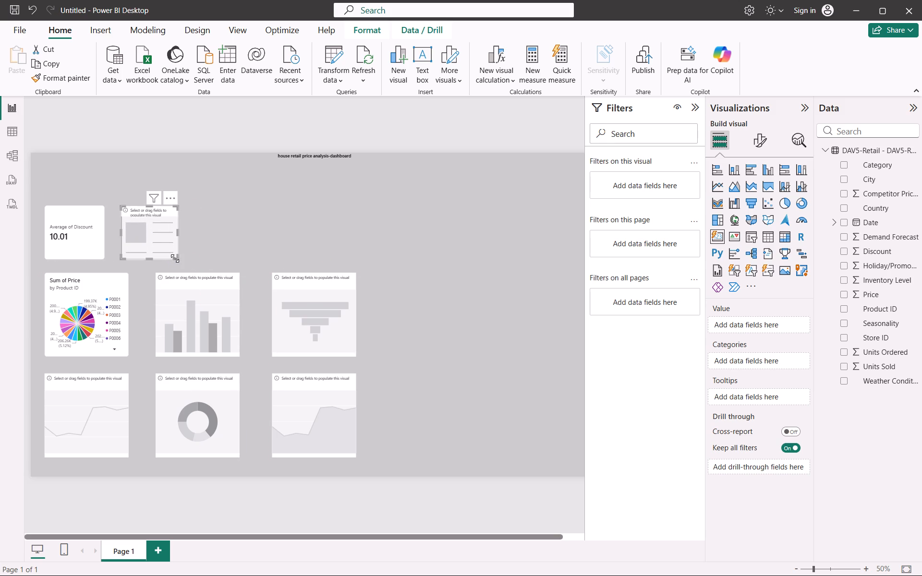
# Space out the upper chart row by moving the funnel chart and the clustered column chart farther from the pie chart.
pyautogui.moveTo(324, 308); pyautogui.dragTo(403, 306)
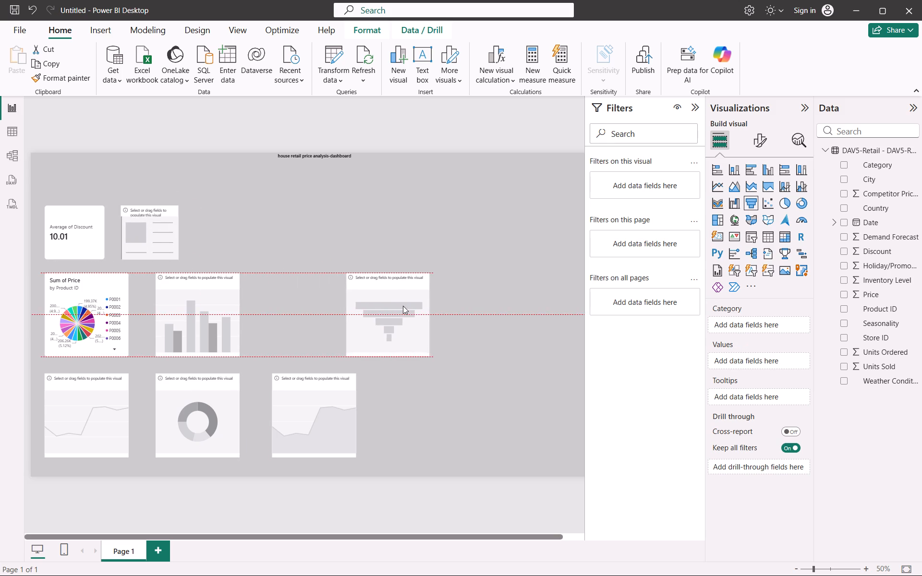
pyautogui.moveTo(403, 306); pyautogui.dragTo(418, 305)
pyautogui.moveTo(213, 308); pyautogui.dragTo(275, 310)
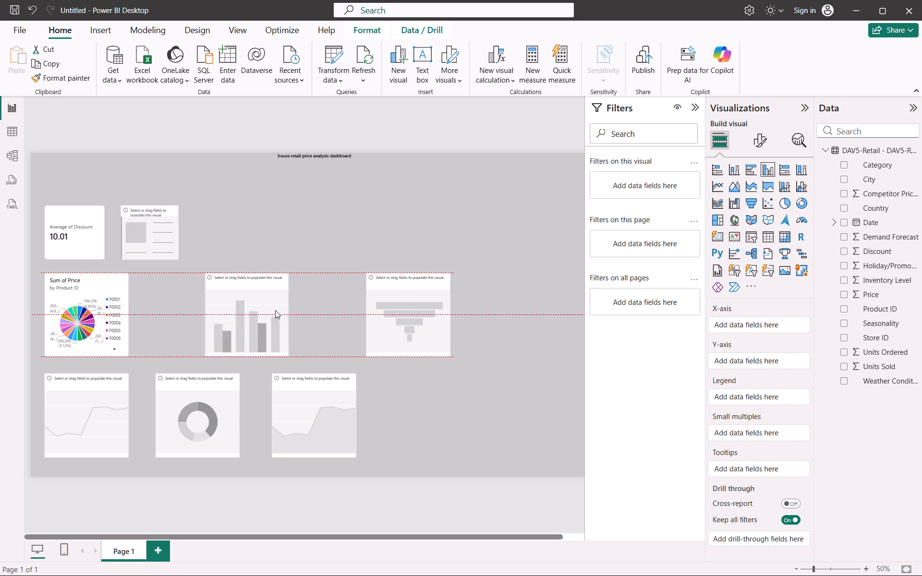
pyautogui.moveTo(275, 310); pyautogui.dragTo(268, 312)
# Move the area, donut and line charts slightly lower and line up all six charts in three widely spaced columns.
pyautogui.moveTo(322, 407); pyautogui.dragTo(418, 416)
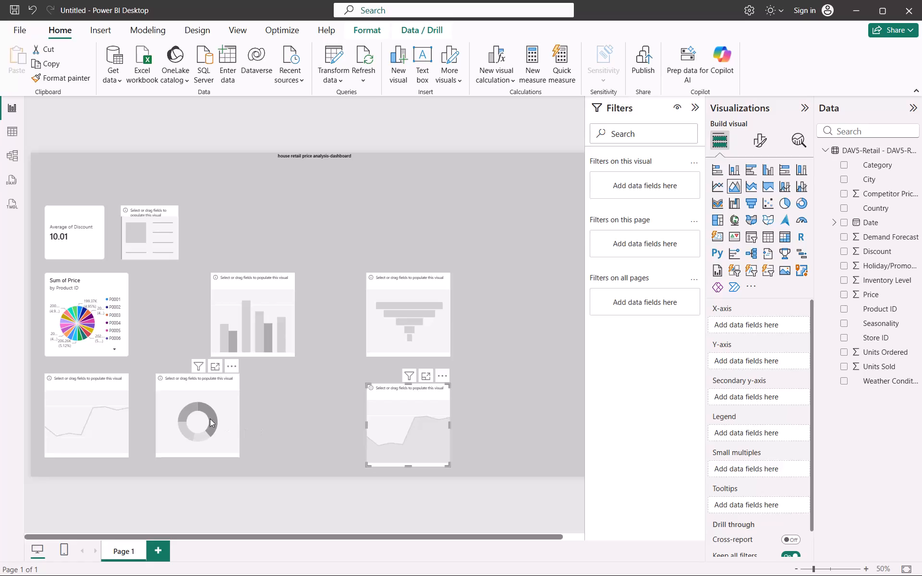
pyautogui.moveTo(203, 417); pyautogui.dragTo(258, 420)
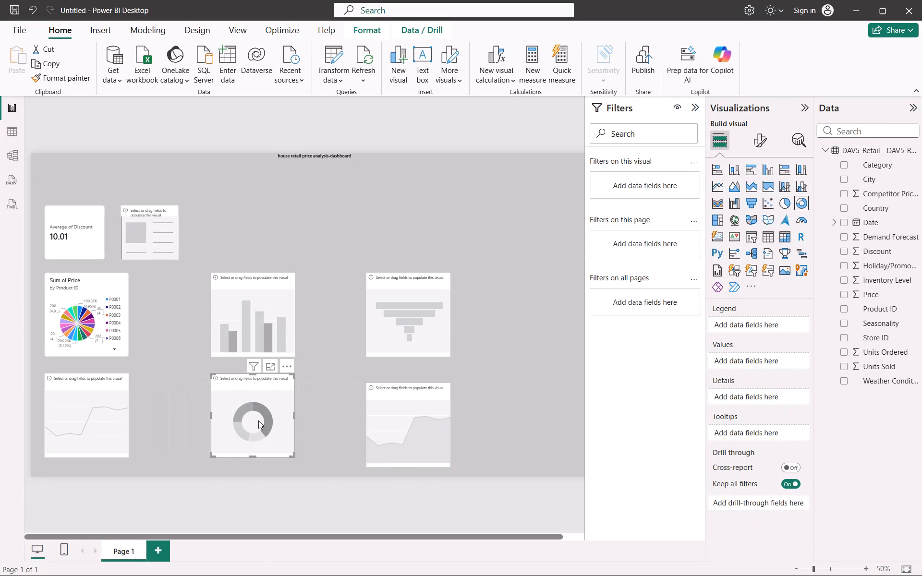
pyautogui.moveTo(258, 420); pyautogui.dragTo(258, 428)
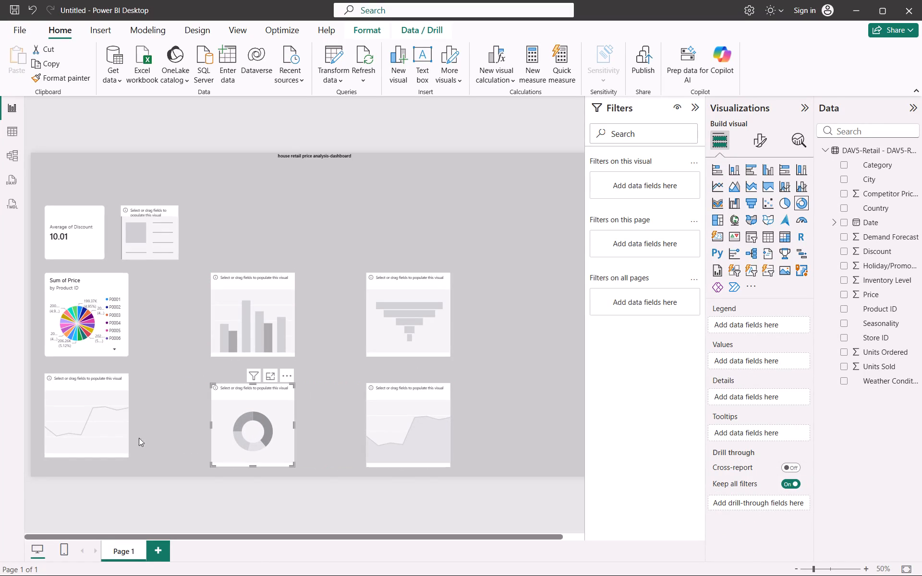
pyautogui.moveTo(115, 430); pyautogui.dragTo(121, 437)
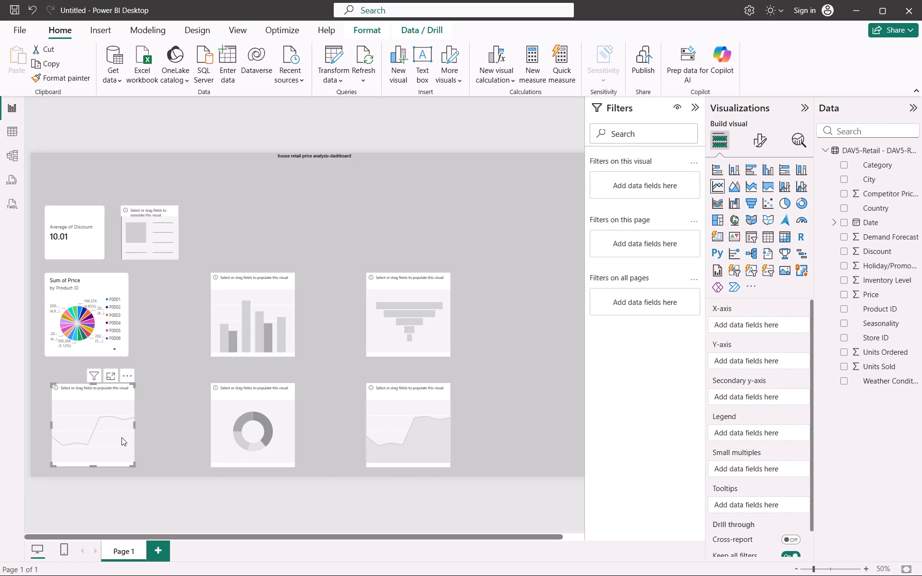
pyautogui.click(97, 323)
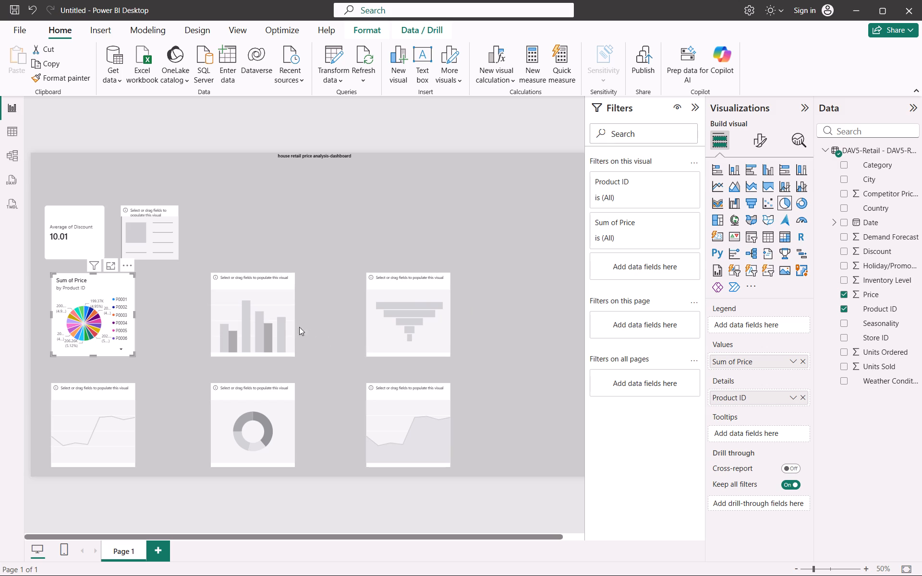
# Populate the clustered column chart with Price as the Y-axis value and Date on the X-axis.
pyautogui.click(261, 317)
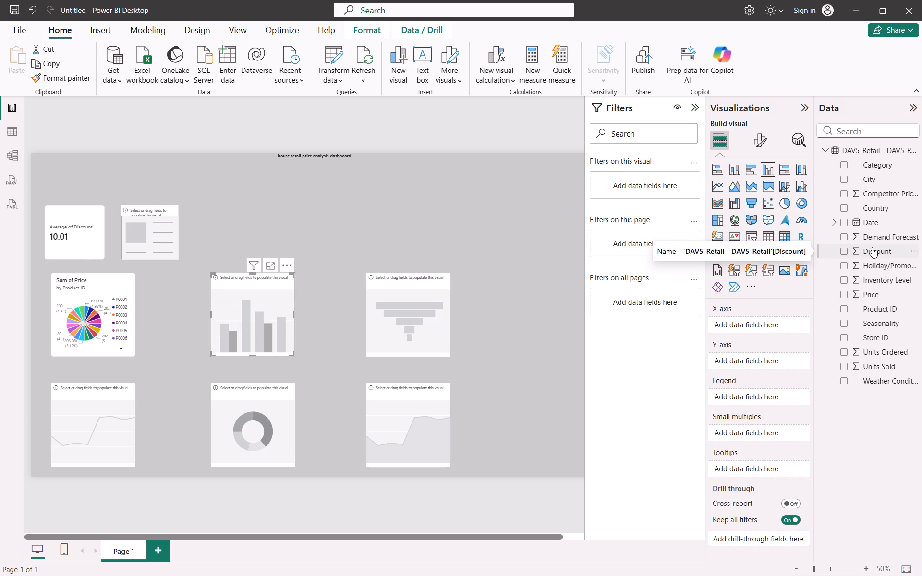
pyautogui.click(844, 291)
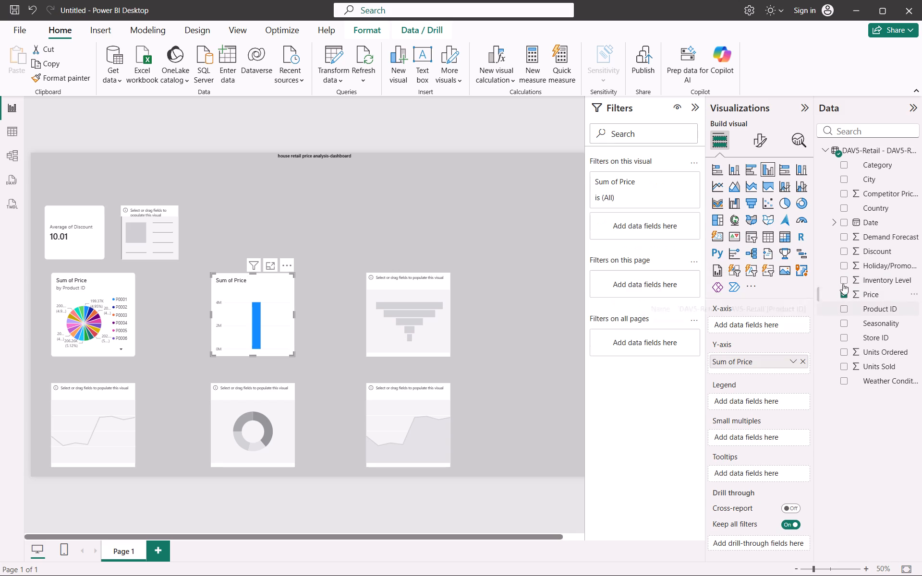
pyautogui.click(843, 221)
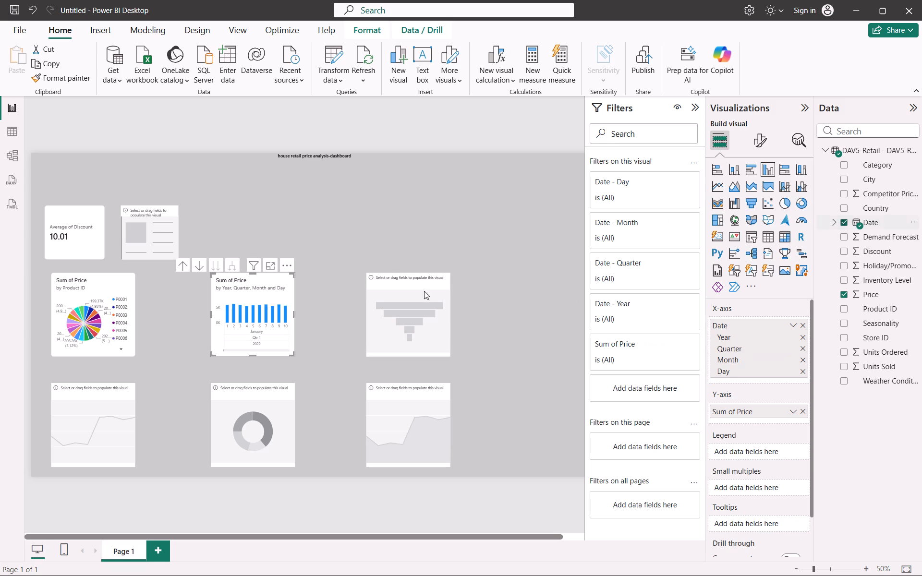
# Try Competitor Pricing and Discount as funnel chart values, remove both, and plot Holiday/Promotion by Date instead.
pyautogui.click(421, 321)
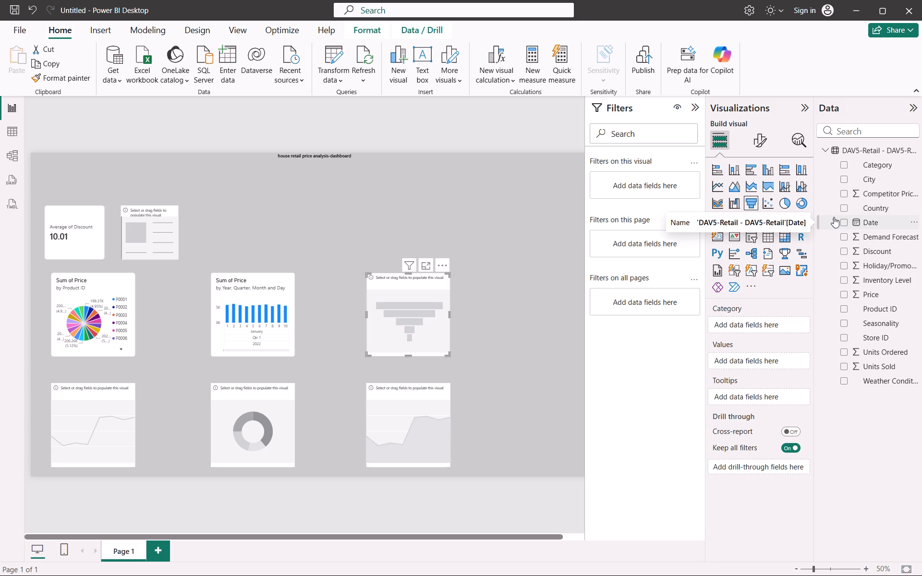
pyautogui.click(845, 192)
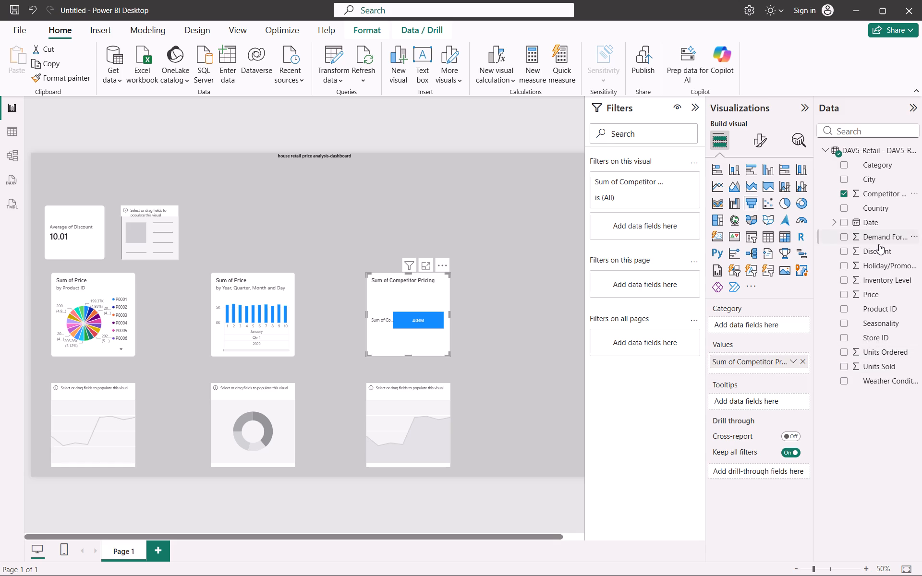
pyautogui.click(846, 256)
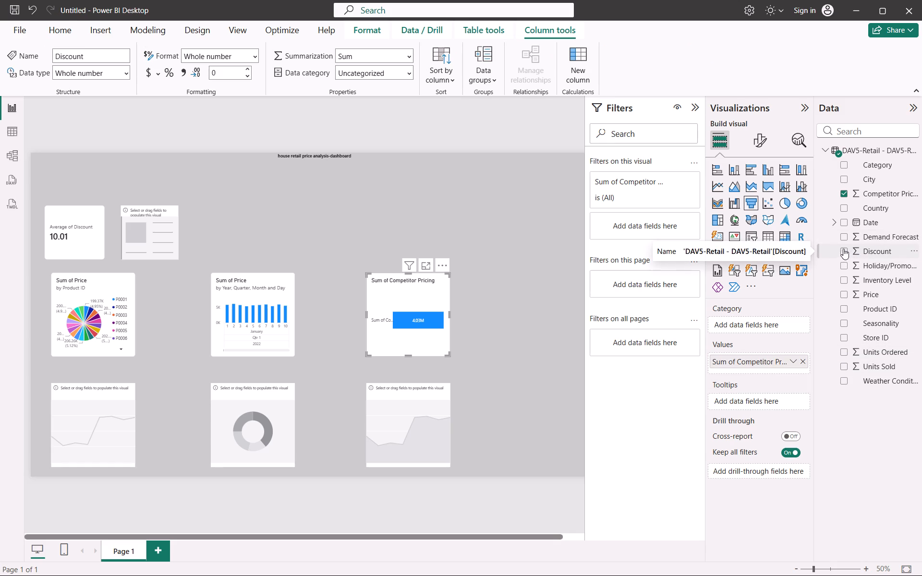
pyautogui.click(847, 252)
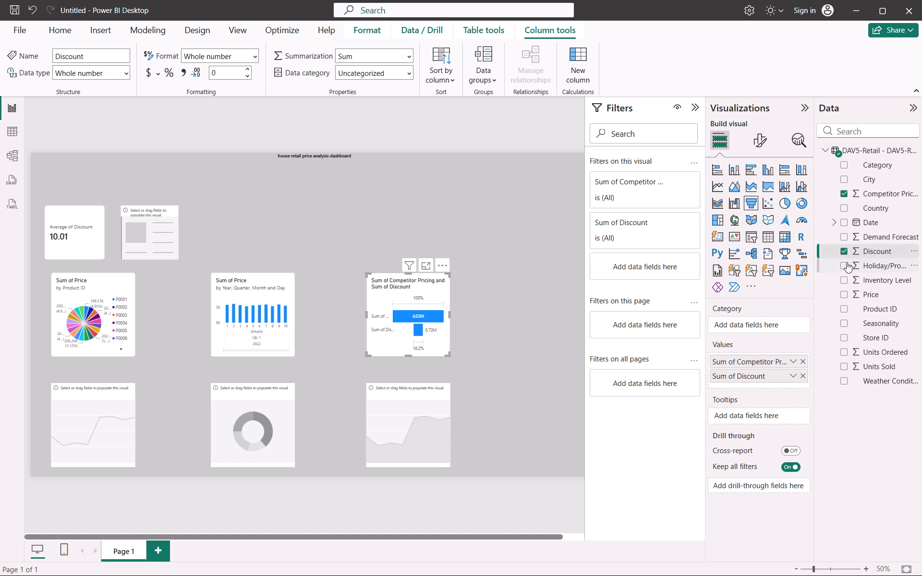
pyautogui.click(844, 266)
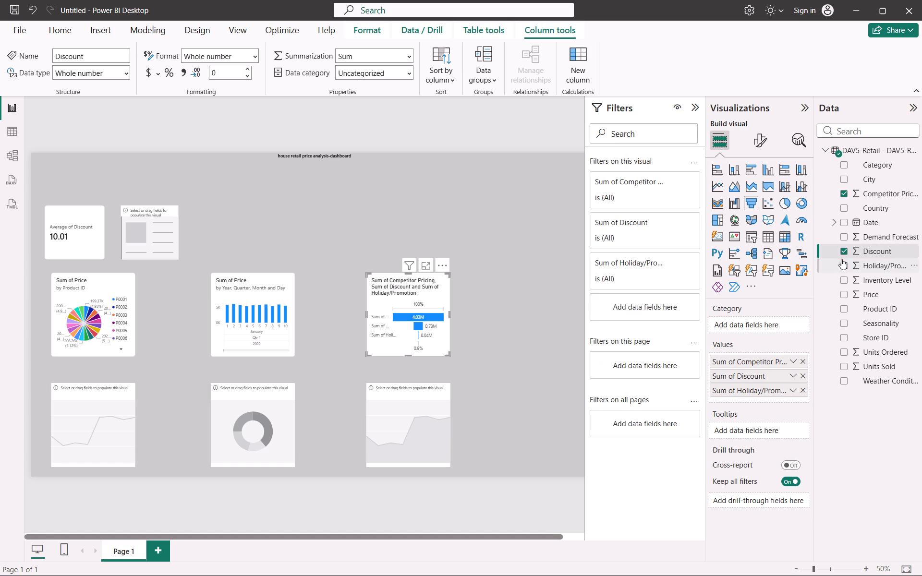
pyautogui.click(843, 250)
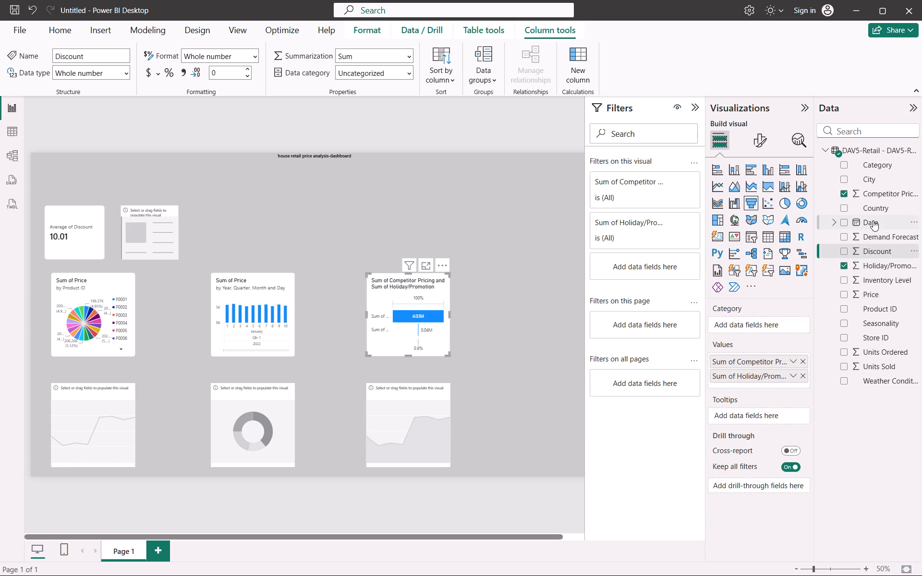
pyautogui.click(847, 195)
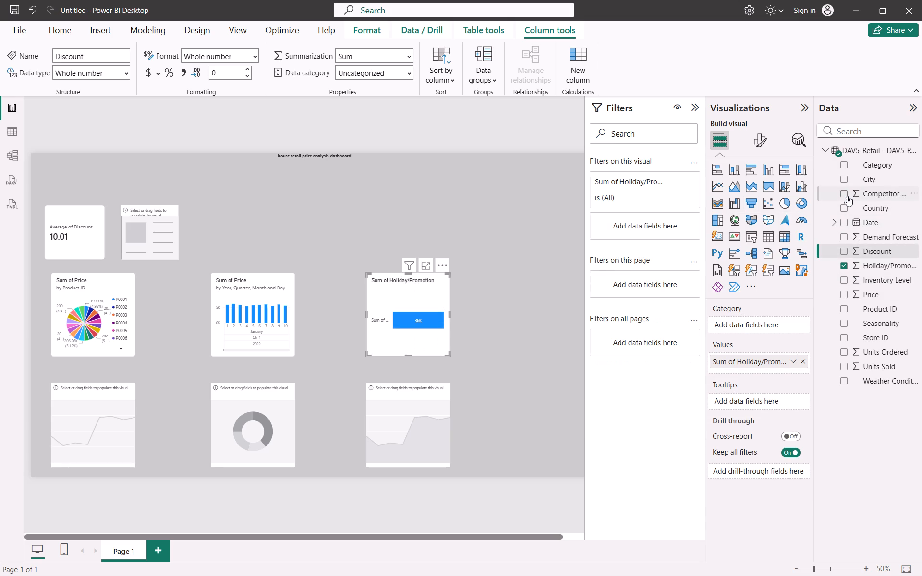
pyautogui.click(844, 221)
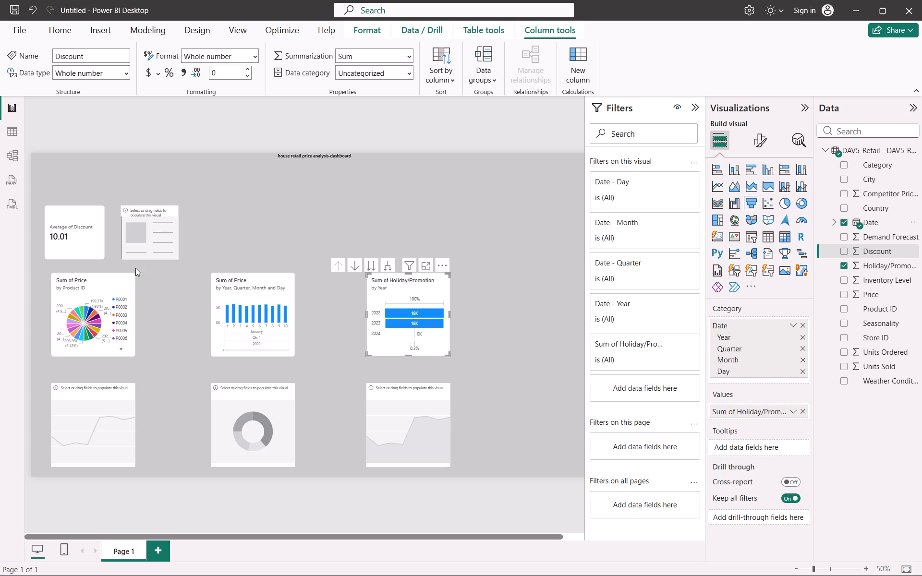
# Widen the Sum of Price by Product ID pie chart toward the column chart beside it.
pyautogui.click(123, 312)
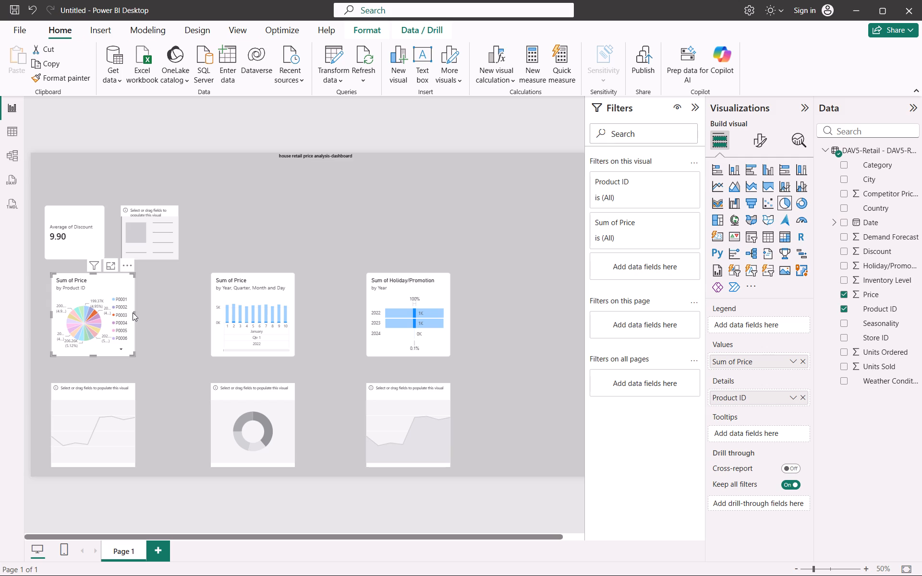
pyautogui.moveTo(135, 314); pyautogui.dragTo(166, 310)
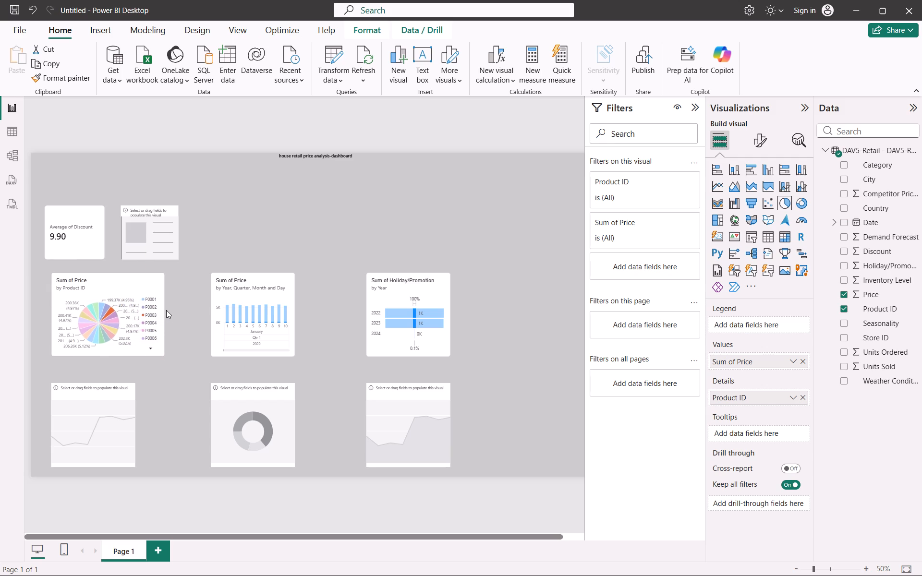
pyautogui.moveTo(166, 310); pyautogui.dragTo(173, 310)
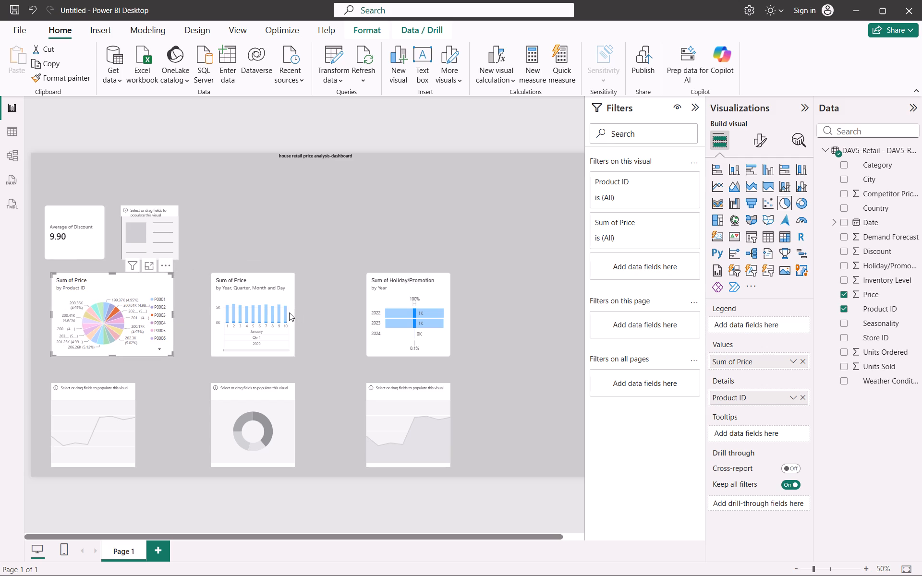
# Widen the Sum of Price by Date column chart toward the funnel chart and extend its top edge upward.
pyautogui.click(281, 311)
pyautogui.moveTo(293, 315); pyautogui.dragTo(349, 319)
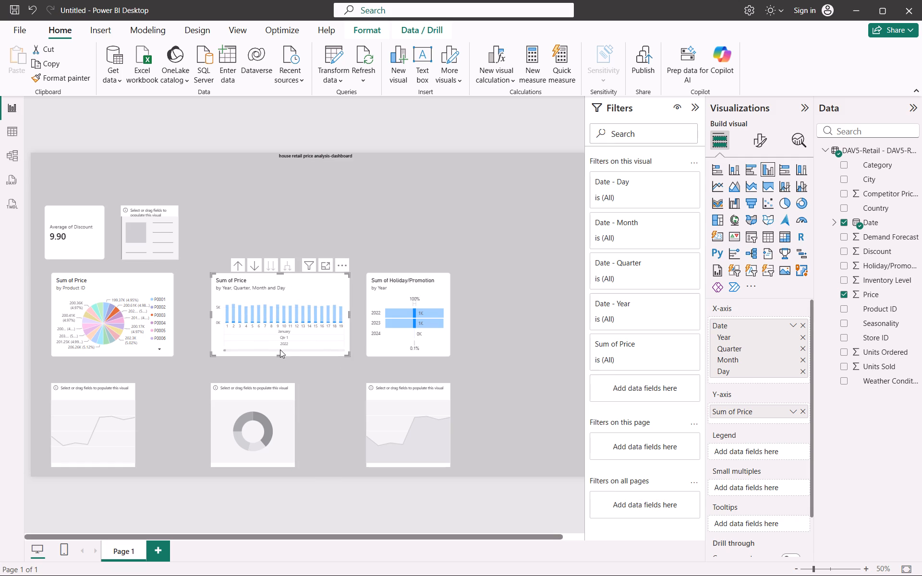
pyautogui.moveTo(279, 273); pyautogui.dragTo(279, 263)
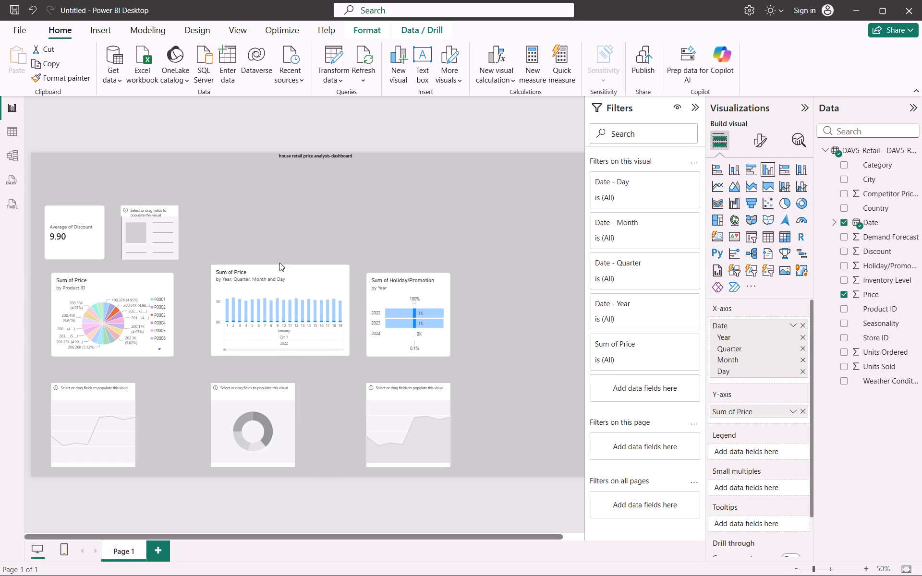
pyautogui.moveTo(279, 263); pyautogui.dragTo(279, 260)
# Move both cards slightly higher and extend the pie chart's top edge up to align with the column chart.
pyautogui.moveTo(129, 234); pyautogui.dragTo(129, 225)
pyautogui.moveTo(82, 232); pyautogui.dragTo(82, 223)
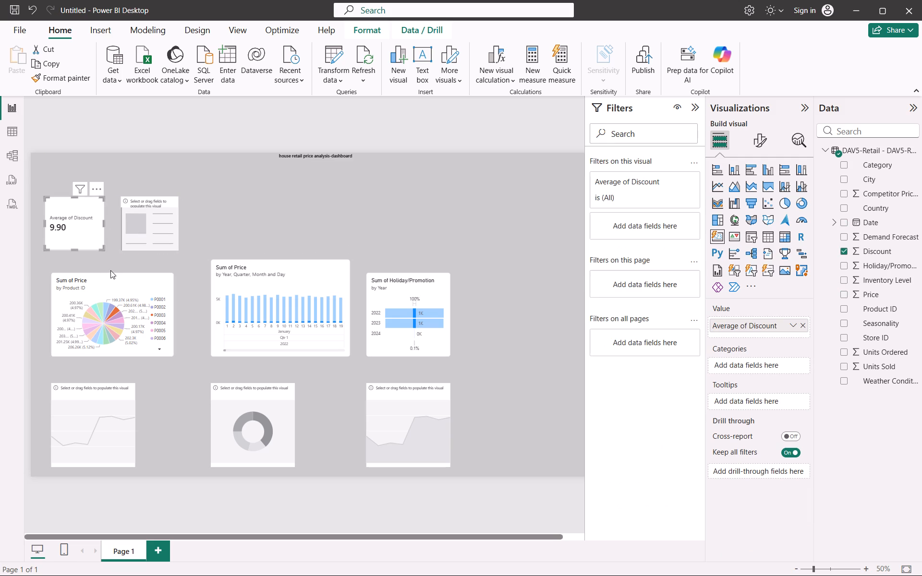
pyautogui.click(111, 278)
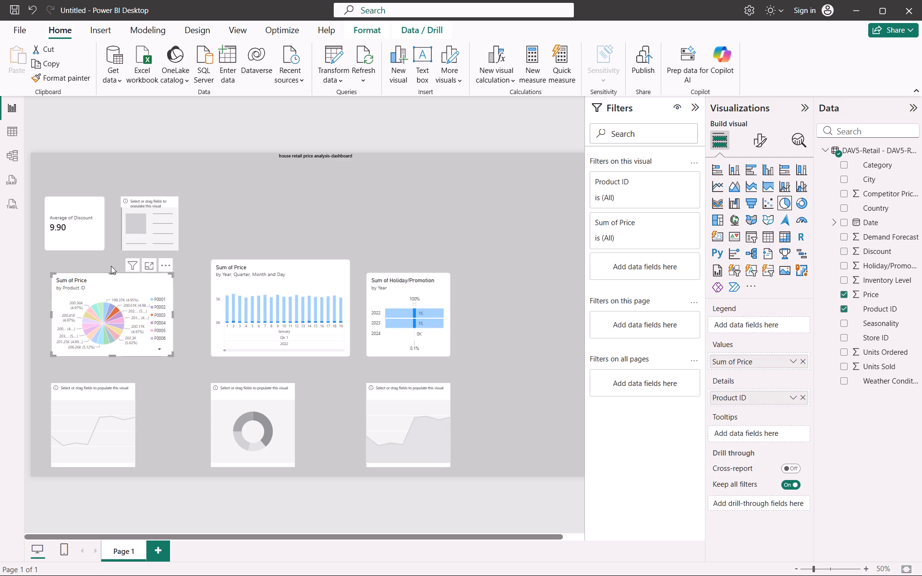
pyautogui.moveTo(112, 272); pyautogui.dragTo(112, 257)
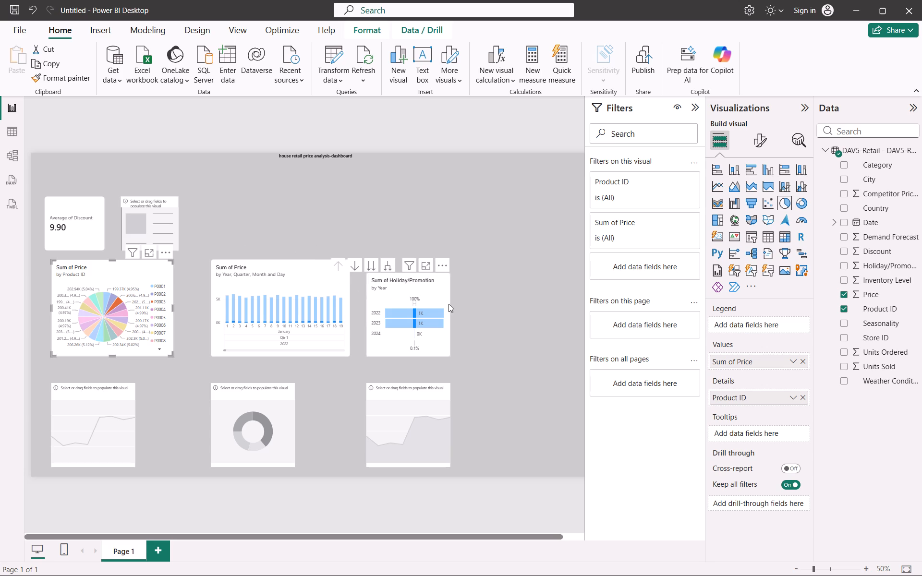
# Shift the Holiday/Promotion funnel chart away from the column chart, widen it, and raise its top edge level with the neighbouring charts.
pyautogui.moveTo(415, 314); pyautogui.dragTo(454, 313)
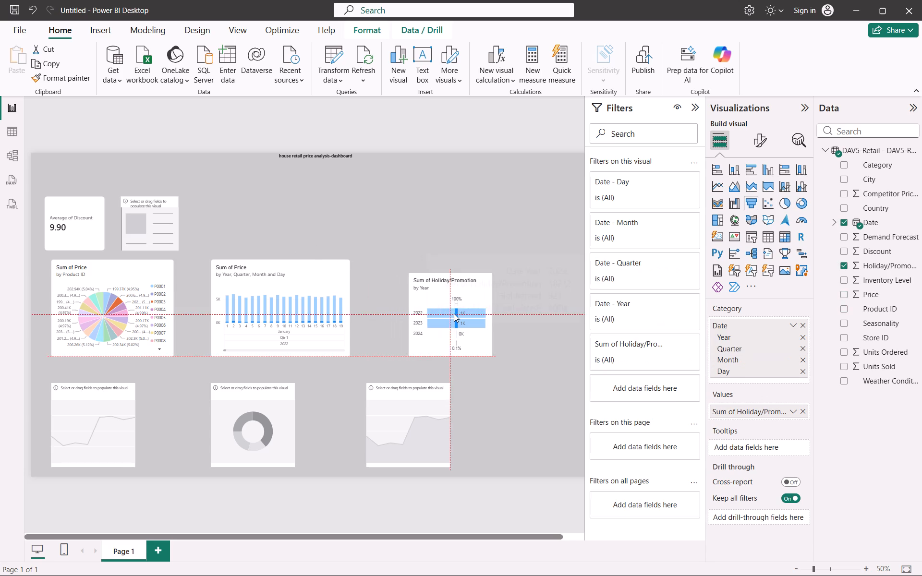
pyautogui.moveTo(454, 313); pyautogui.dragTo(454, 312)
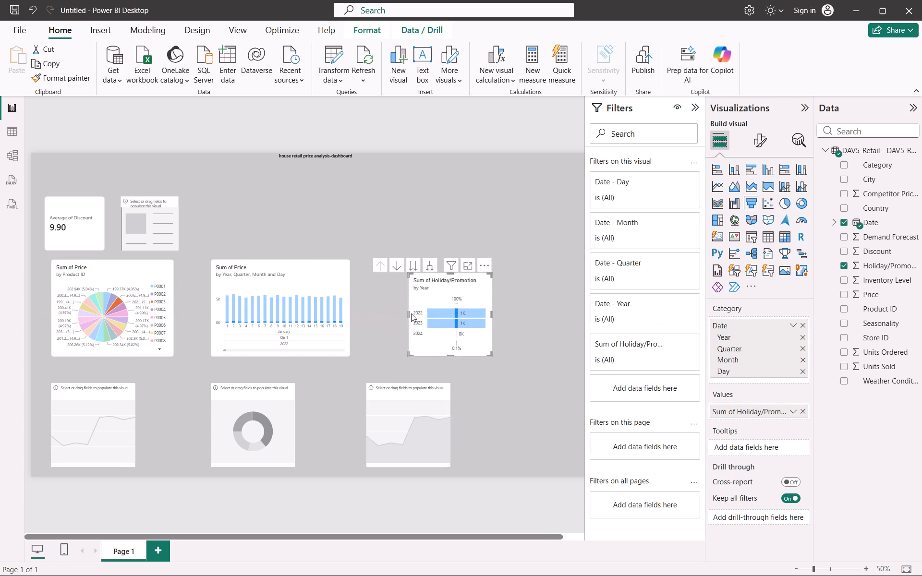
pyautogui.moveTo(409, 313); pyautogui.dragTo(380, 312)
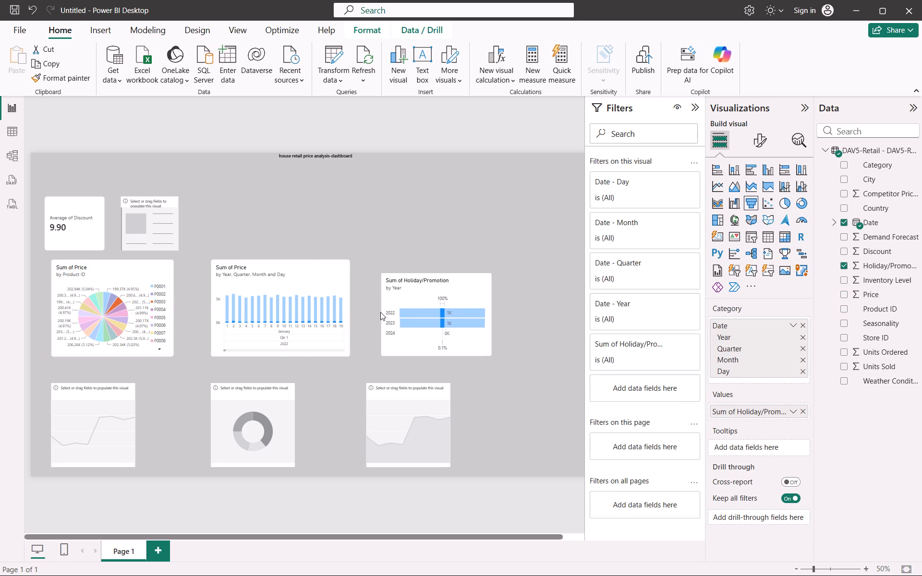
pyautogui.moveTo(380, 312); pyautogui.dragTo(386, 313)
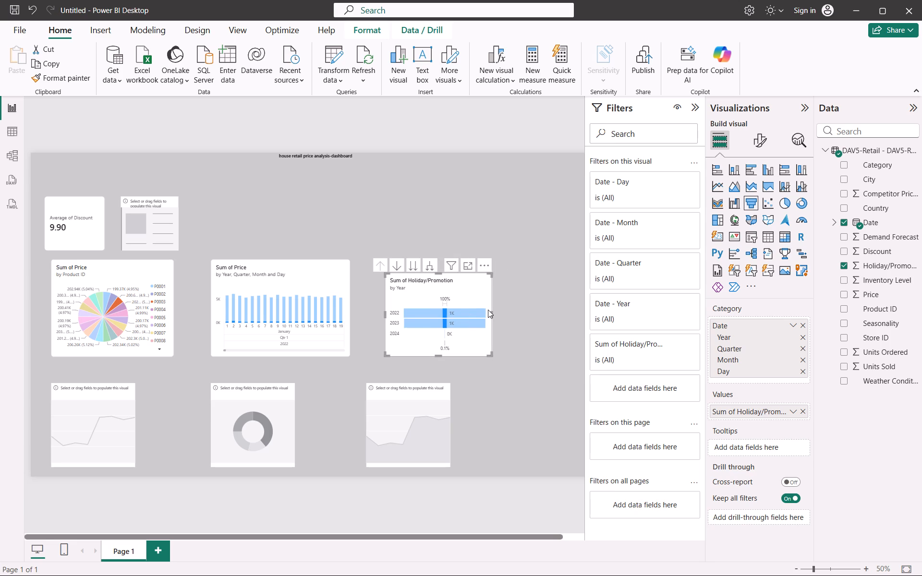
pyautogui.moveTo(438, 276); pyautogui.dragTo(437, 261)
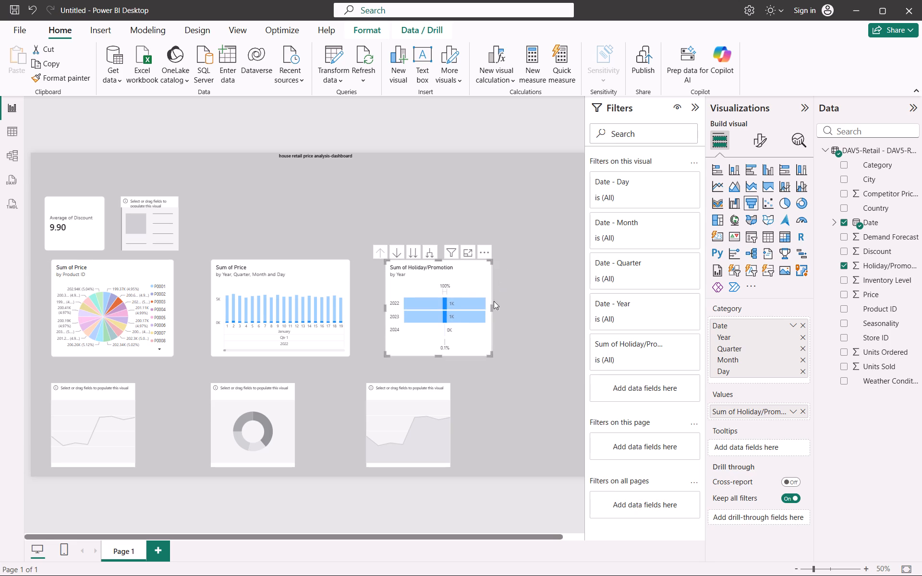
pyautogui.moveTo(491, 309); pyautogui.dragTo(530, 309)
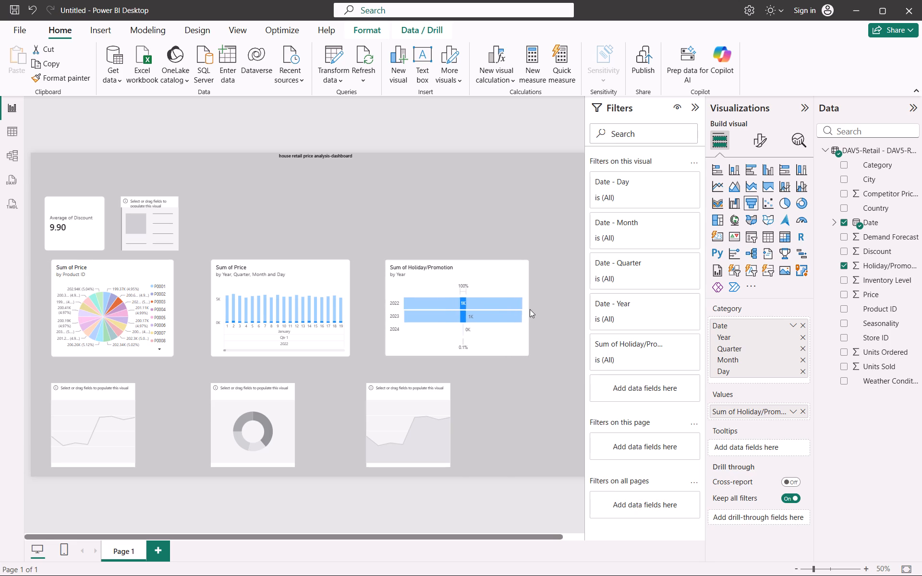
pyautogui.moveTo(530, 309); pyautogui.dragTo(530, 309)
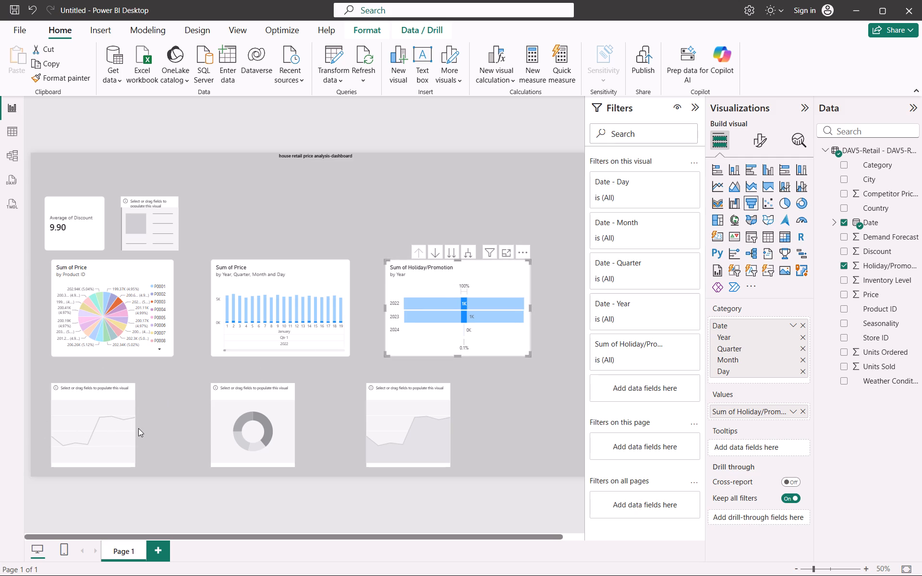
# Widen the empty line chart and donut chart to match the widths of the pie and column charts above them.
pyautogui.click(111, 423)
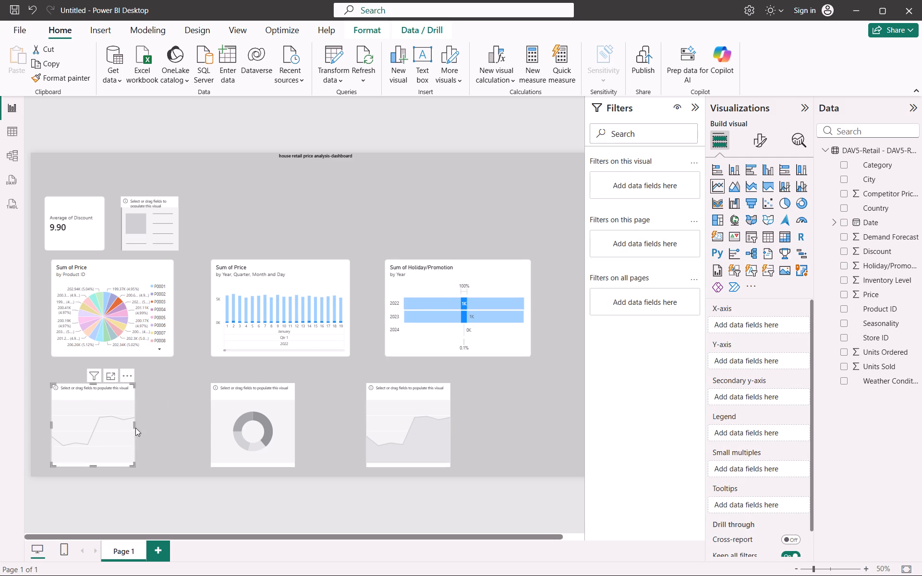
pyautogui.moveTo(133, 424); pyautogui.dragTo(174, 423)
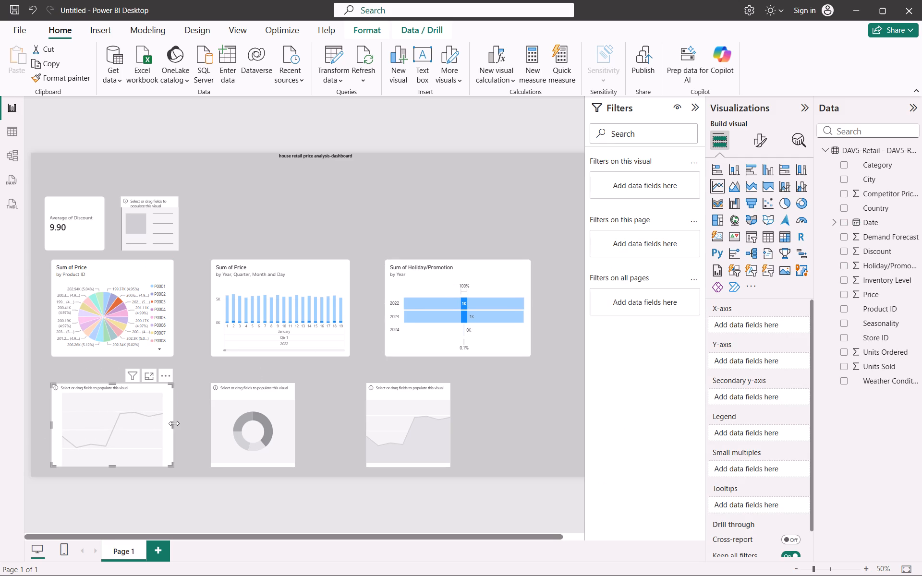
pyautogui.click(113, 383)
pyautogui.click(267, 420)
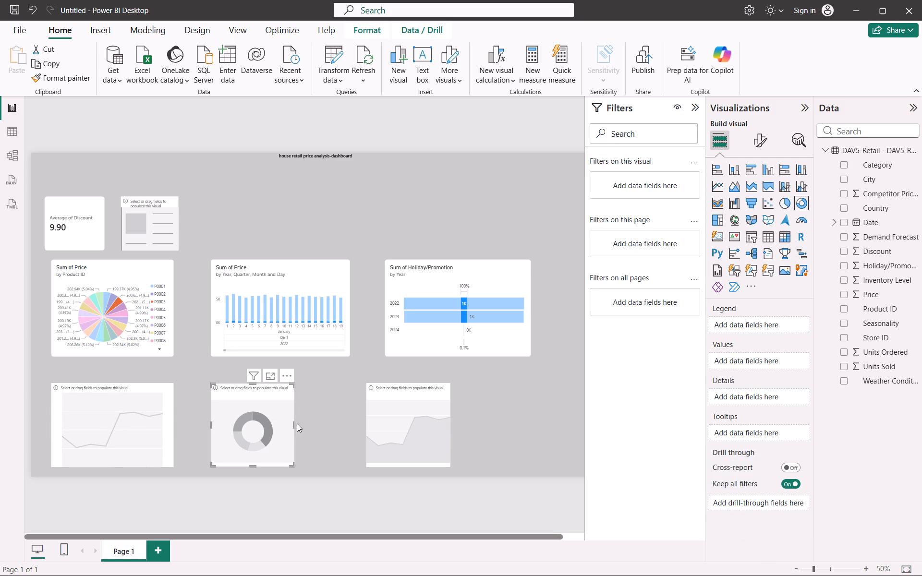
pyautogui.moveTo(293, 423); pyautogui.dragTo(349, 423)
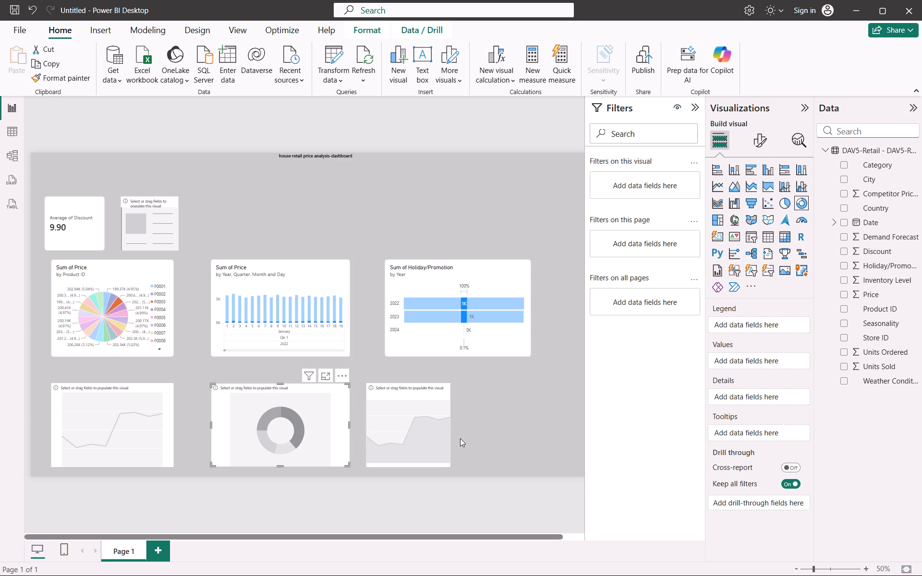
# Align the empty area chart under the funnel chart and widen it to the funnel chart's width.
pyautogui.moveTo(423, 420); pyautogui.dragTo(447, 420)
pyautogui.moveTo(447, 420); pyautogui.dragTo(440, 420)
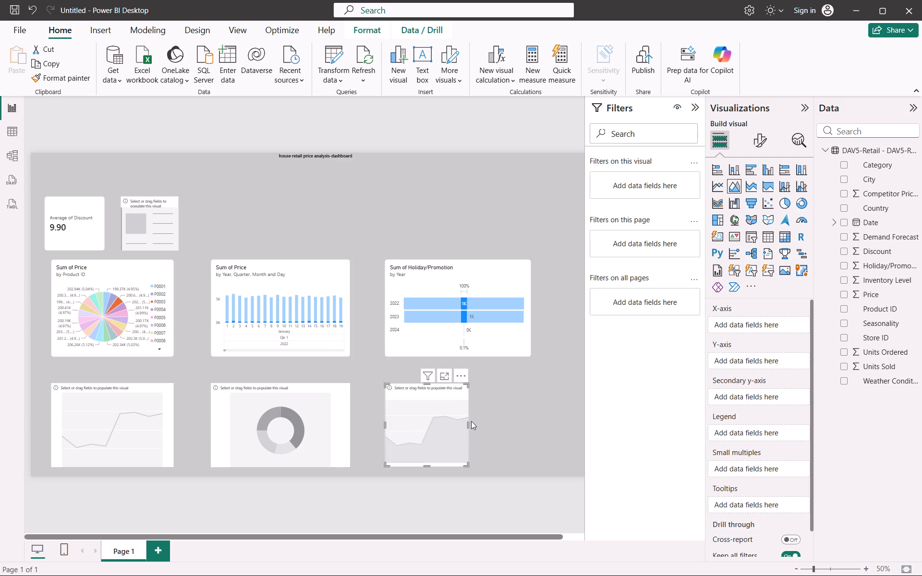
pyautogui.moveTo(467, 420); pyautogui.dragTo(512, 427)
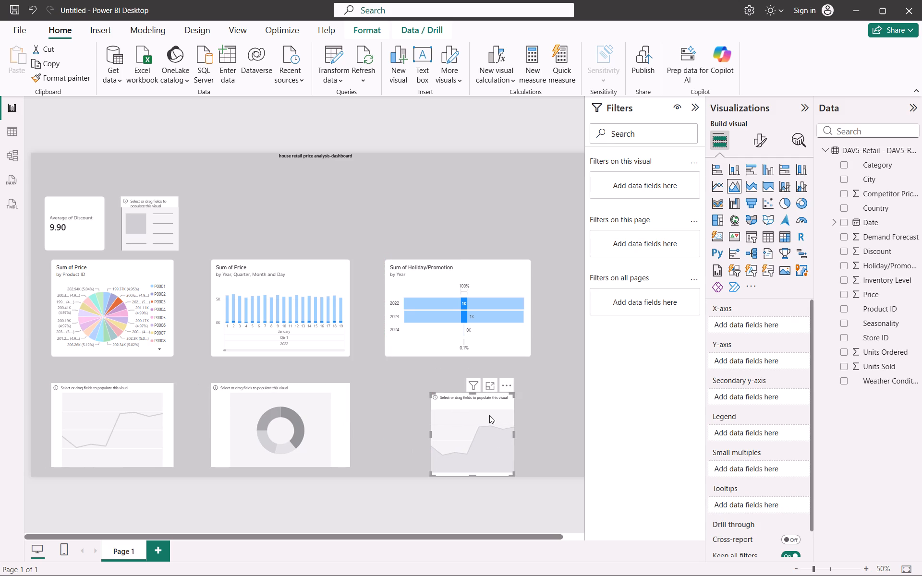
pyautogui.moveTo(465, 437); pyautogui.dragTo(424, 422)
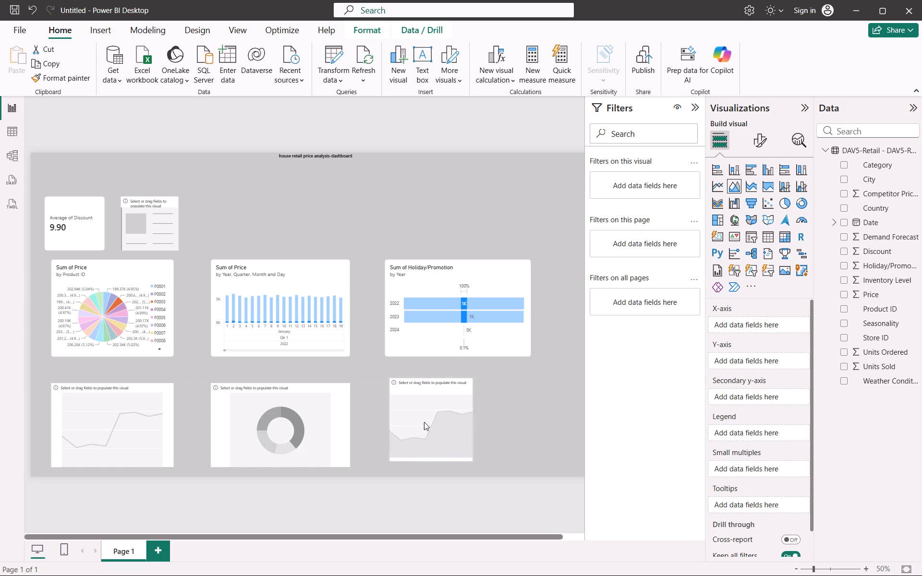
pyautogui.moveTo(424, 422); pyautogui.dragTo(422, 429)
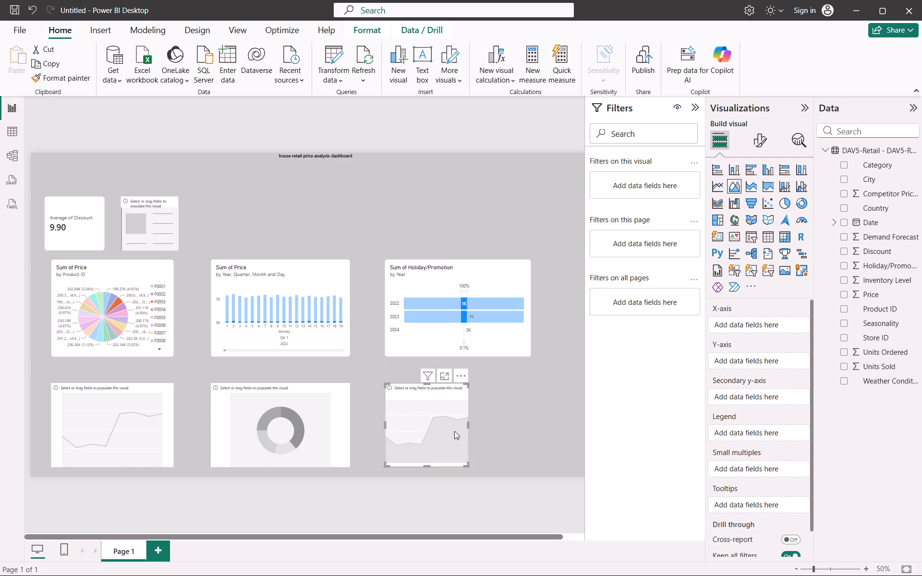
pyautogui.moveTo(467, 424); pyautogui.dragTo(530, 420)
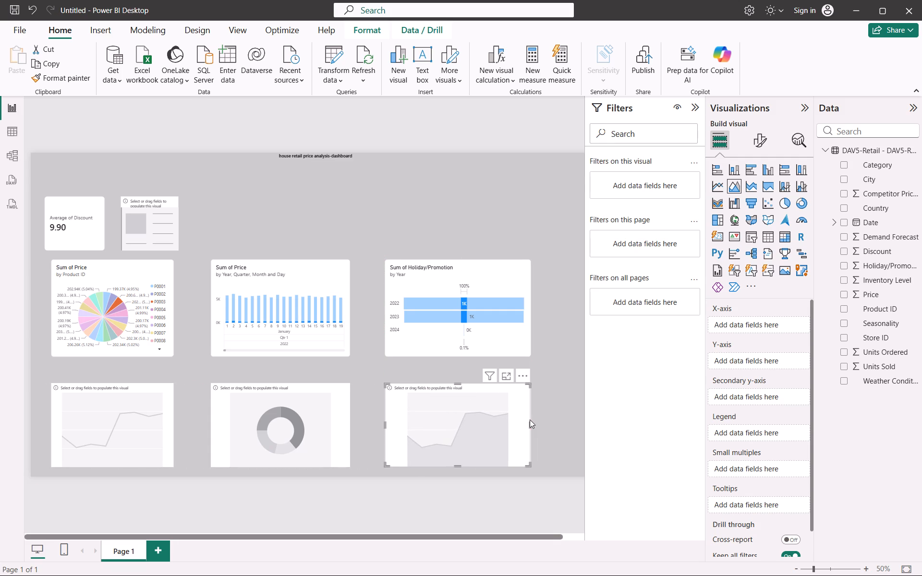
# Extend the top edges of the area, donut and line charts upward to one common level, making the lower row taller.
pyautogui.moveTo(460, 382); pyautogui.dragTo(460, 380)
pyautogui.moveTo(460, 380); pyautogui.dragTo(457, 371)
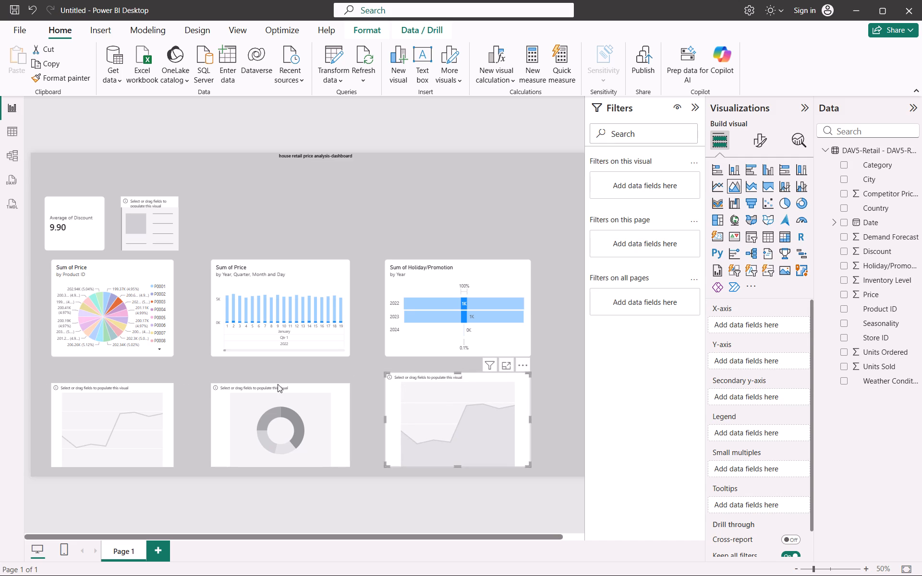
pyautogui.click(284, 392)
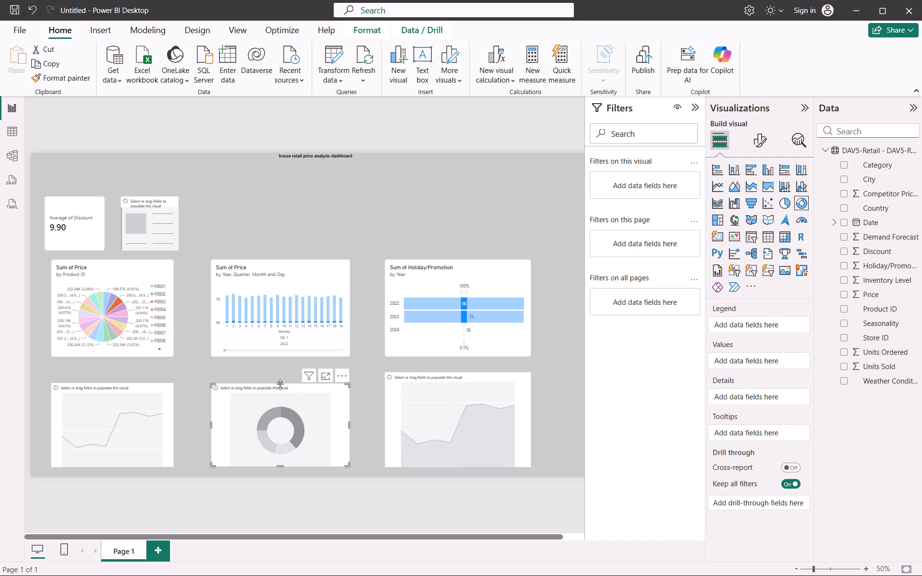
pyautogui.moveTo(282, 385); pyautogui.dragTo(281, 371)
pyautogui.moveTo(281, 371); pyautogui.dragTo(281, 379)
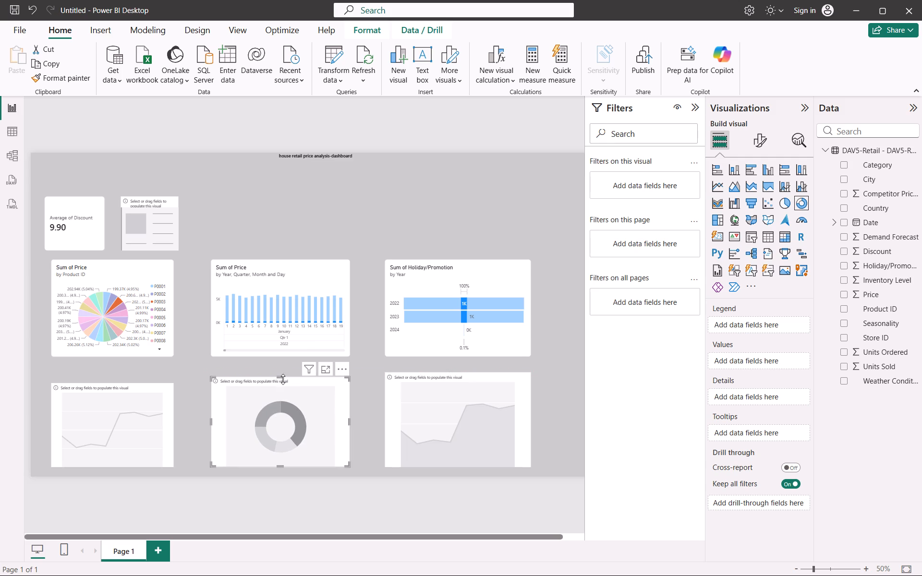
pyautogui.click(283, 383)
pyautogui.moveTo(280, 377); pyautogui.dragTo(279, 372)
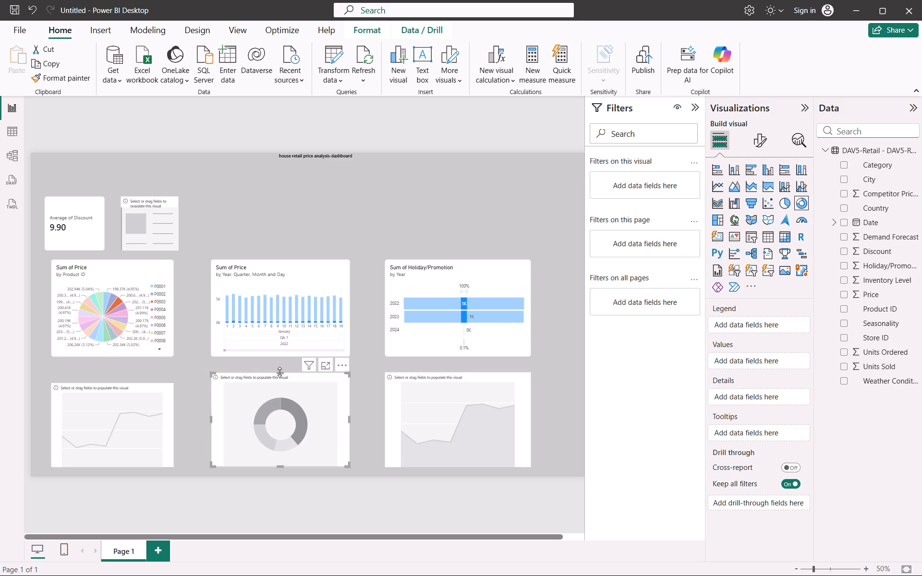
pyautogui.click(110, 409)
pyautogui.moveTo(111, 383); pyautogui.dragTo(111, 374)
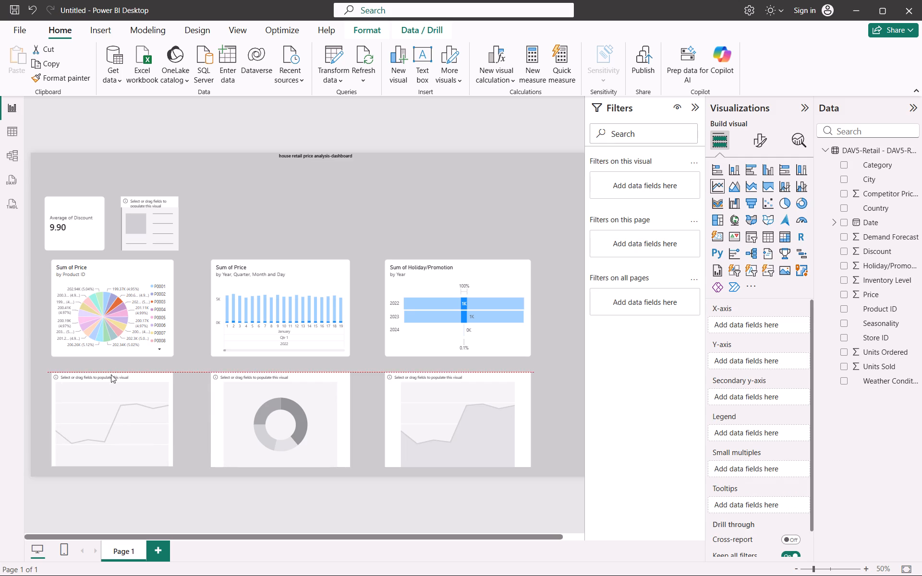
pyautogui.moveTo(111, 374); pyautogui.dragTo(111, 372)
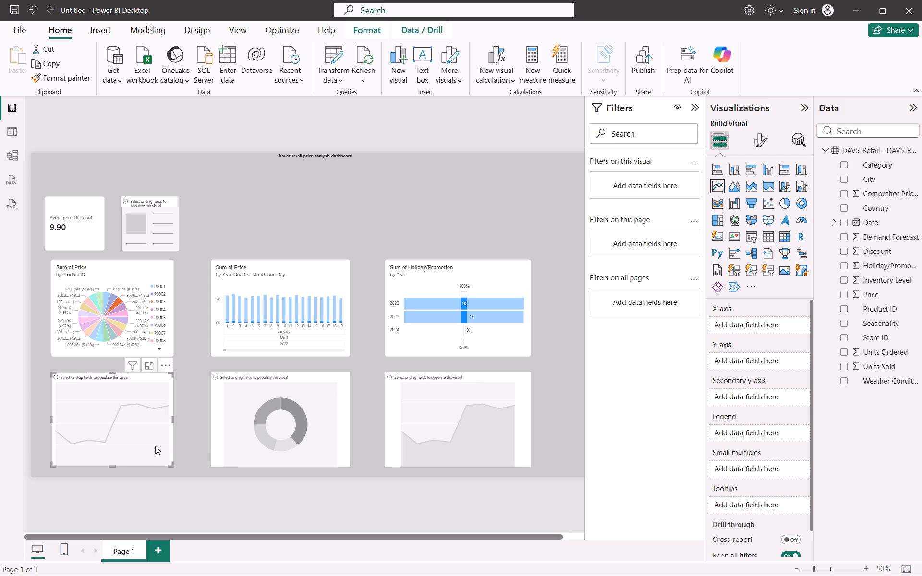
pyautogui.click(132, 432)
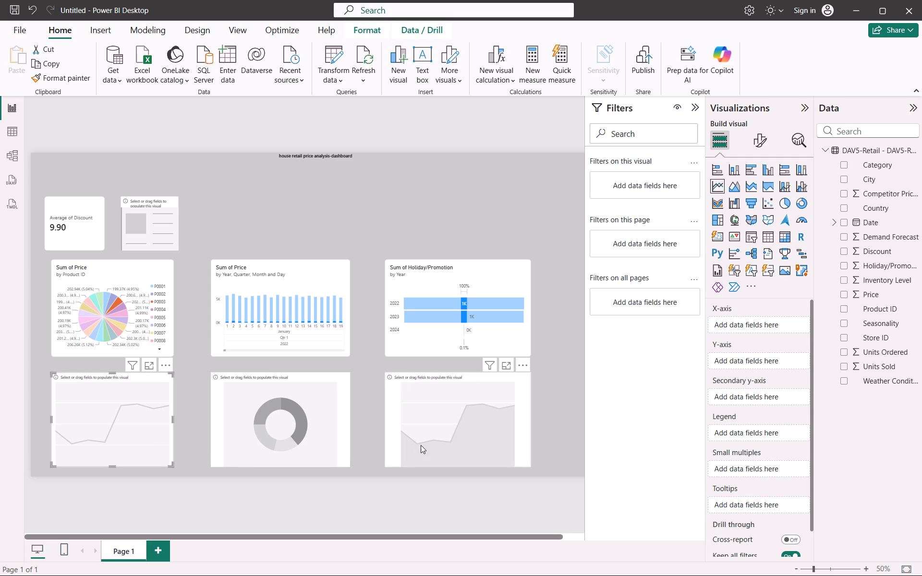
# Populate the donut chart with City as the legend and Discount as the values.
pyautogui.click(326, 421)
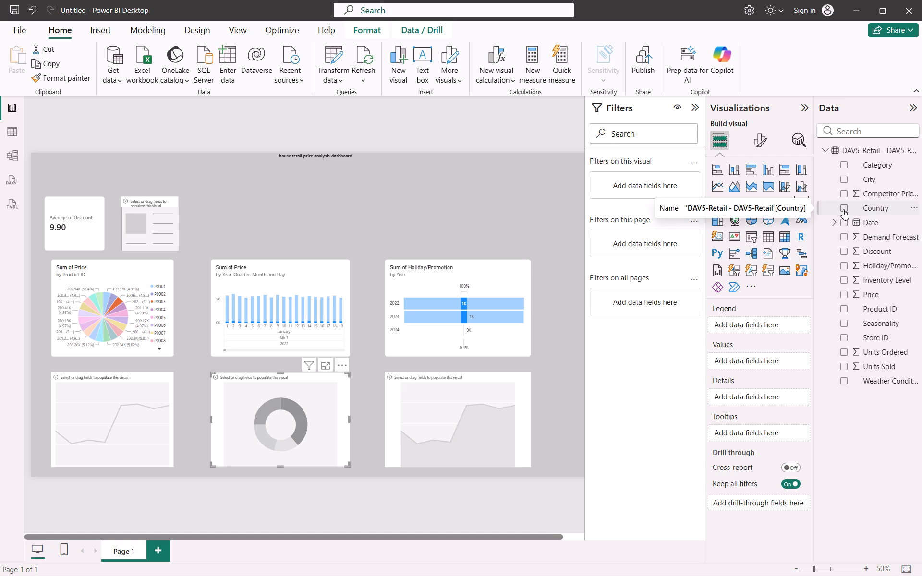
pyautogui.click(842, 180)
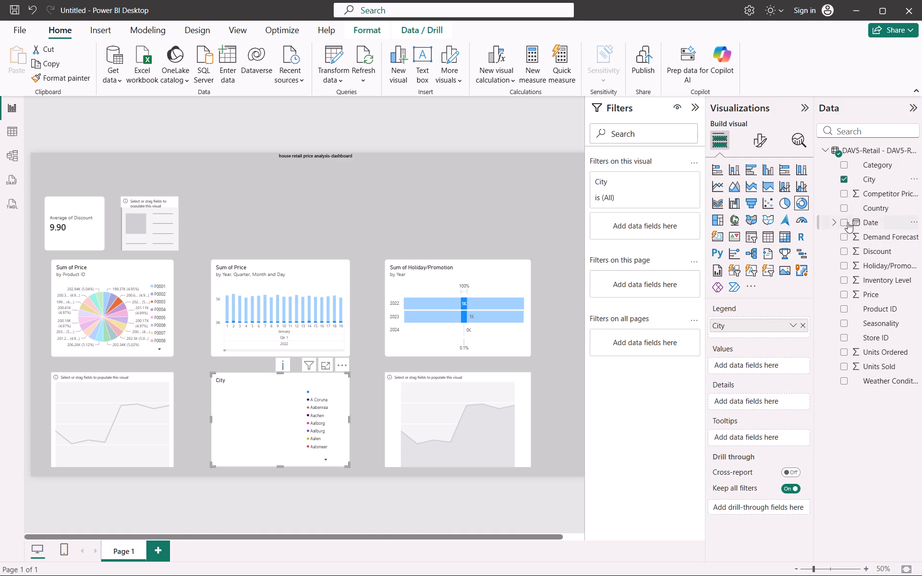
pyautogui.click(840, 254)
pyautogui.hscroll(-1, 556, 396)
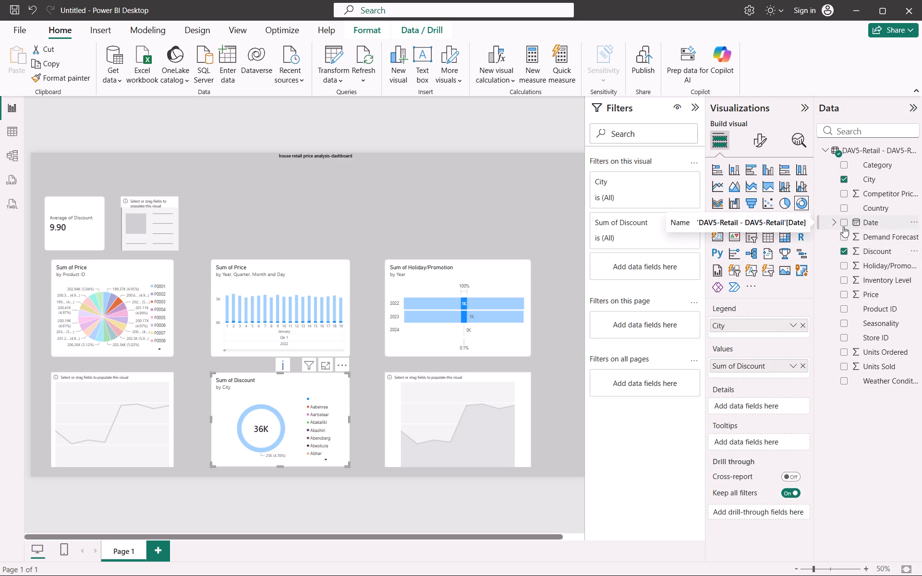
# Replace Discount with Price as the donut chart's values, keeping City as the legend.
pyautogui.click(845, 296)
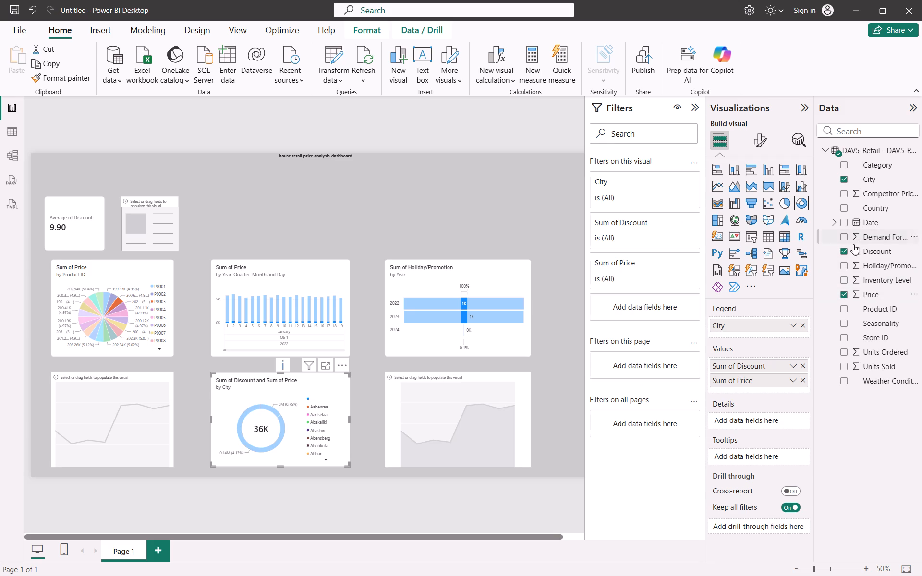
pyautogui.click(841, 252)
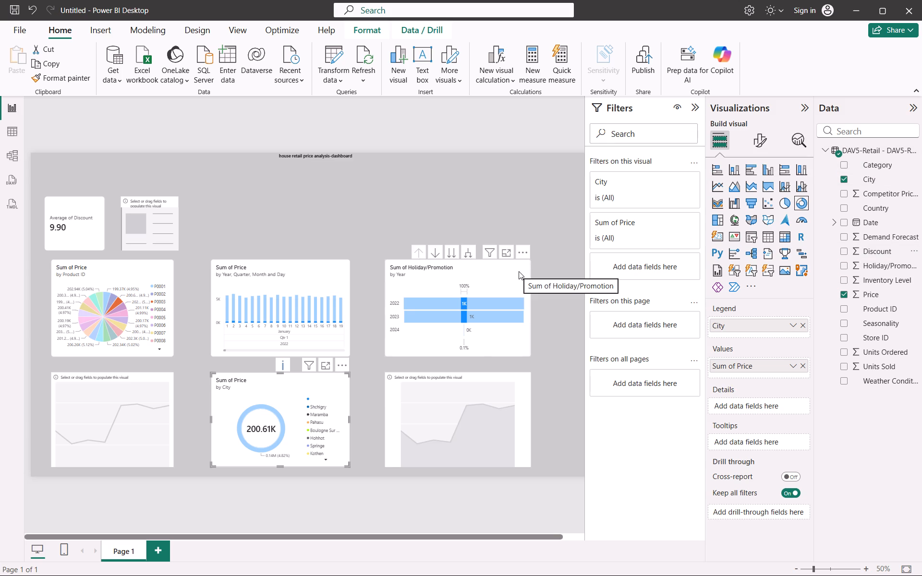
# Populate the empty area chart with Price and Discount on the Y-axis and Date on the X-axis.
pyautogui.click(433, 433)
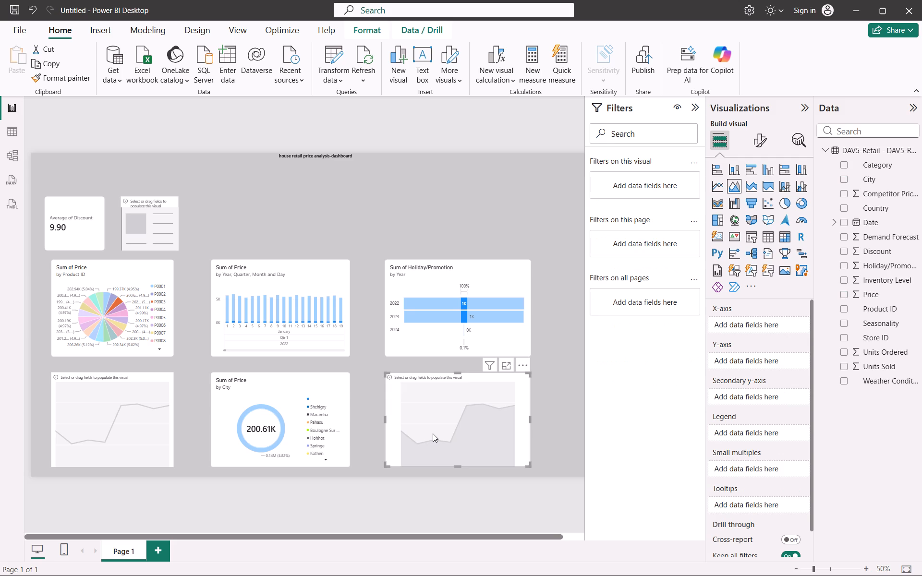
pyautogui.click(846, 294)
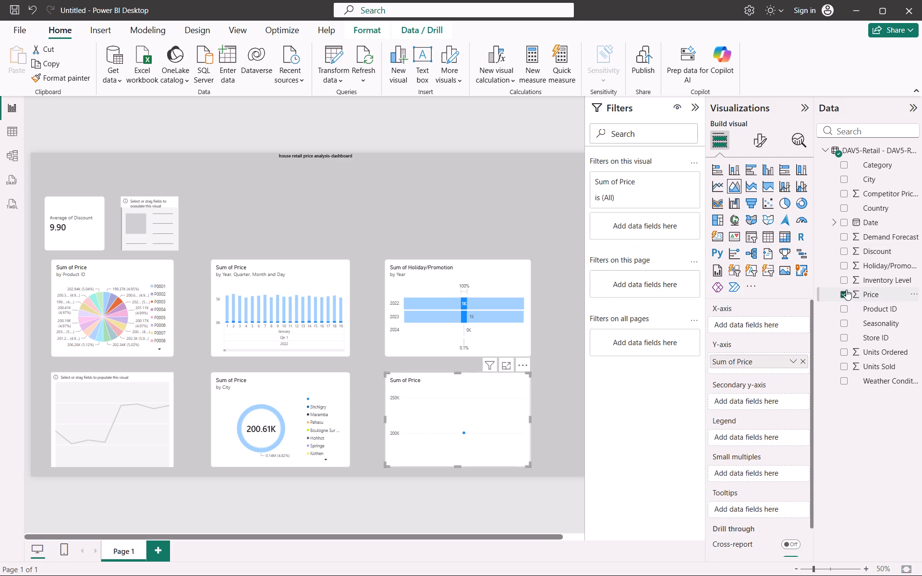
pyautogui.click(841, 251)
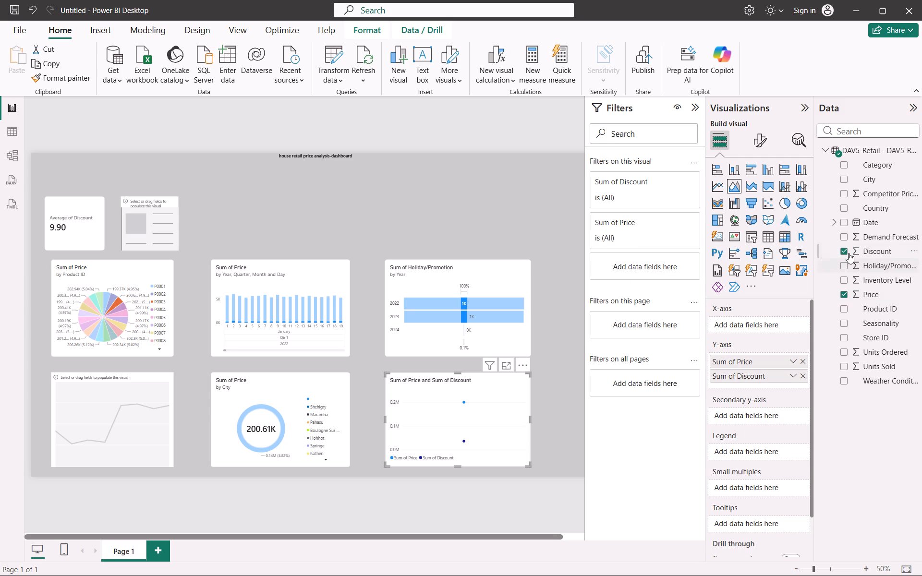
pyautogui.click(842, 226)
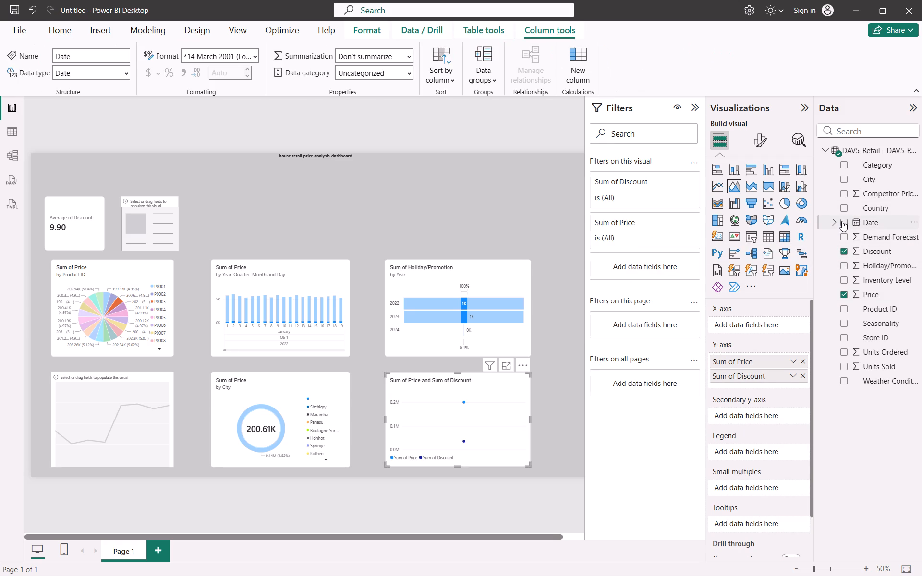
pyautogui.click(843, 226)
pyautogui.click(842, 219)
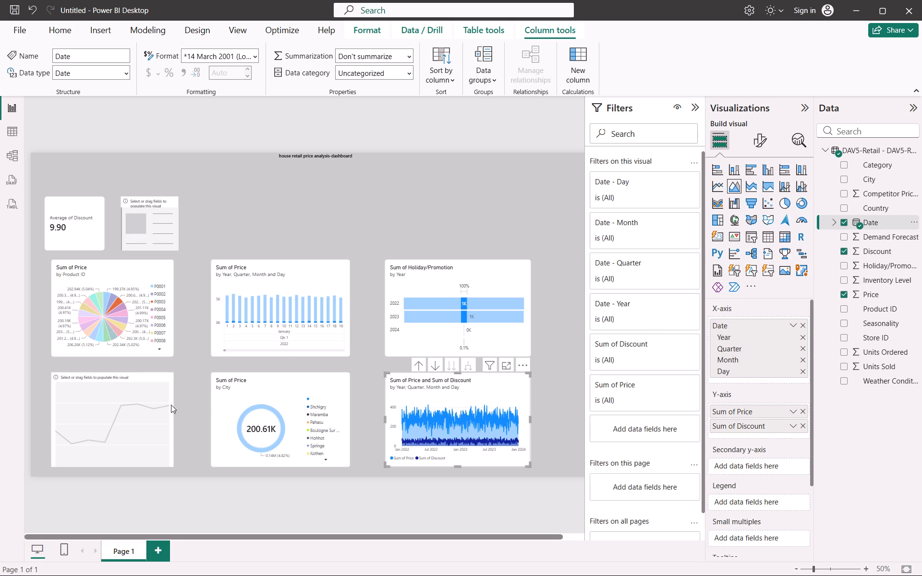
# Populate the empty line chart with Competitor Pricing and Price on the Y-axis and Product ID on the X-axis.
pyautogui.click(126, 422)
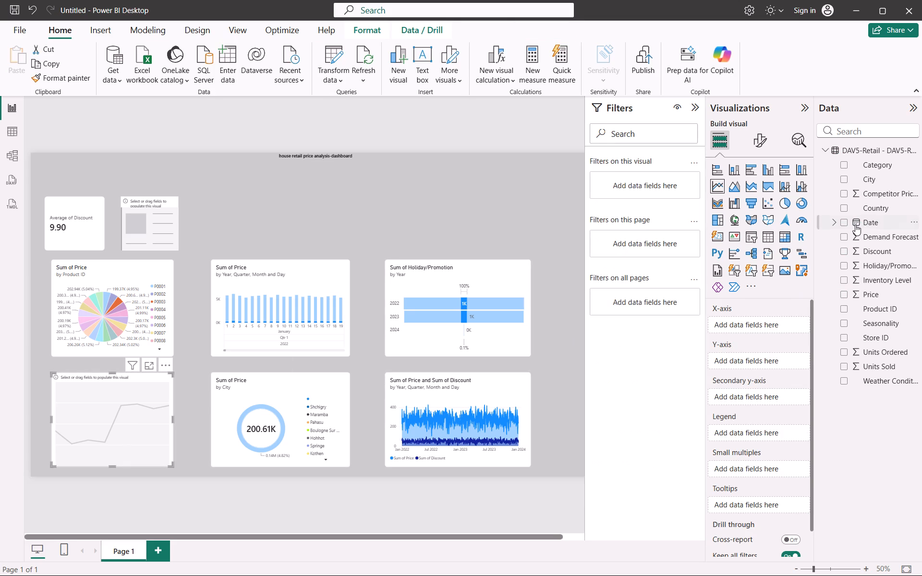
pyautogui.click(843, 192)
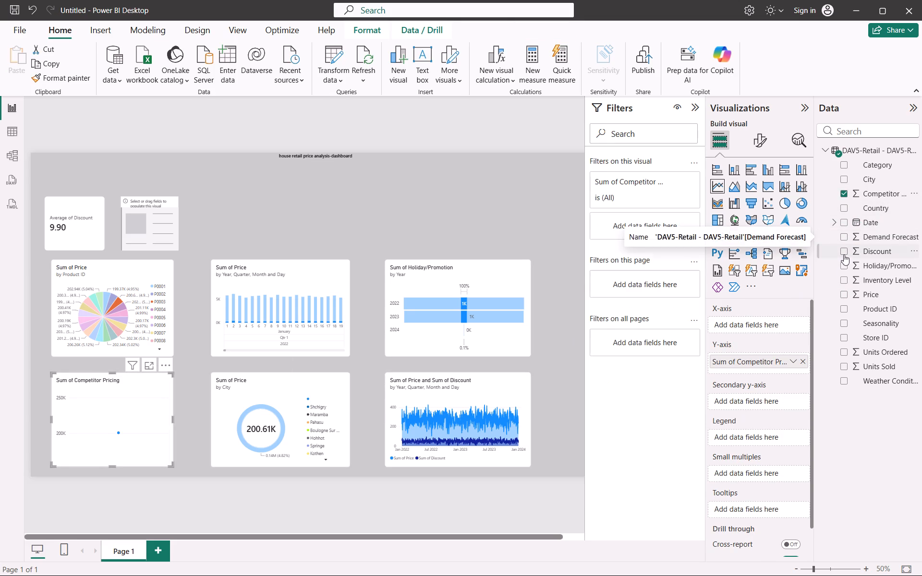
pyautogui.click(843, 309)
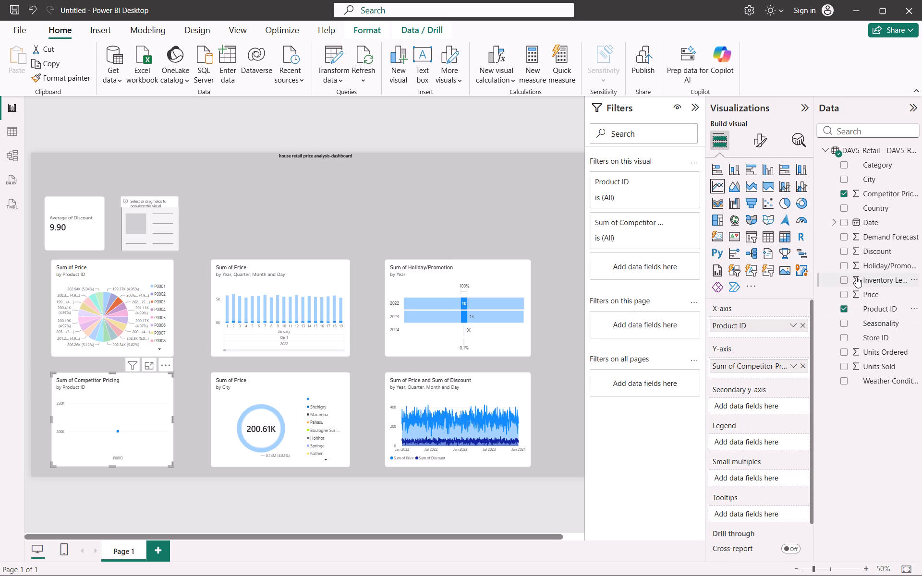
pyautogui.click(843, 293)
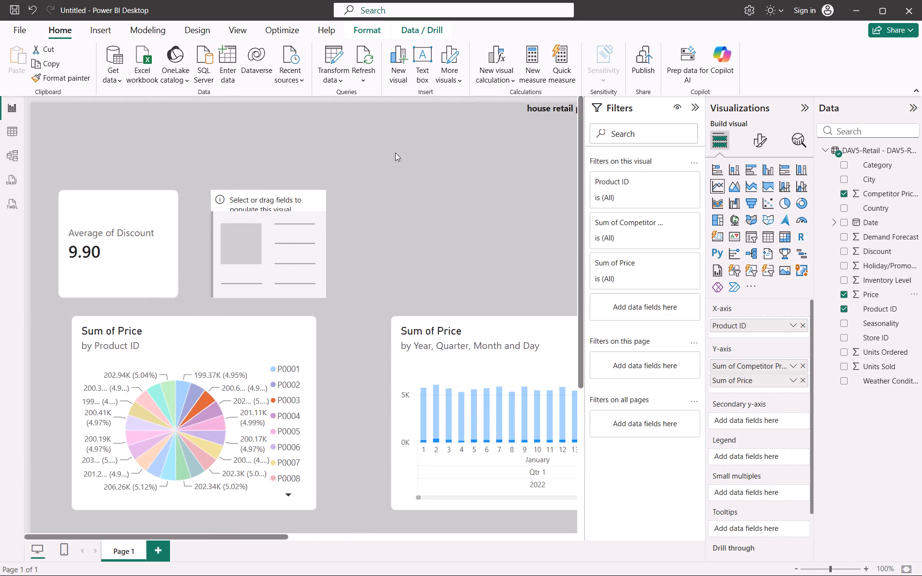
pyautogui.rightClick(351, 186)
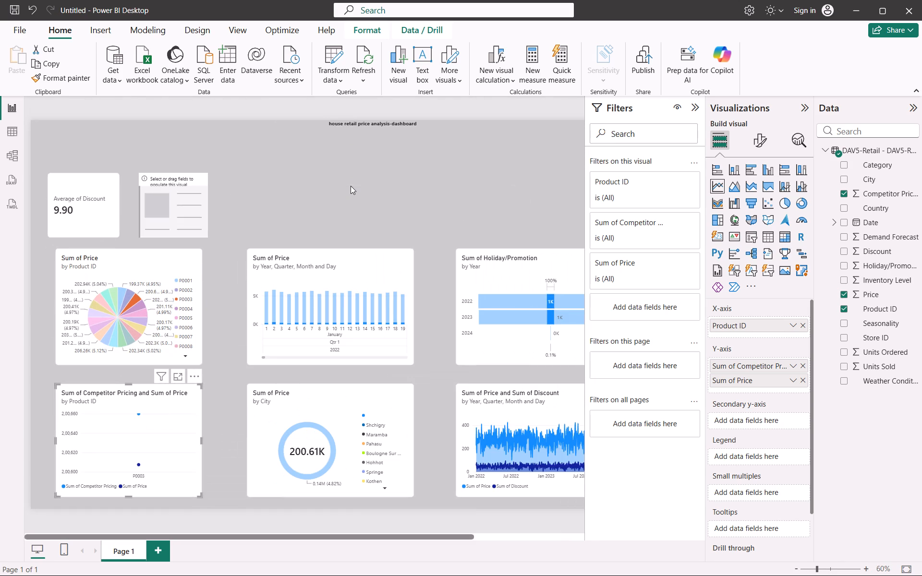
pyautogui.rightClick(351, 186)
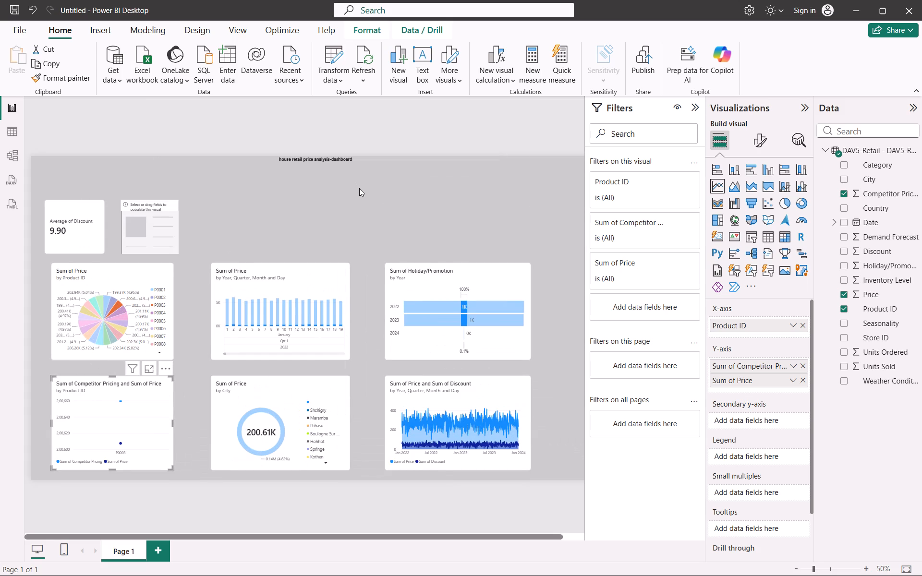
# Fill the empty second card with Price, summarized as Average.
pyautogui.click(143, 243)
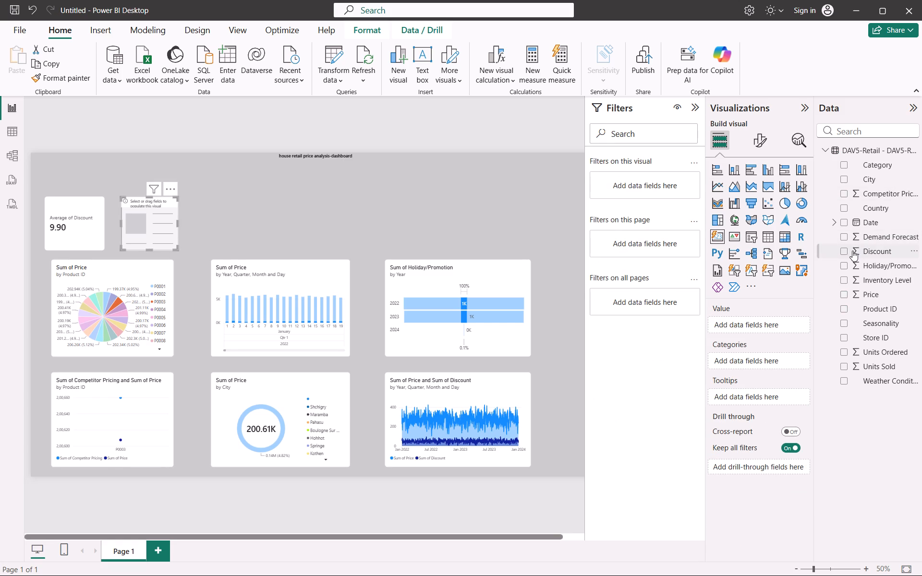
pyautogui.click(845, 293)
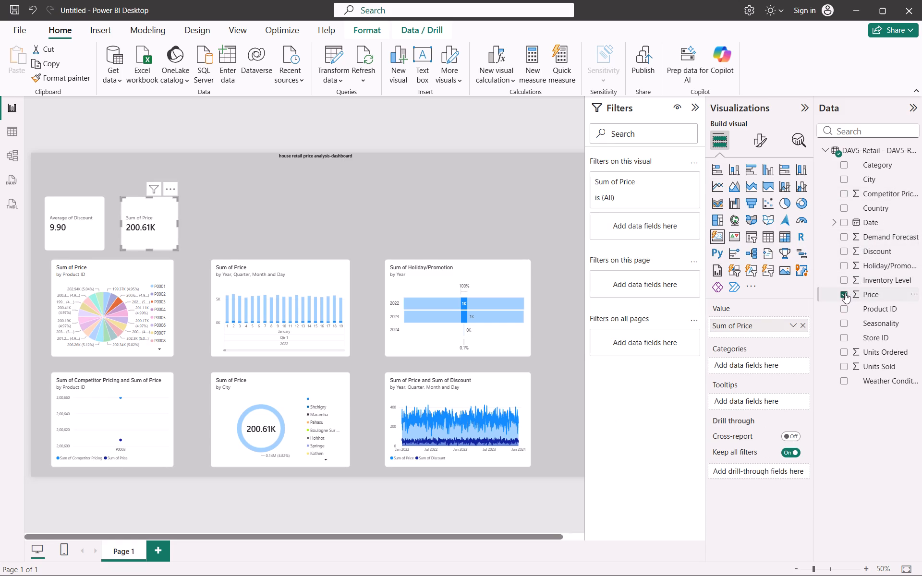
pyautogui.click(794, 325)
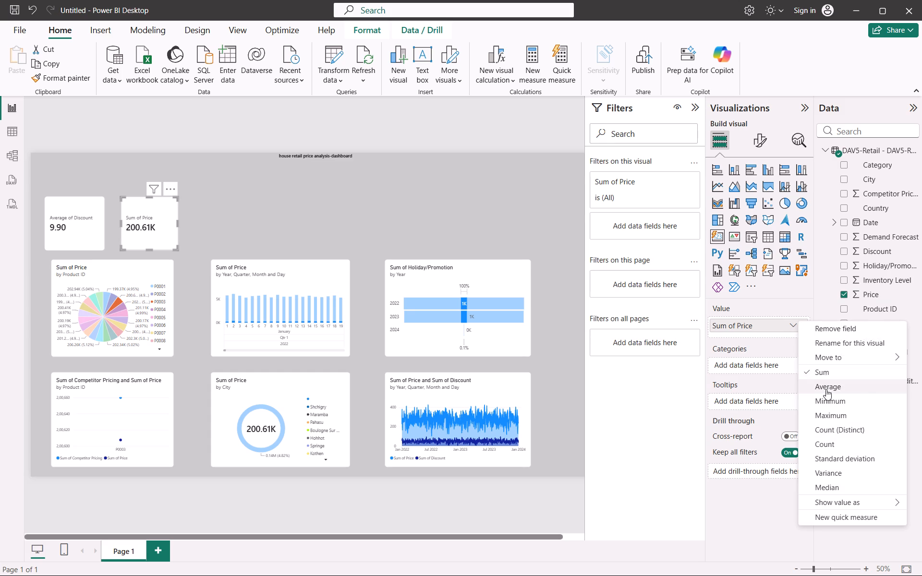
pyautogui.click(826, 389)
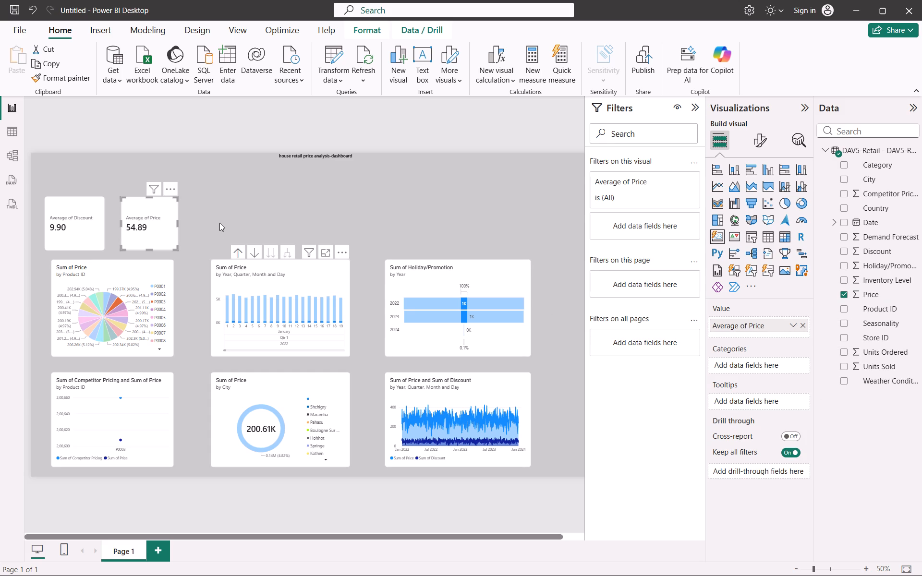
# Add a third card beside the Average of Price card and shrink it to match the existing cards' size.
pyautogui.click(219, 223)
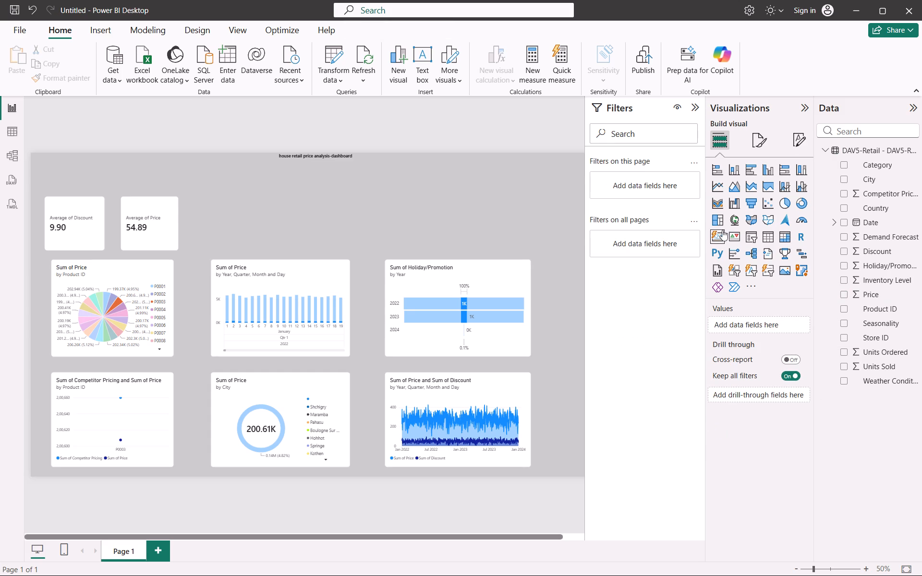
pyautogui.click(716, 238)
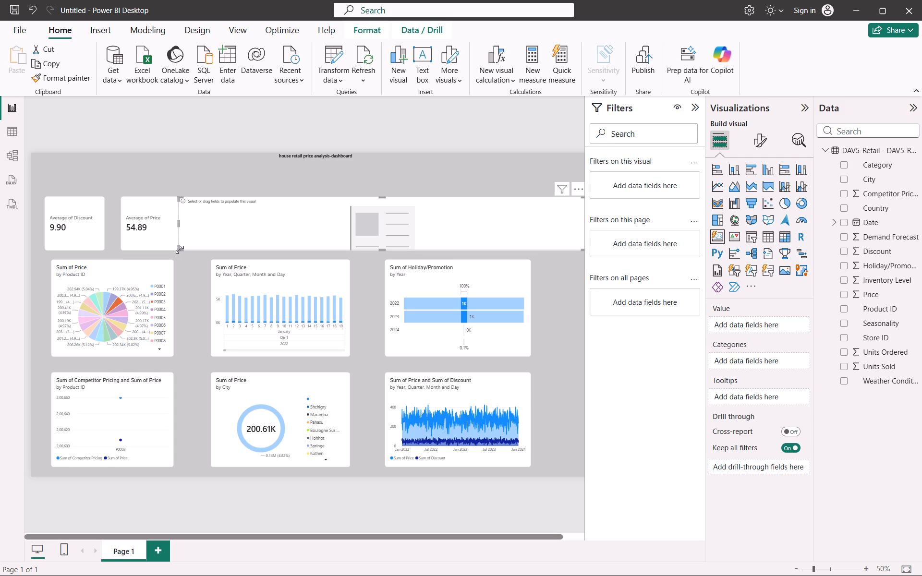
pyautogui.moveTo(180, 250); pyautogui.dragTo(195, 252)
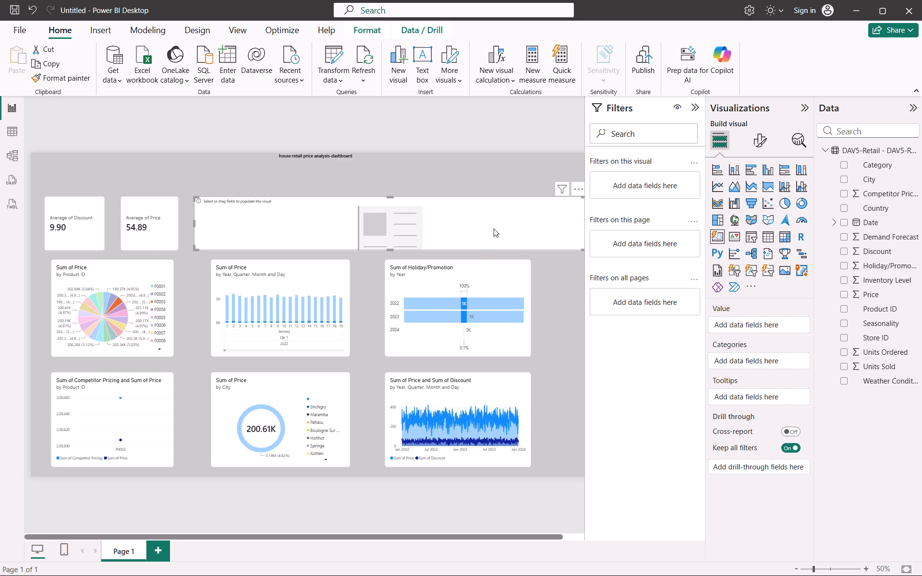
pyautogui.moveTo(582, 249); pyautogui.dragTo(530, 250)
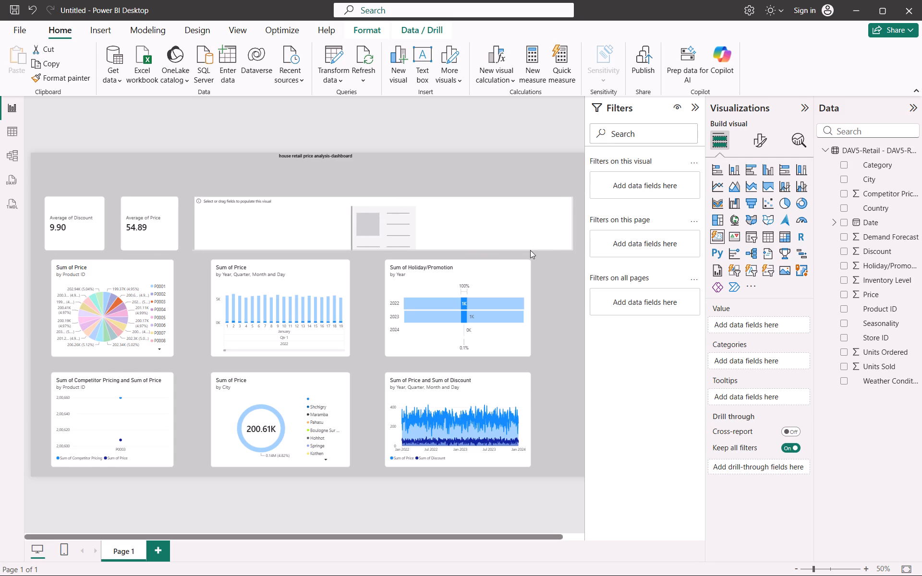
pyautogui.moveTo(530, 250); pyautogui.dragTo(251, 248)
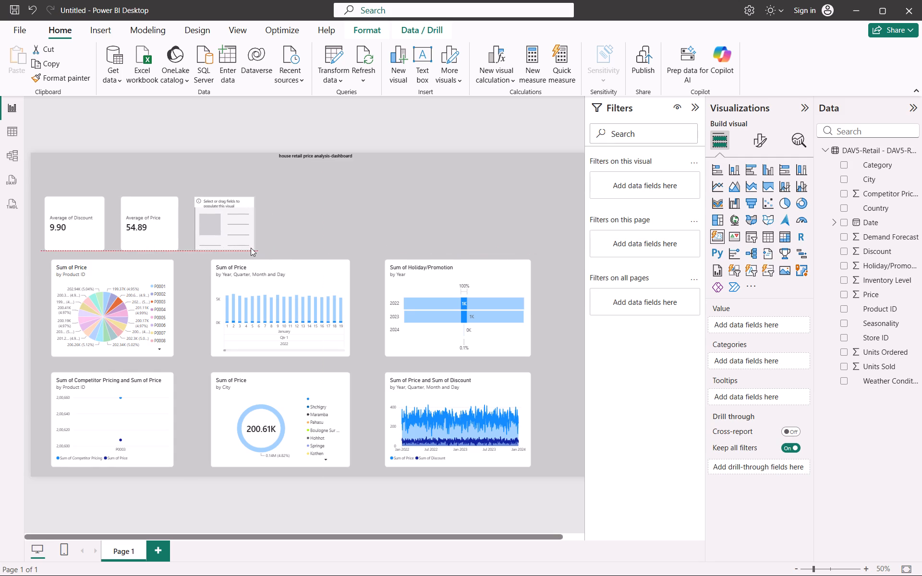
pyautogui.moveTo(251, 248); pyautogui.dragTo(250, 249)
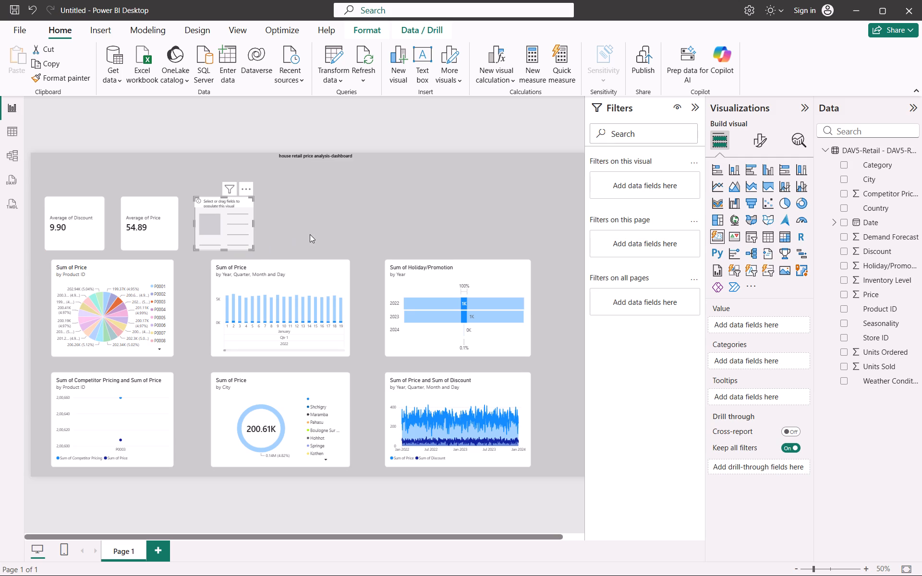
# Fill the new third card with Competitor Pricing, summarized as Average.
pyautogui.click(212, 227)
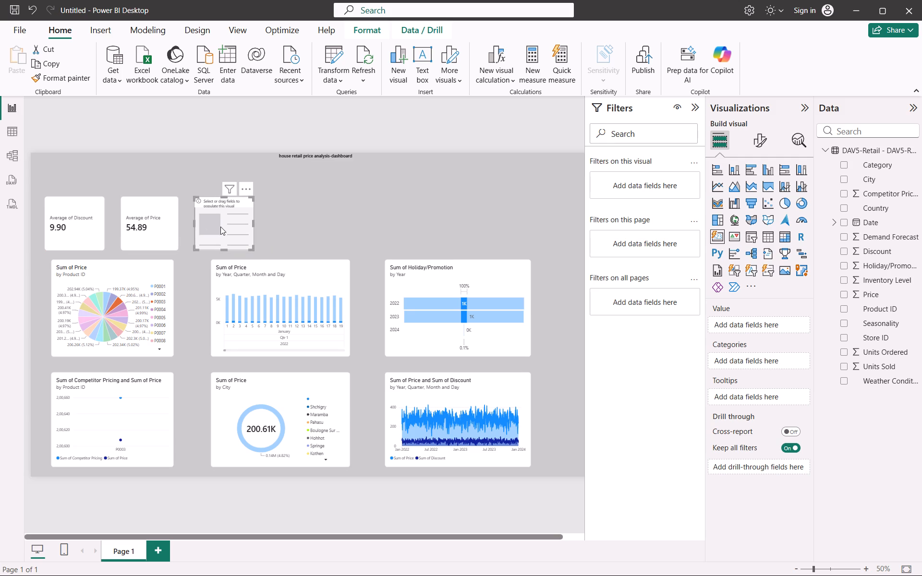
pyautogui.click(220, 227)
pyautogui.moveTo(848, 194); pyautogui.dragTo(844, 193)
pyautogui.click(844, 193)
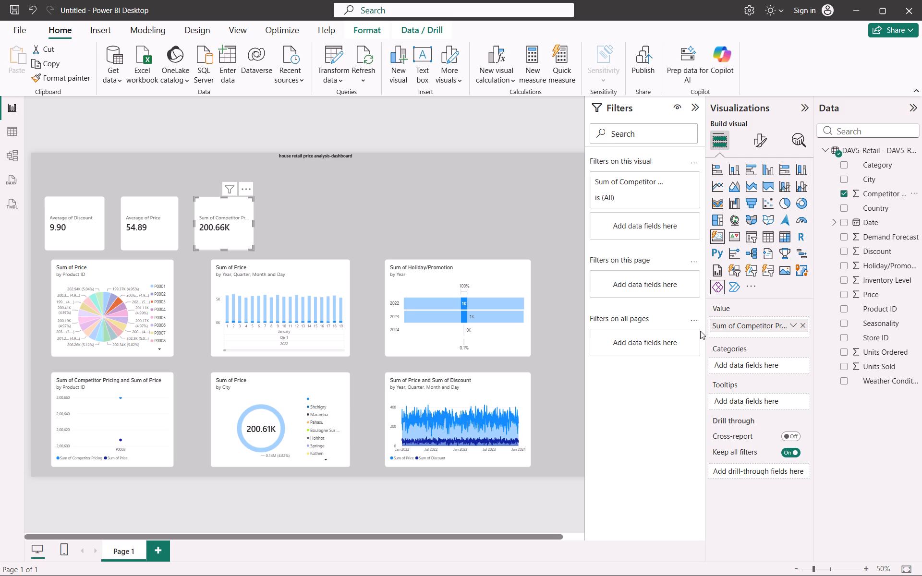
pyautogui.click(793, 326)
pyautogui.click(813, 389)
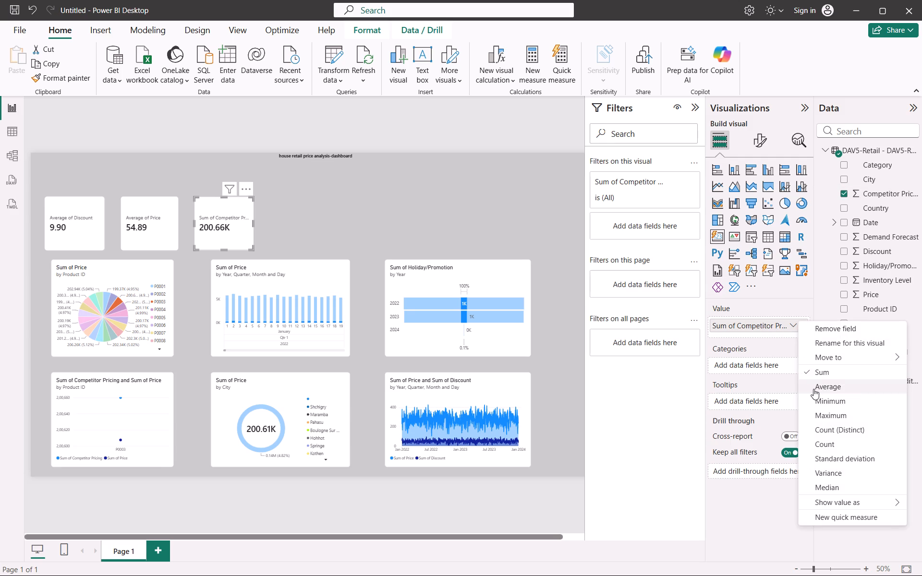
pyautogui.click(314, 217)
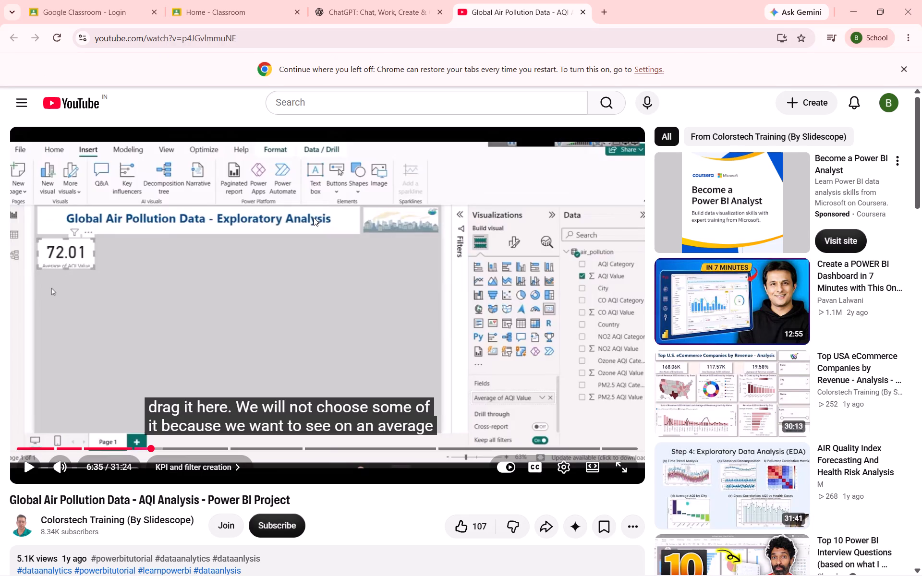
# Watch the AQI Power BI tutorial video in Chrome, skipping ahead to the card's font colour formatting and pausing there.
pyautogui.press('space')
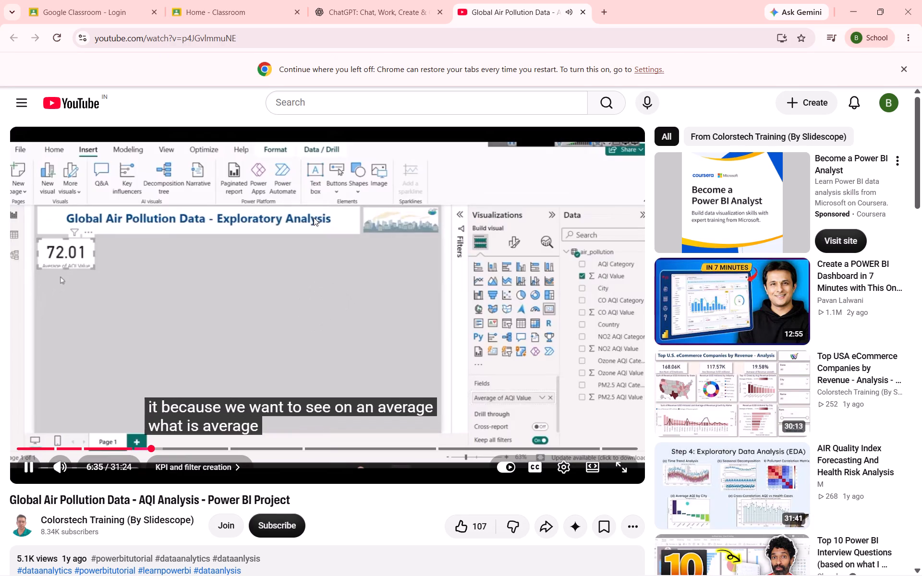
pyautogui.press('Right')
pyautogui.press('Right')
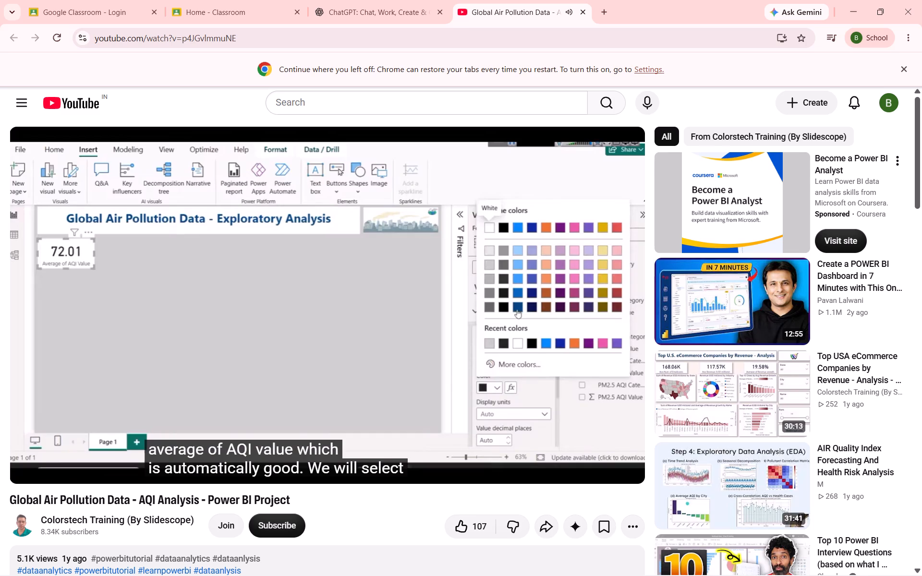
pyautogui.press('space')
# Switch to Power BI and look through the Average of Discount card's visual and general formatting settings.
pyautogui.hscroll(1, 314, 217)
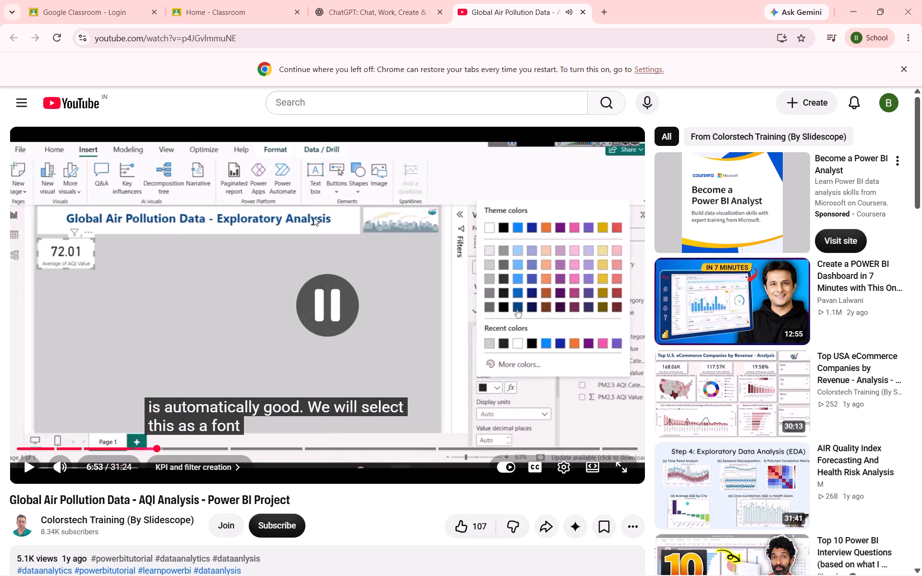
pyautogui.hscroll(1, 314, 217)
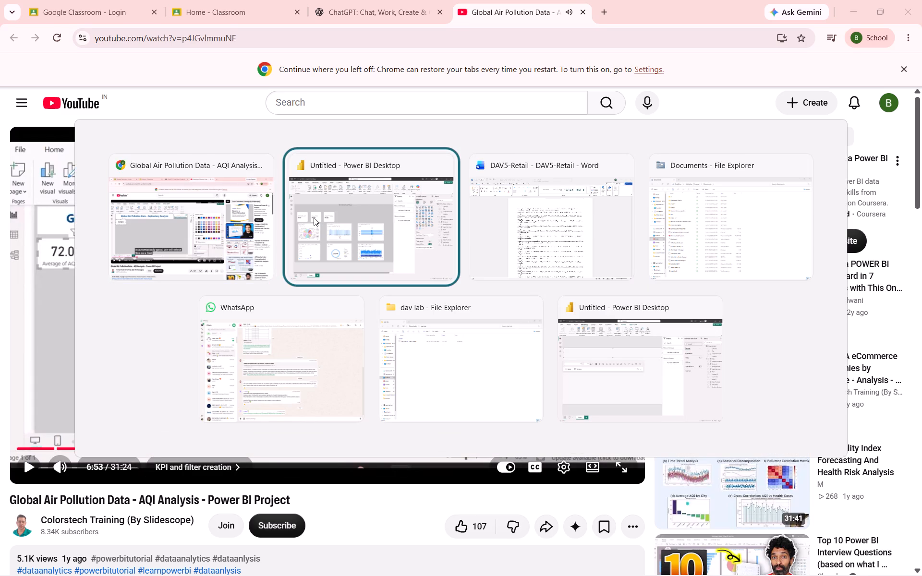
pyautogui.click(55, 220)
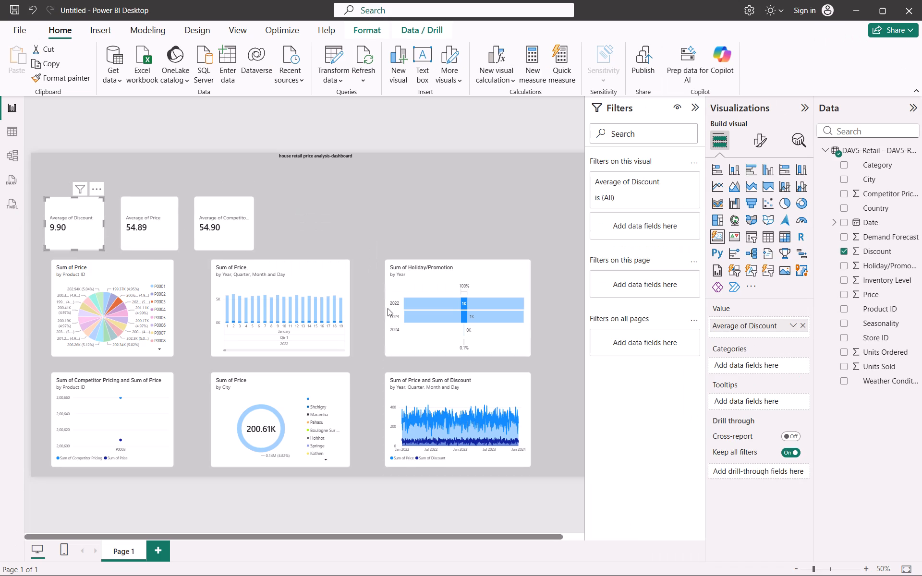
pyautogui.click(760, 148)
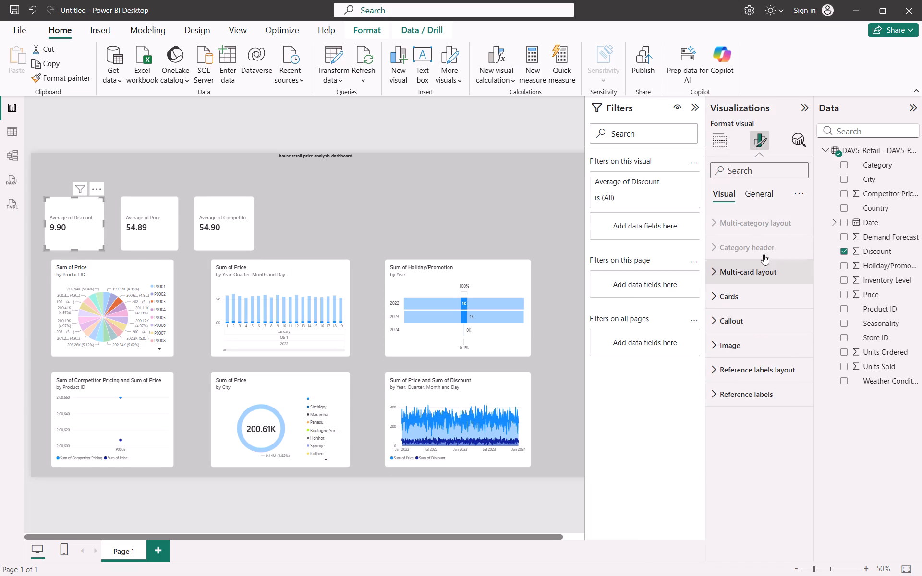
pyautogui.click(757, 195)
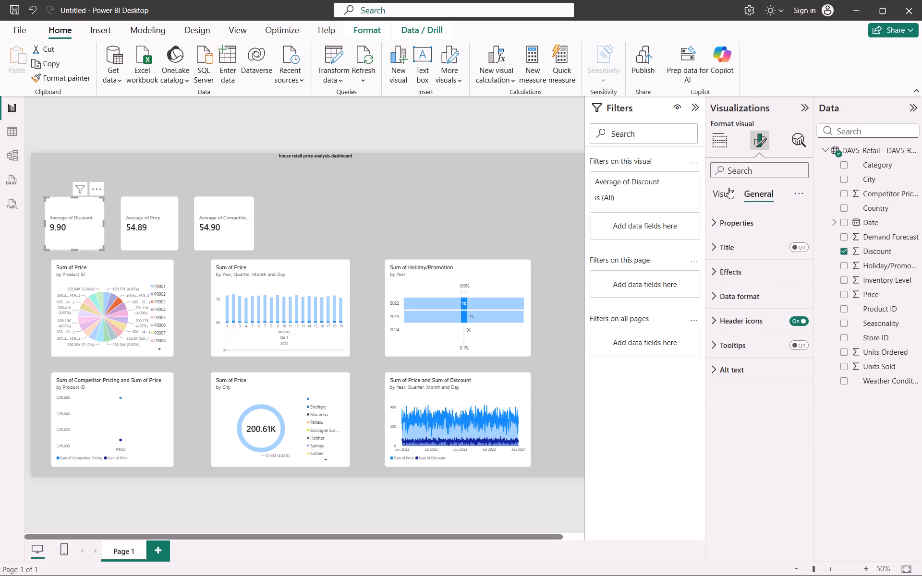
pyautogui.click(723, 192)
pyautogui.click(712, 138)
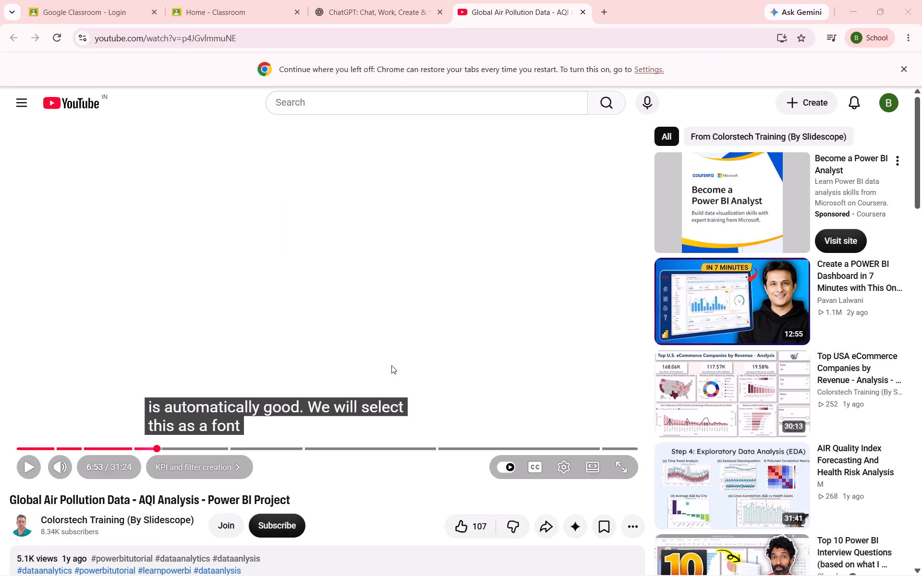
# Rewind the AQI tutorial video in Chrome to review the card's callout value font settings.
pyautogui.press('Left')
pyautogui.press('Left')
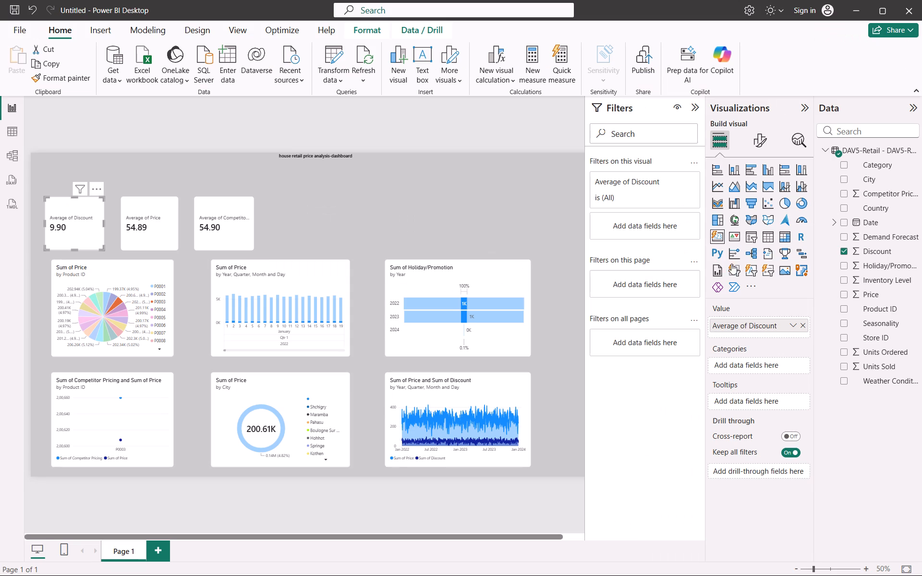
# Back in Power BI, examine the Average of Discount card's format settings, multi-card layout and additional options for callout font controls.
pyautogui.click(760, 146)
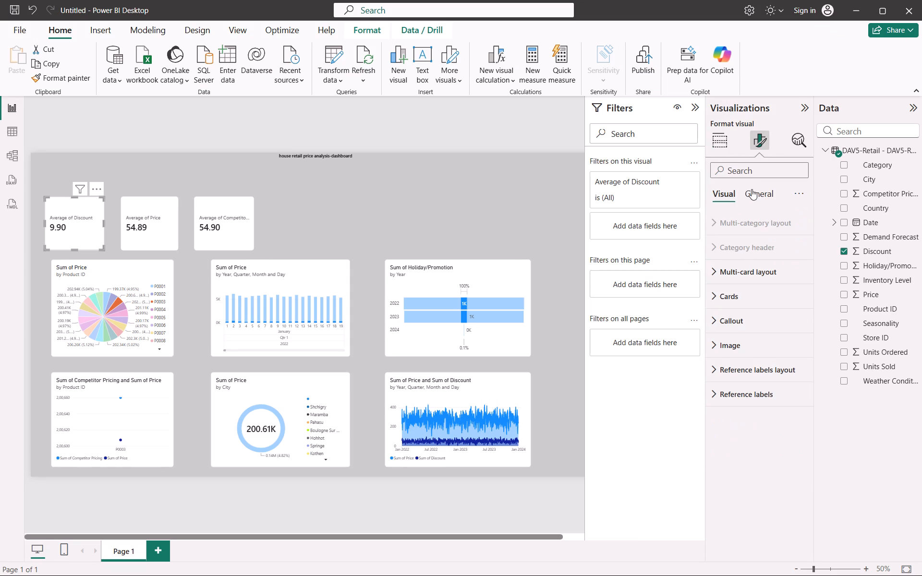
pyautogui.click(726, 195)
pyautogui.click(753, 193)
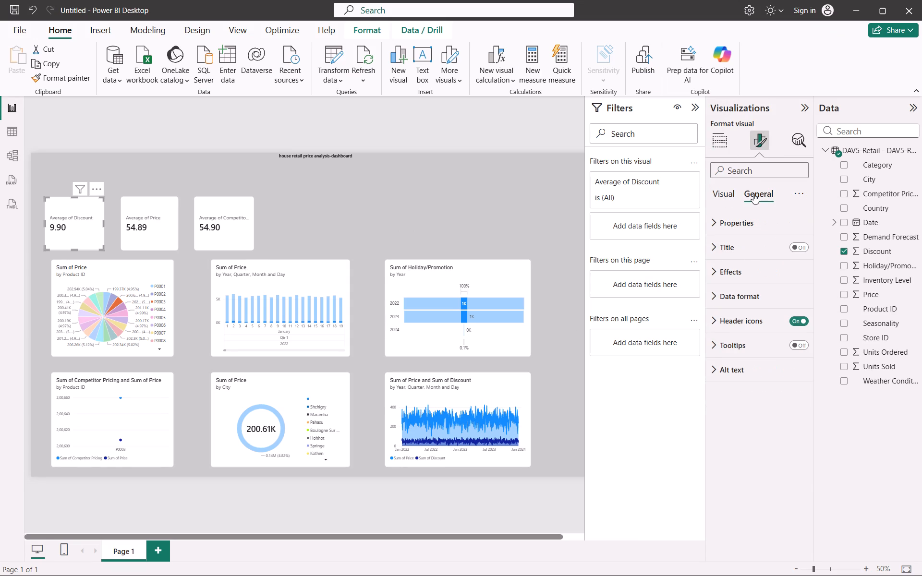
pyautogui.click(724, 193)
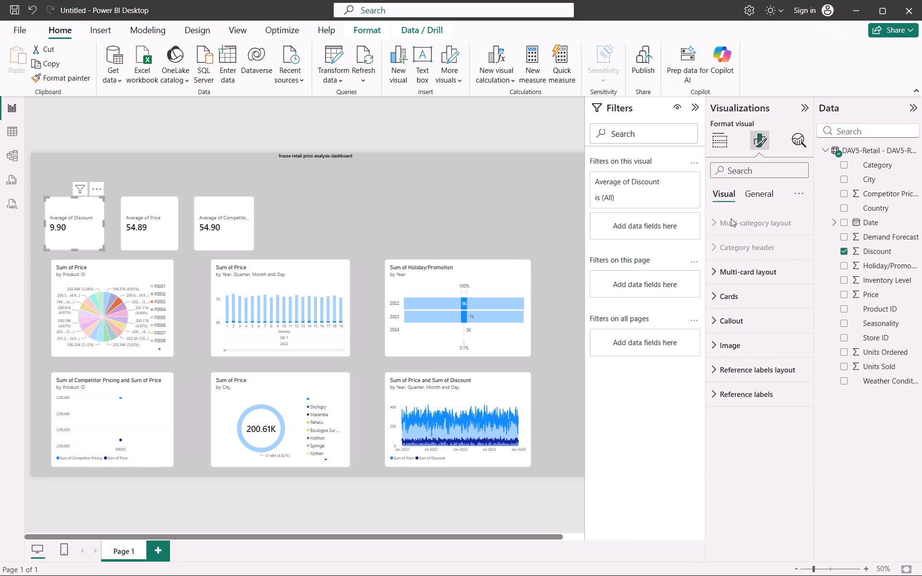
pyautogui.click(739, 276)
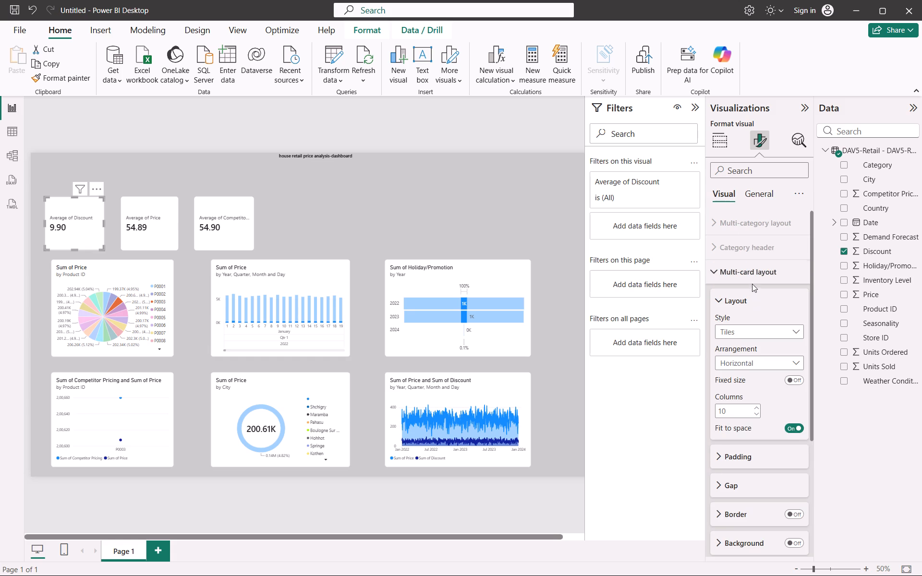
pyautogui.click(740, 267)
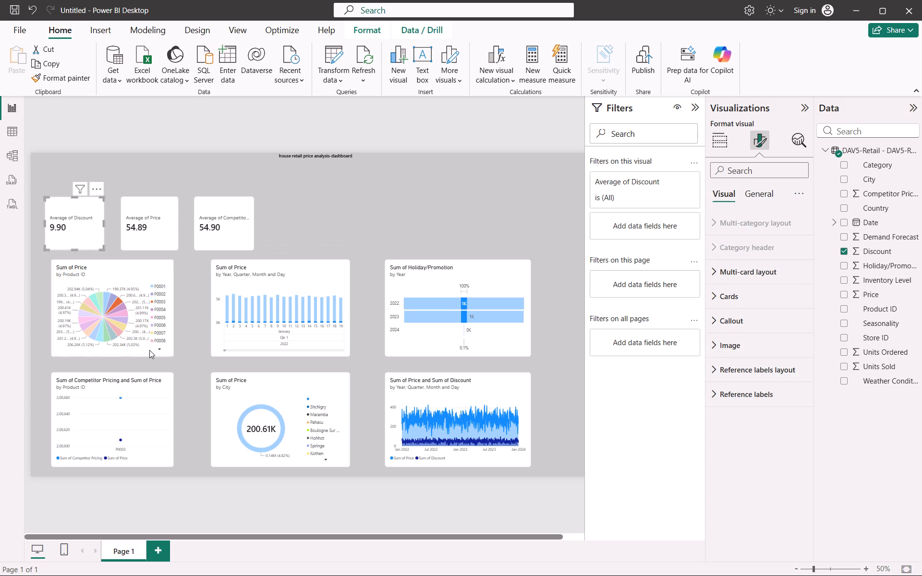
pyautogui.click(70, 242)
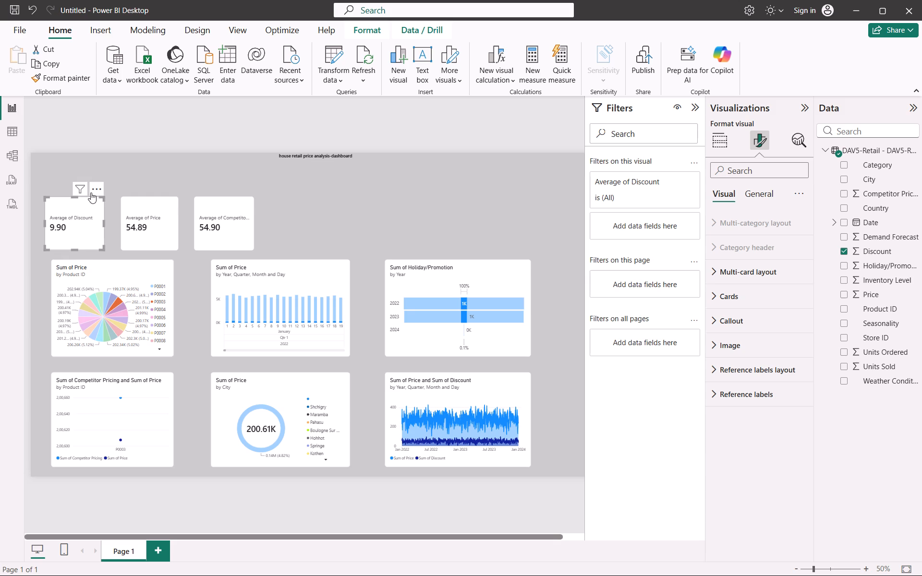
pyautogui.click(95, 189)
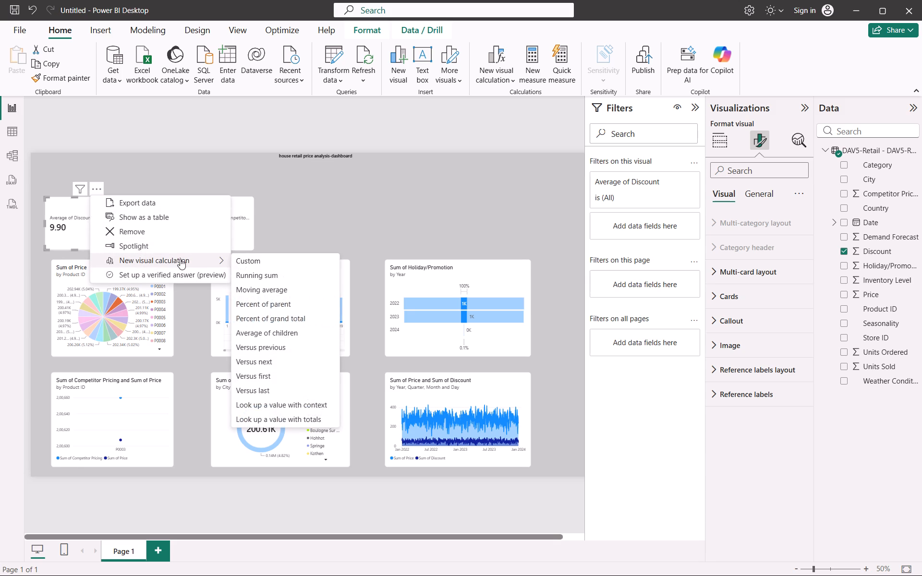
pyautogui.click(347, 181)
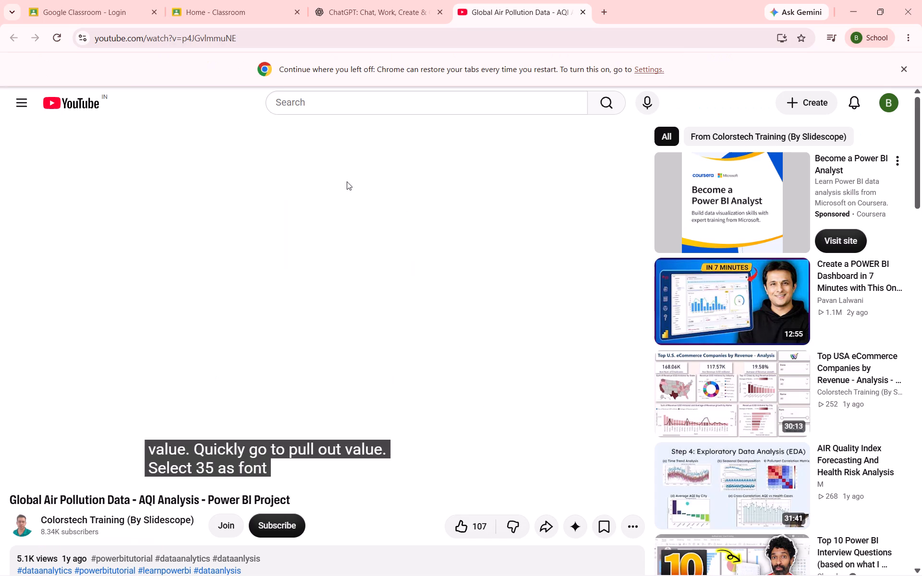
# Rewind the AQI tutorial in Chrome to the empty card and rewatch up to the callout value font formatting, pausing there.
pyautogui.press('Left')
pyautogui.press('Left')
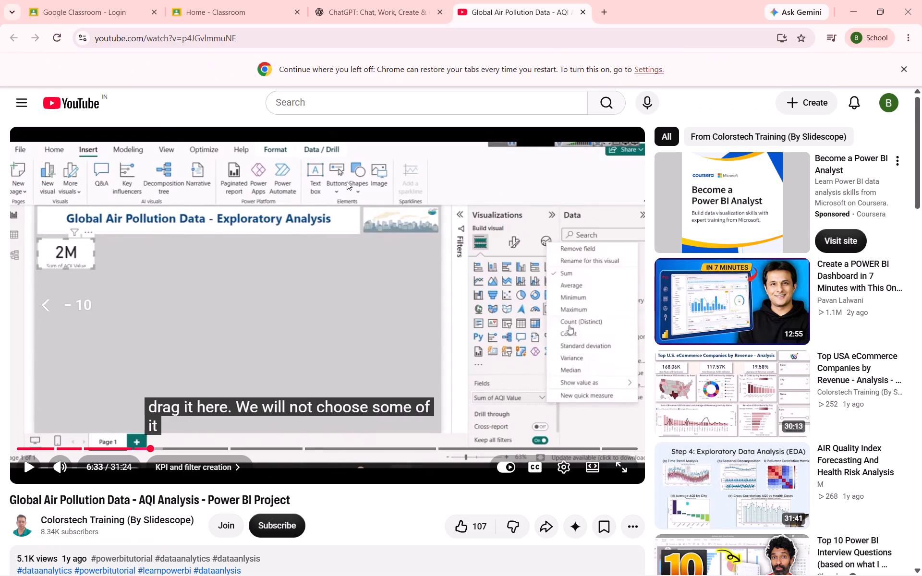
pyautogui.press('Left')
pyautogui.press('Left')
pyautogui.press('space')
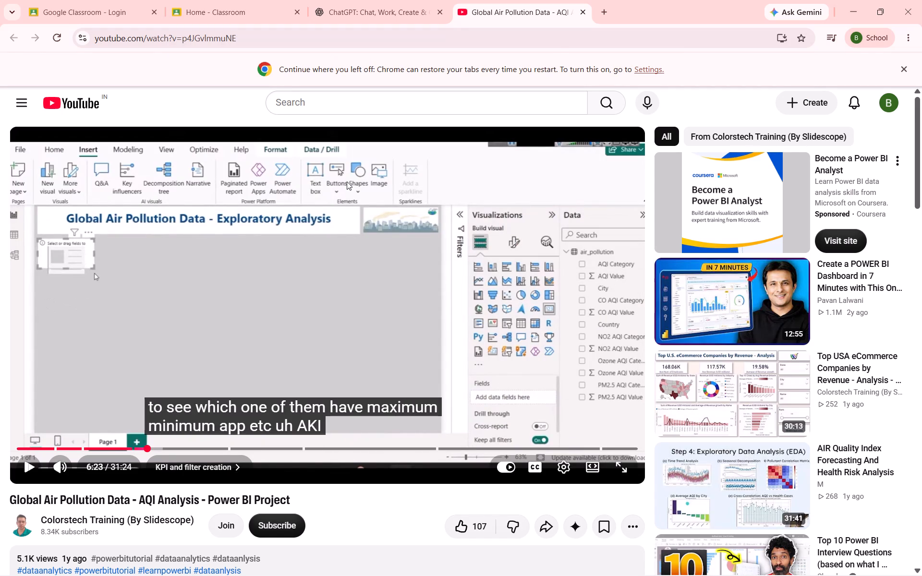
pyautogui.press('Right')
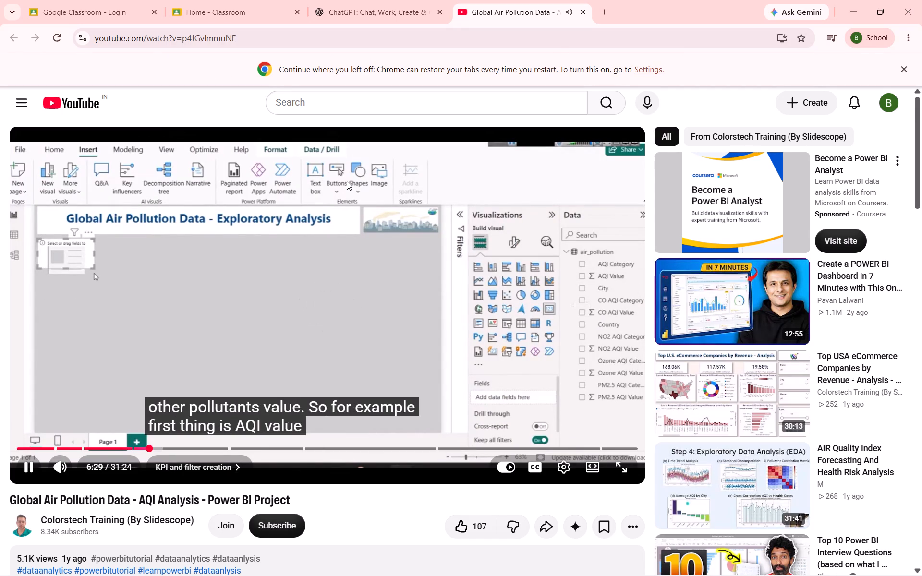
pyautogui.press('Right')
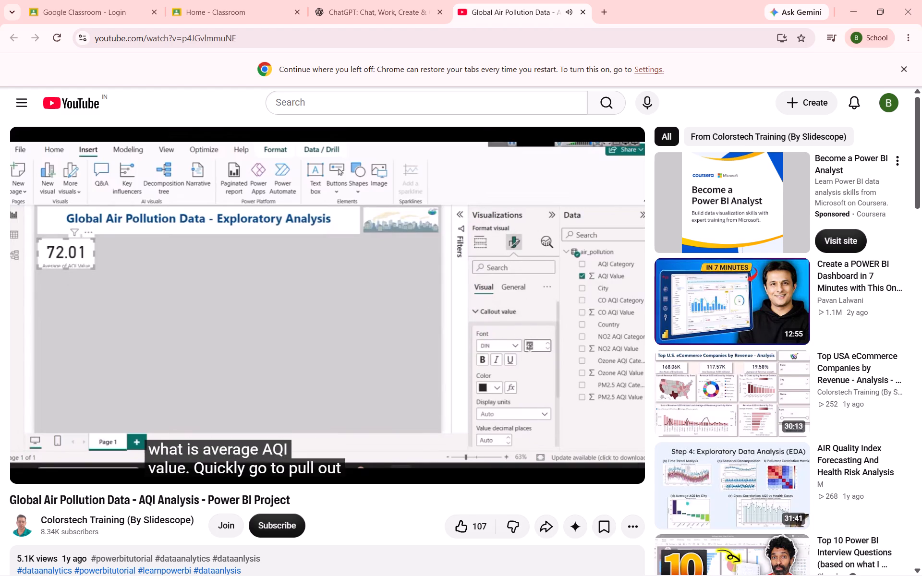
pyautogui.press('space')
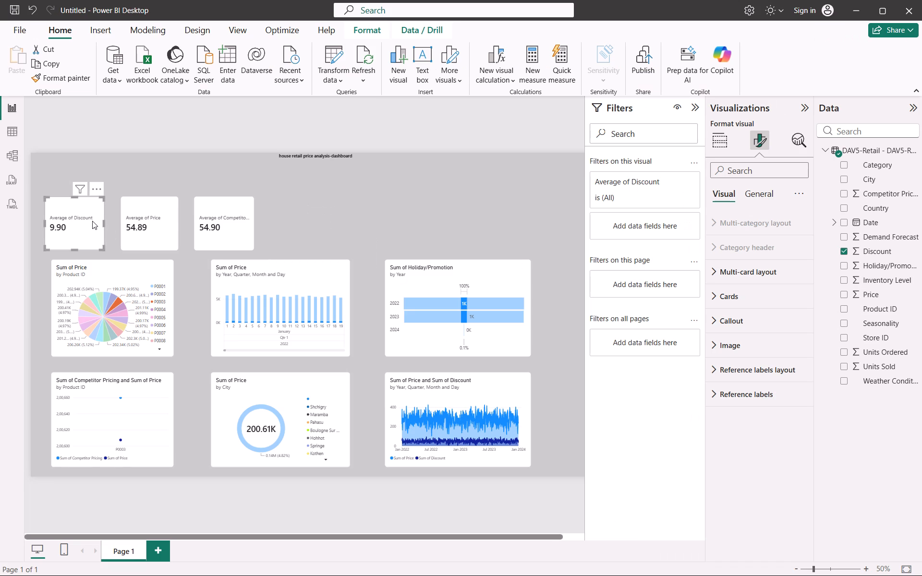
# In Power BI, examine the Callout formatting settings of the Average of Discount card.
pyautogui.click(90, 220)
pyautogui.click(751, 320)
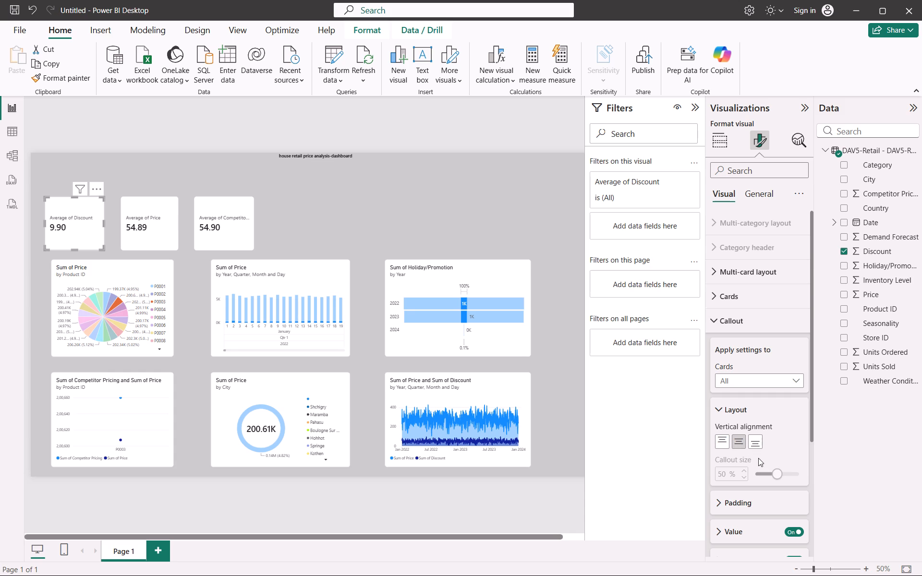
pyautogui.scroll(-2, 747, 498)
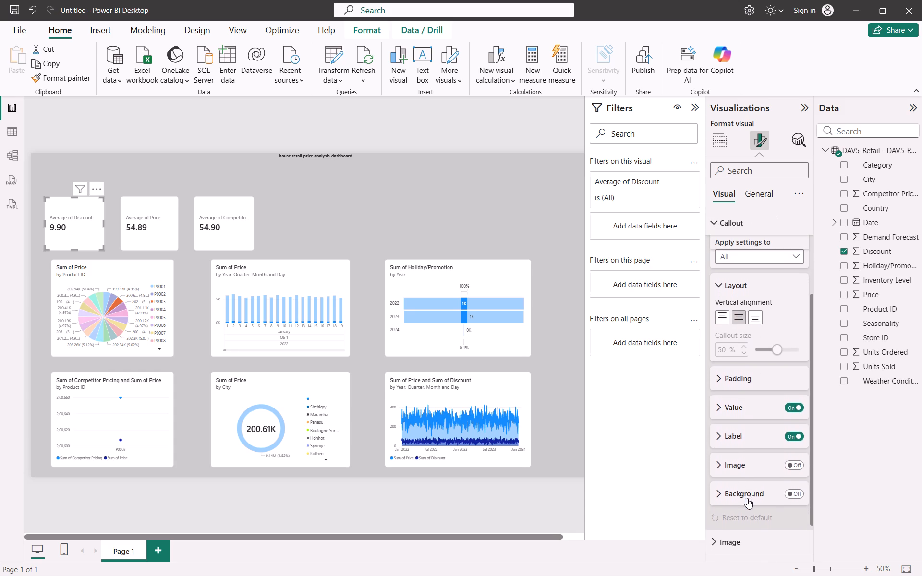
pyautogui.scroll(-2, 747, 498)
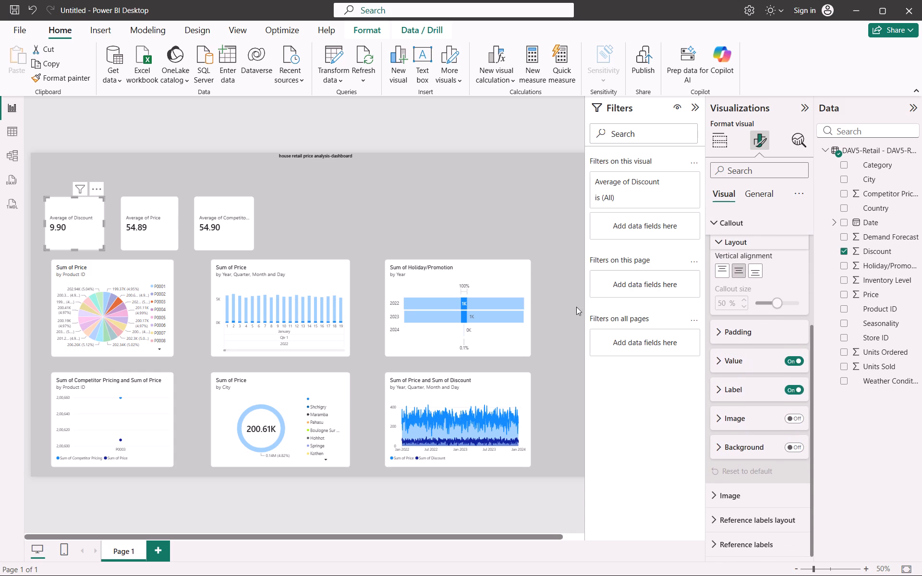
pyautogui.click(507, 176)
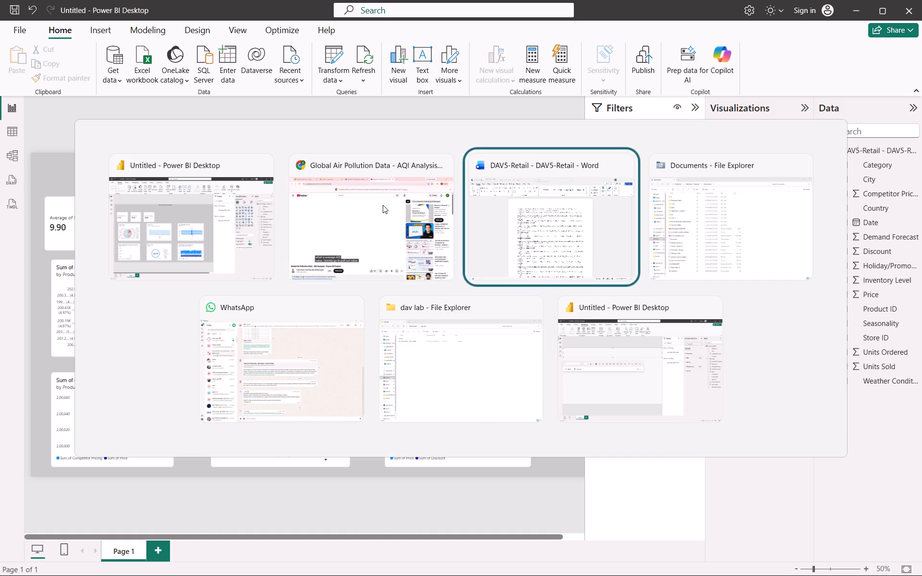
# Resume the AQI tutorial in Chrome and skip ahead to the callout value's font colour selection, pausing there.
pyautogui.press('space')
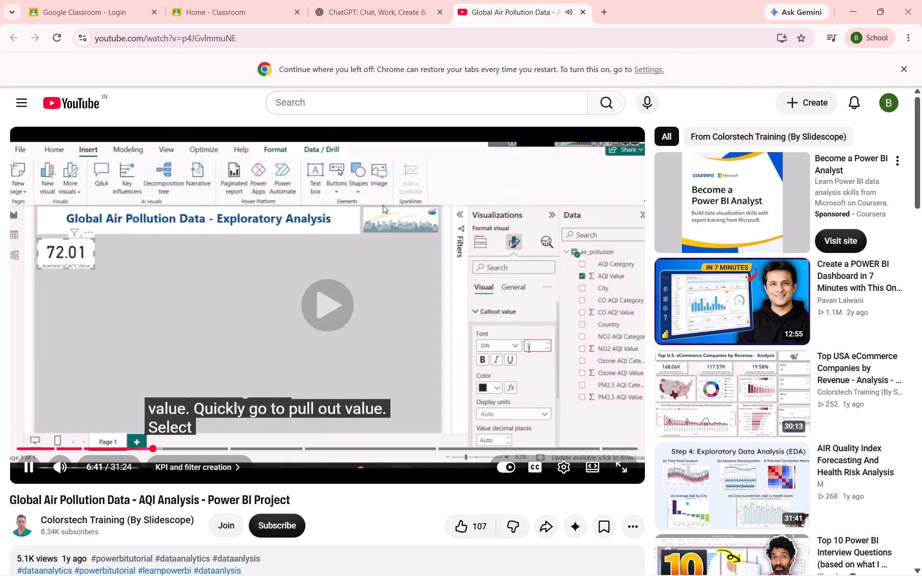
pyautogui.press('Right')
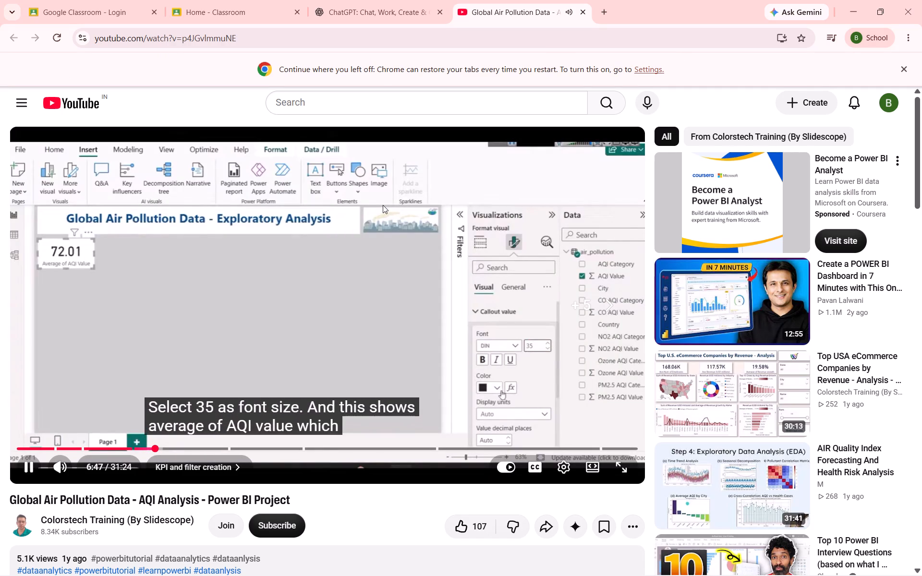
pyautogui.press('space')
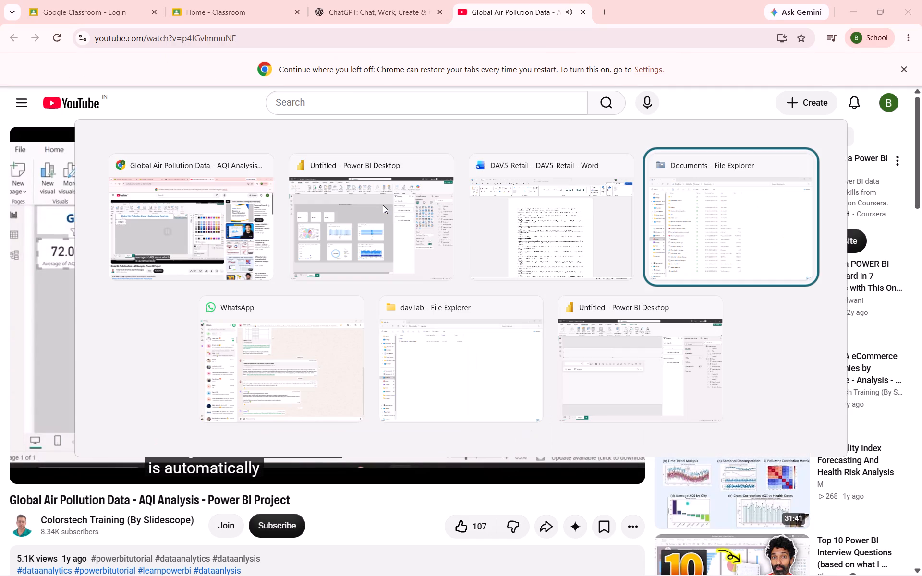
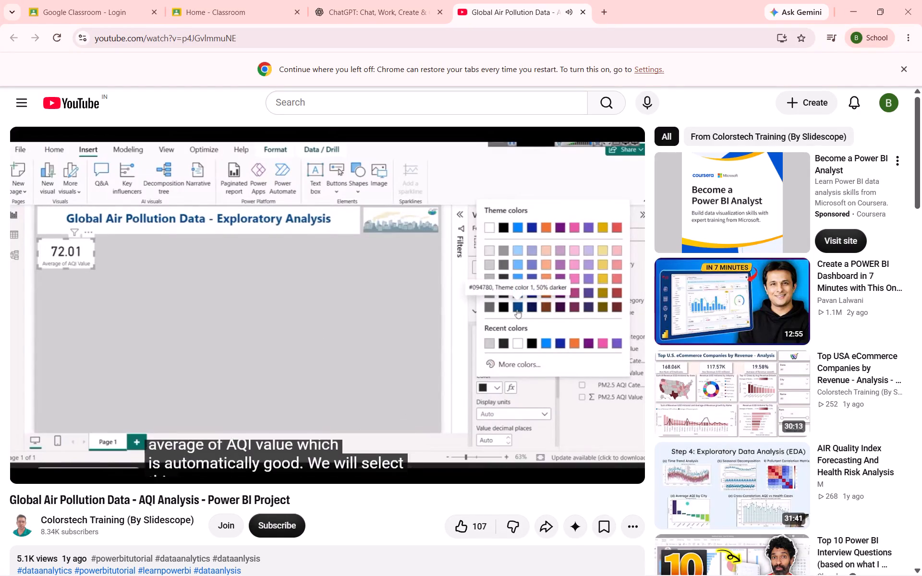
# Skip ahead in the AQI tutorial past the AQI Value card formatting to the CO AQI Value card, dismissing the advertisement that interrupts it.
pyautogui.press('Right')
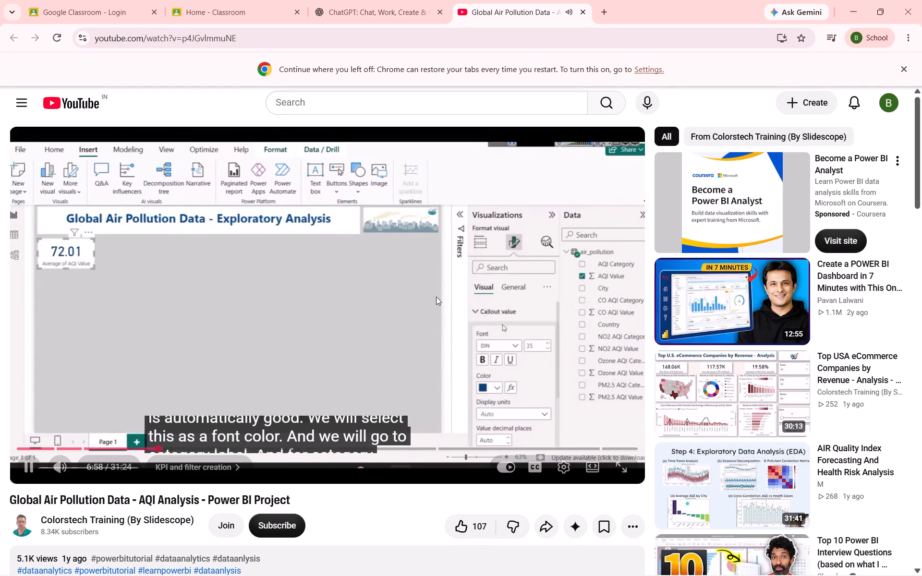
pyautogui.press('Right')
pyautogui.press('Right')
pyautogui.press('Right')
pyautogui.press('Right')
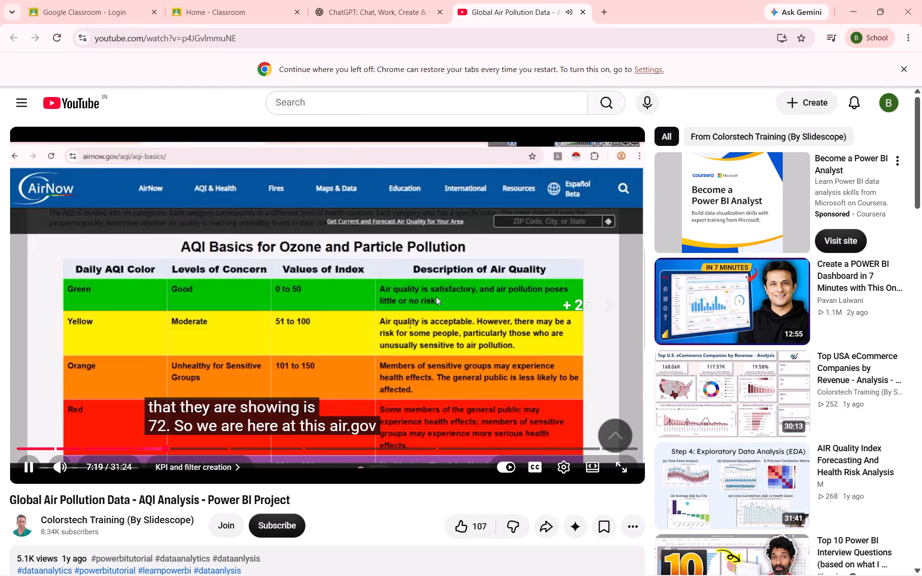
pyautogui.press('Right')
pyautogui.press('Right')
pyautogui.press('Right')
pyautogui.press('Right')
pyautogui.press('Right')
pyautogui.press('Right')
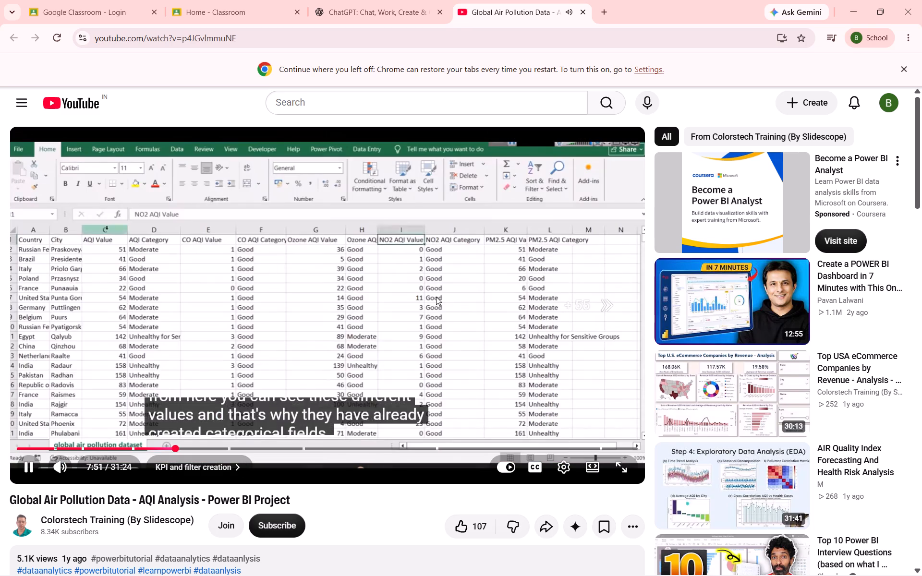
pyautogui.press('Right')
pyautogui.press('Right')
pyautogui.press('Right')
pyautogui.press('Right')
pyautogui.press('Right')
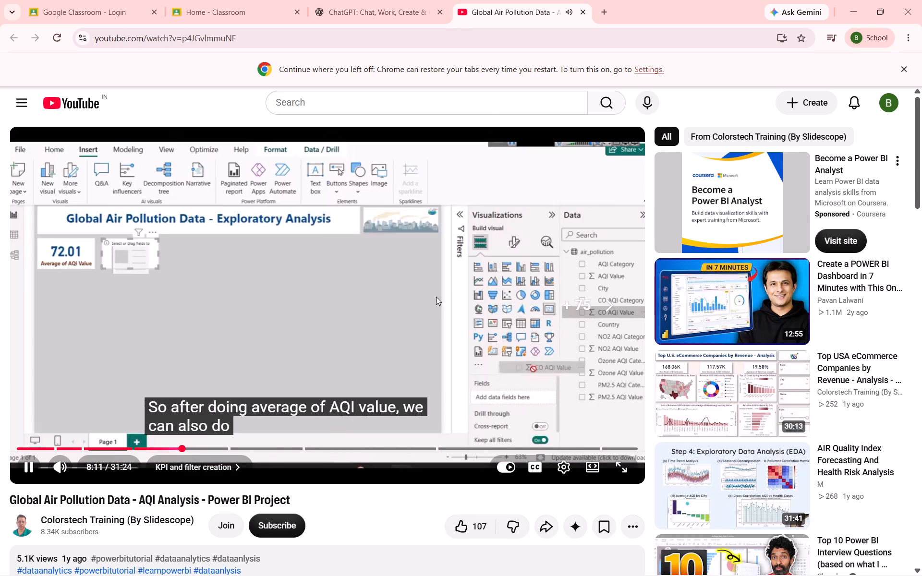
pyautogui.press('Right')
pyautogui.press('Right')
pyautogui.press('Right')
pyautogui.press('Right')
pyautogui.press('Right')
pyautogui.press('Right')
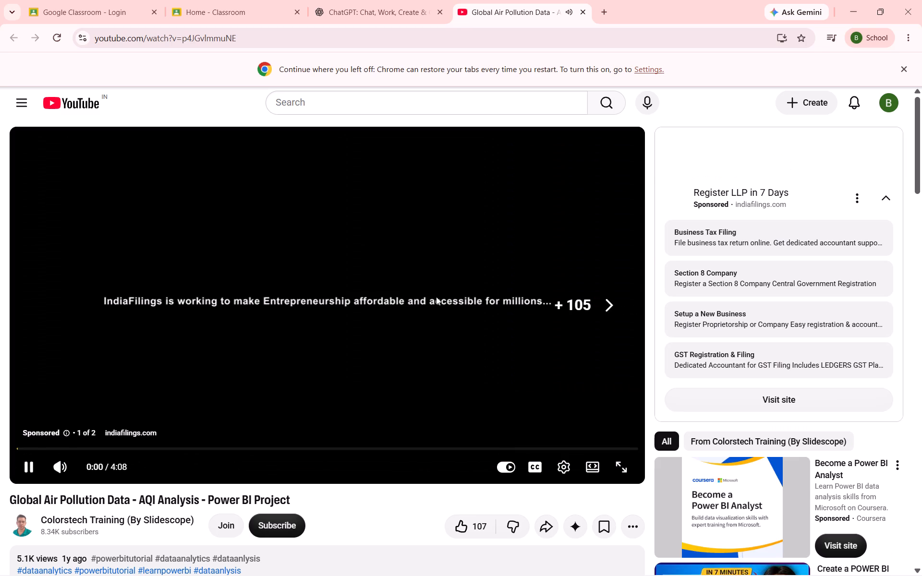
pyautogui.press('Right')
pyautogui.press('Right')
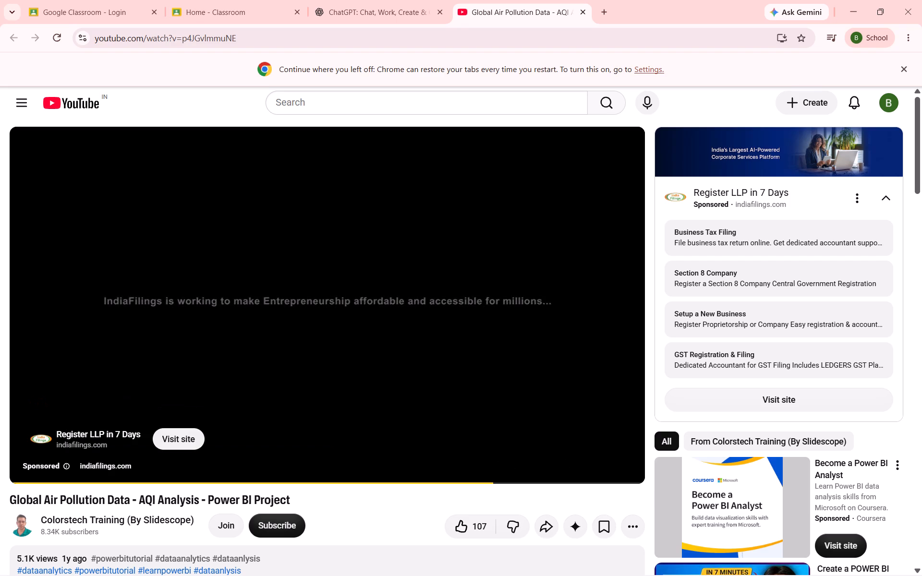
pyautogui.press('Right')
pyautogui.press('Right')
pyautogui.press('Right')
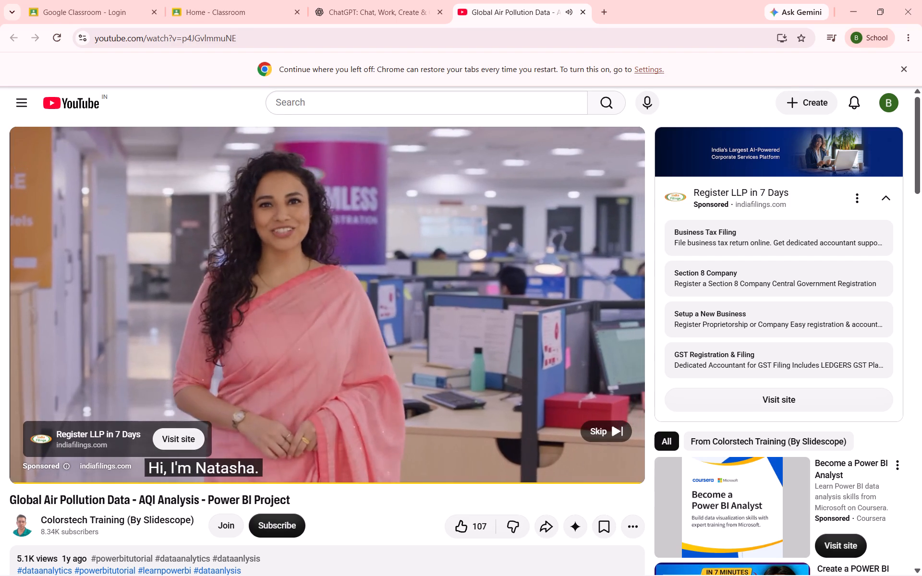
pyautogui.press('Right')
pyautogui.press('Right')
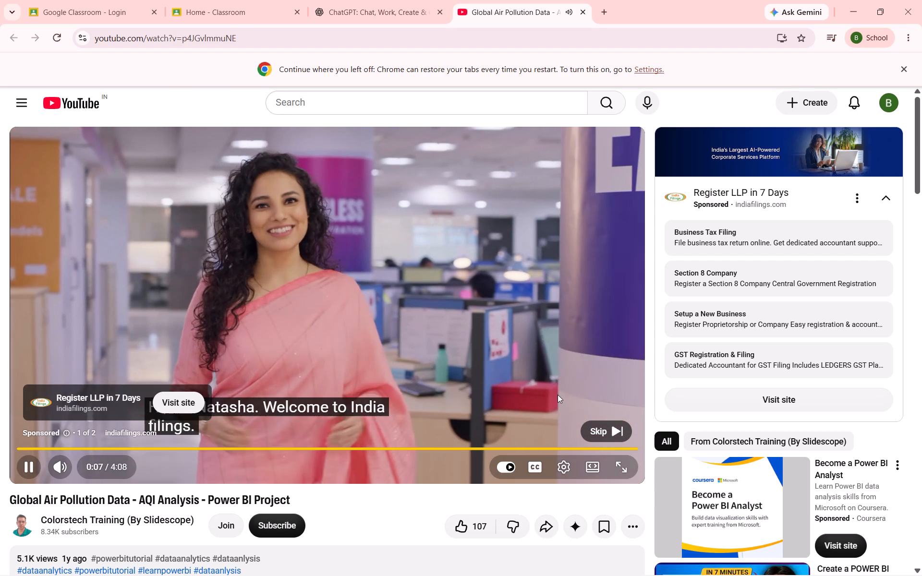
pyautogui.click(613, 426)
# Skip ahead through the tutorial's remaining average KPI cards to the empty visual added beside the PM2.5 card, pausing there.
pyautogui.press('Right')
pyautogui.press('Right')
pyautogui.press('Right')
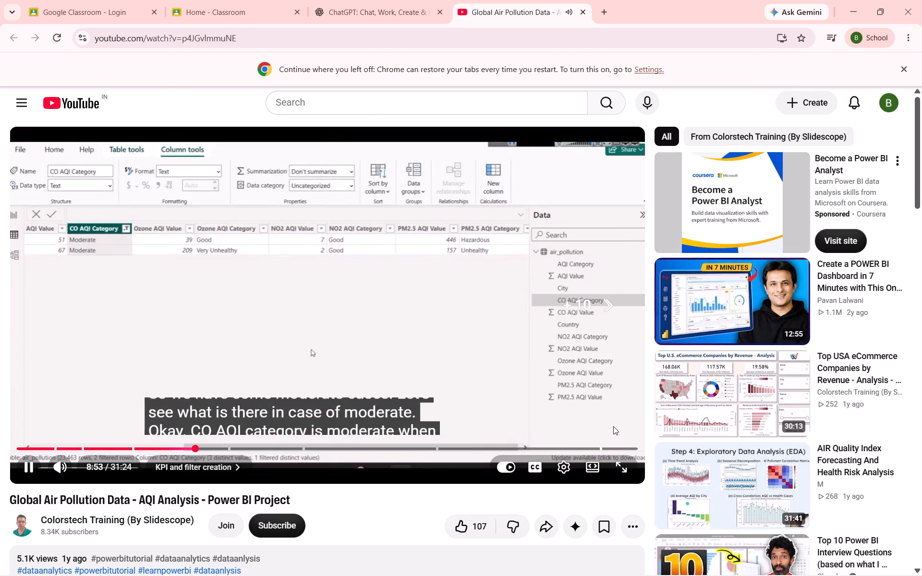
pyautogui.press('Right')
pyautogui.press('Right')
pyautogui.press('Right')
pyautogui.press('Right')
pyautogui.press('Right')
pyautogui.press('Right')
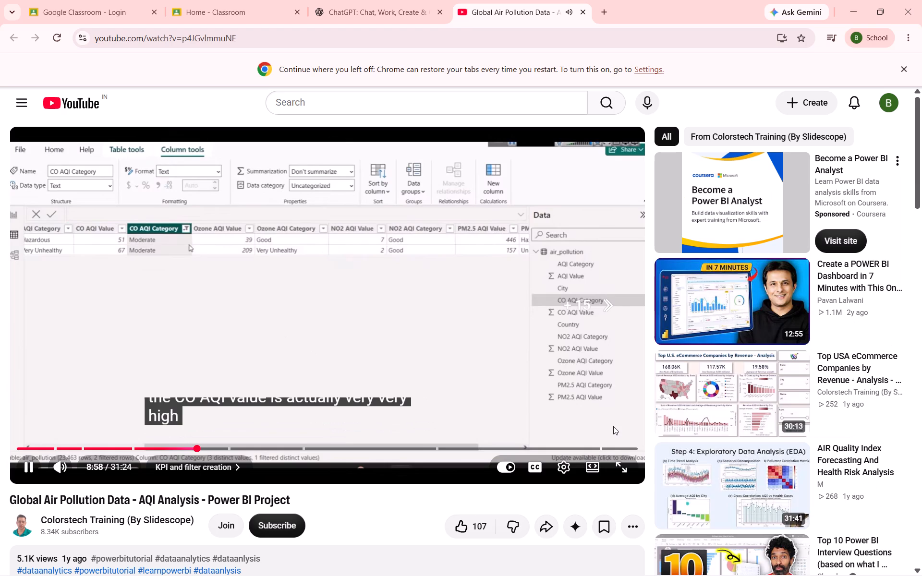
pyautogui.press('Right')
pyautogui.press('Right')
pyautogui.press('Right')
pyautogui.press('Right')
pyautogui.press('Right')
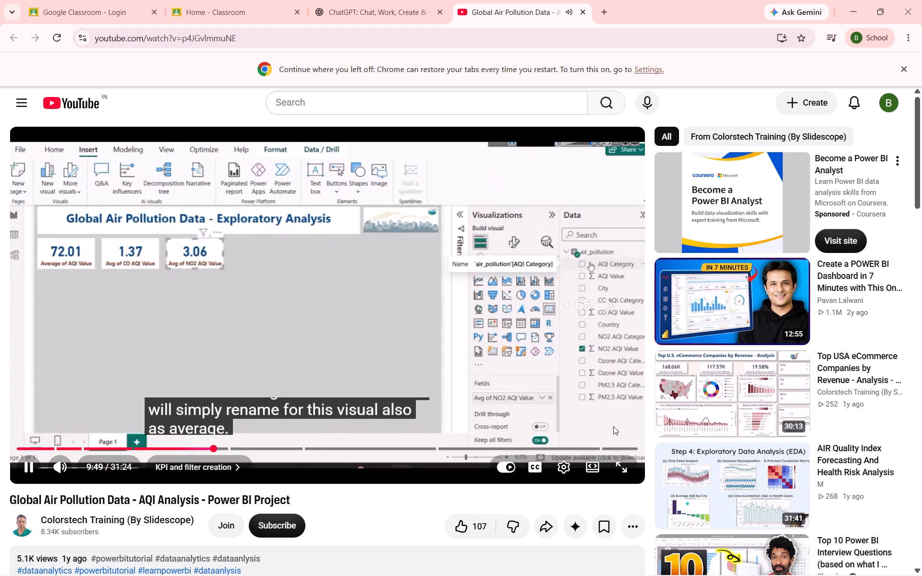
pyautogui.press('Right')
pyautogui.press('Right')
pyautogui.press('Right')
pyautogui.press('Right')
pyautogui.press('Right')
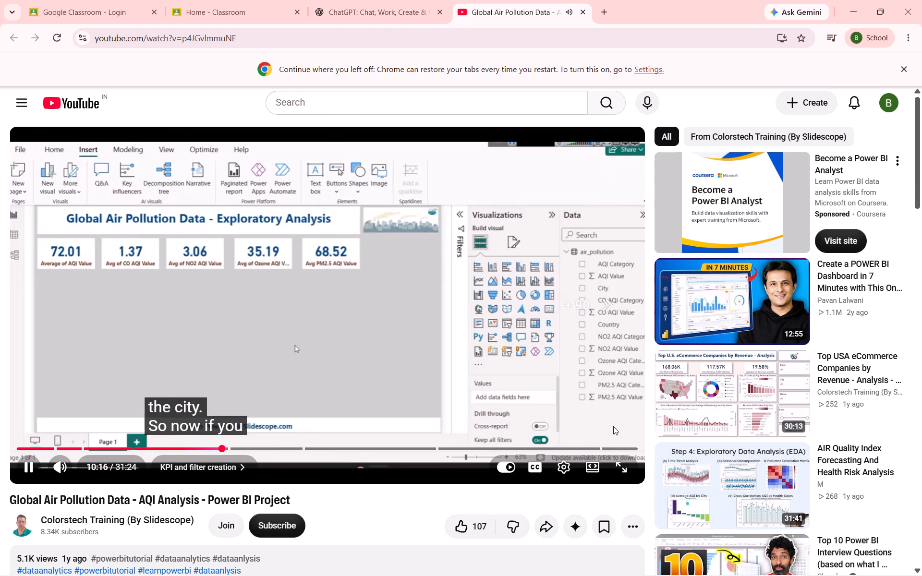
pyautogui.press('Right')
pyautogui.press('Right')
pyautogui.press('Right')
pyautogui.press('Right')
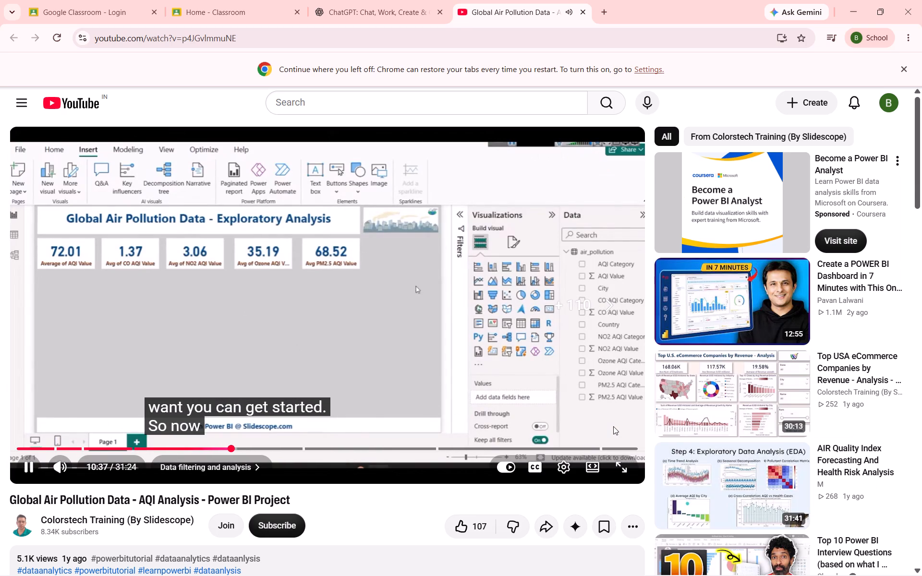
pyautogui.press('Right')
pyautogui.press('Right')
pyautogui.press('Right')
pyautogui.press('Right')
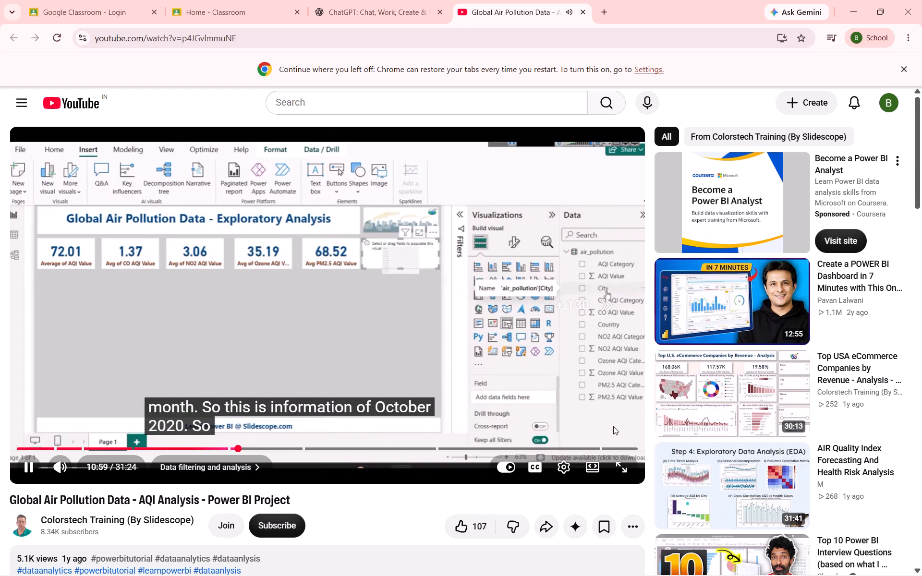
pyautogui.press('space')
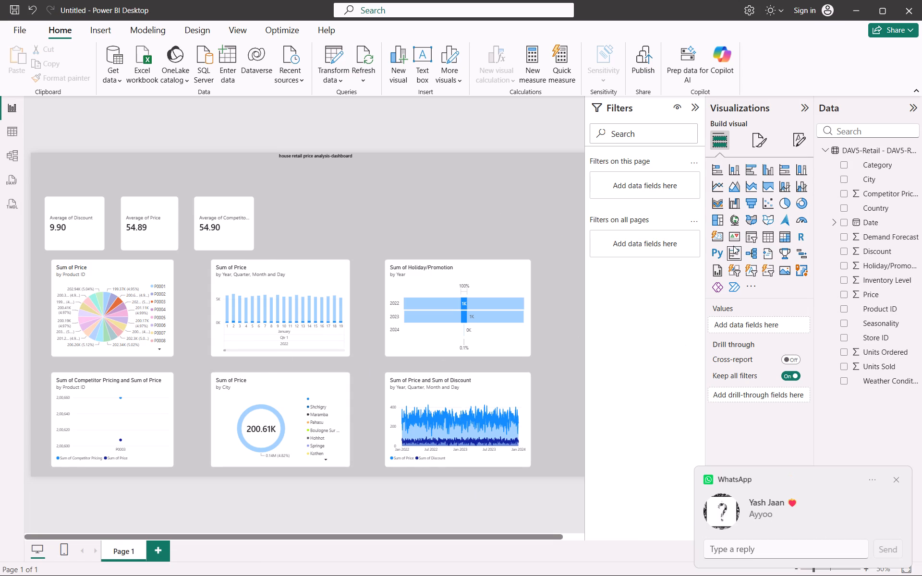
# In Power BI, add a fourth card beside the Average of Competitor Pricing card, sized to match the existing KPI cards.
pyautogui.click(715, 236)
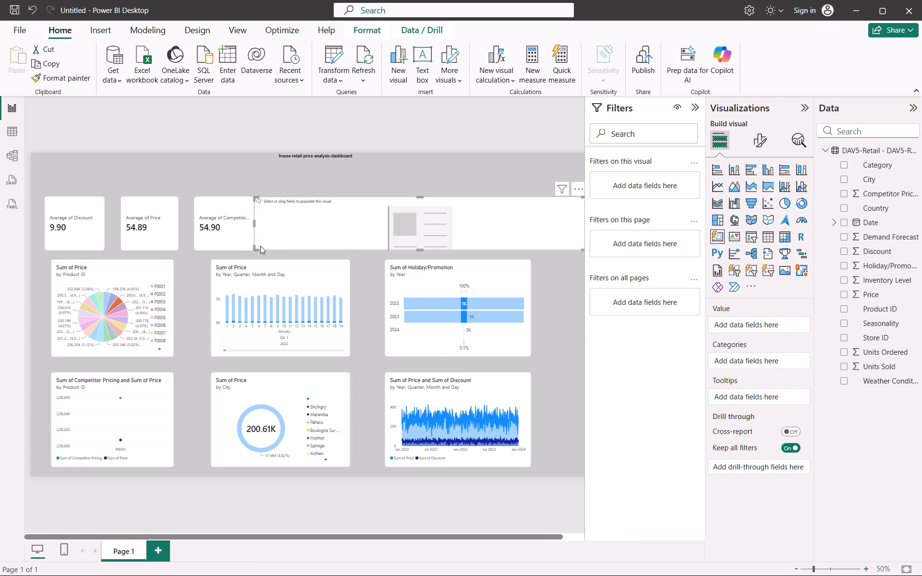
pyautogui.moveTo(253, 248); pyautogui.dragTo(275, 248)
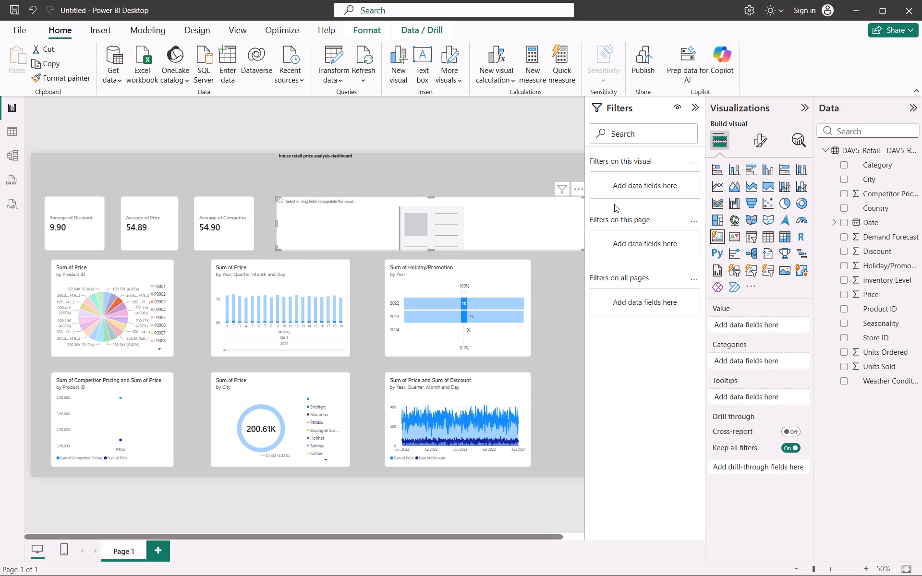
pyautogui.moveTo(582, 249); pyautogui.dragTo(340, 247)
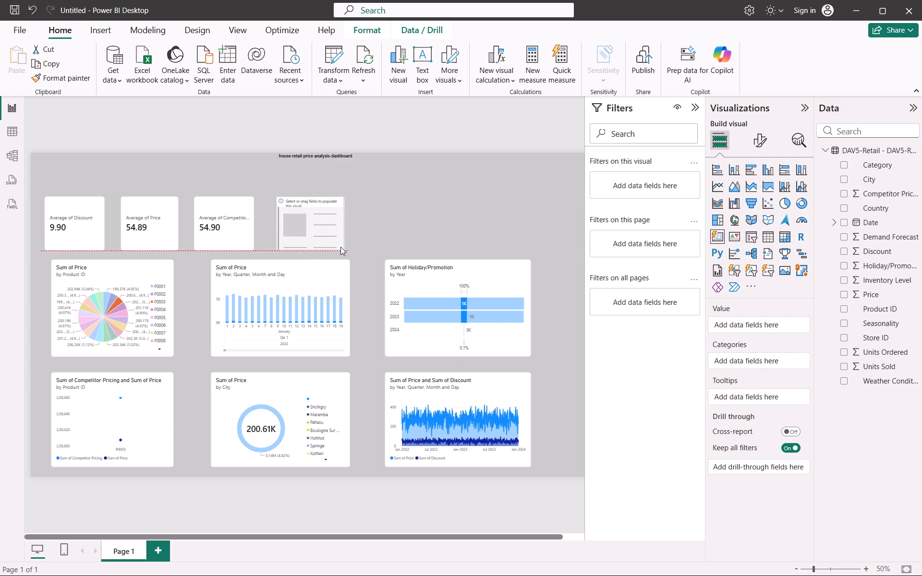
pyautogui.moveTo(340, 247); pyautogui.dragTo(333, 249)
pyautogui.click(314, 238)
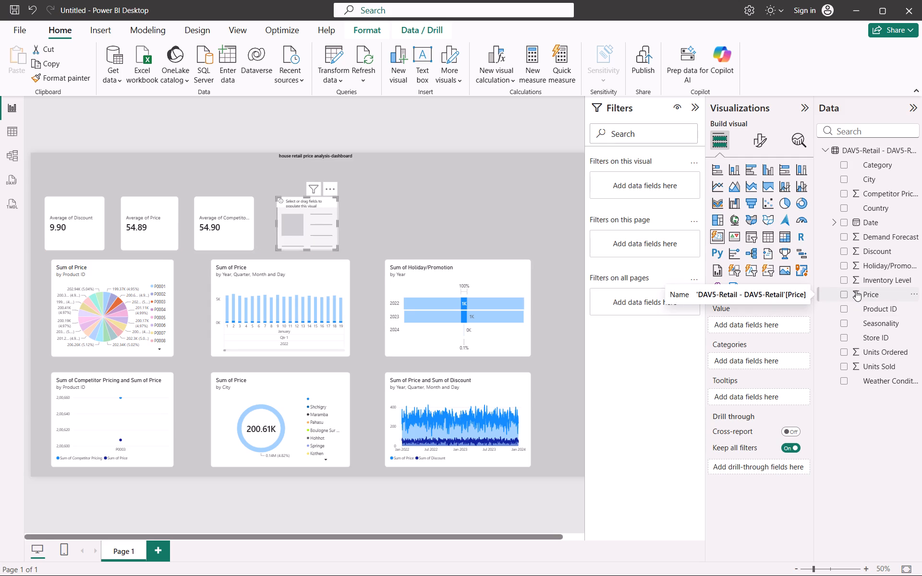
# Populate the new card with the Holiday/Promotion field, summarised as Average.
pyautogui.click(845, 265)
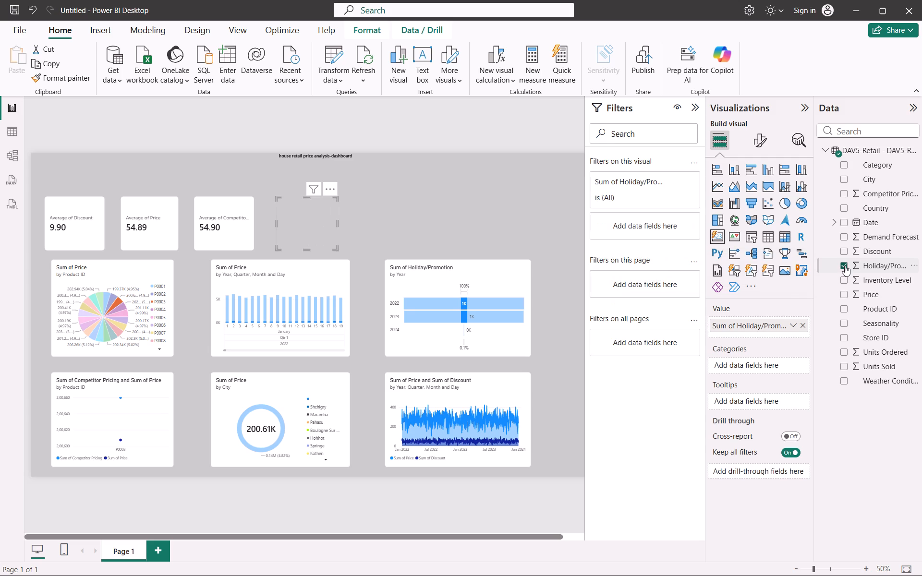
pyautogui.click(797, 325)
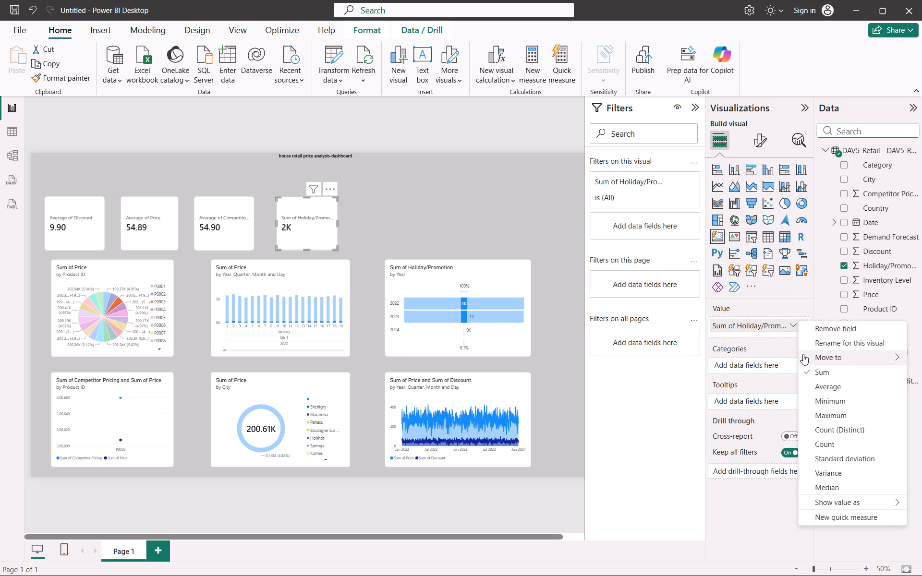
pyautogui.click(822, 385)
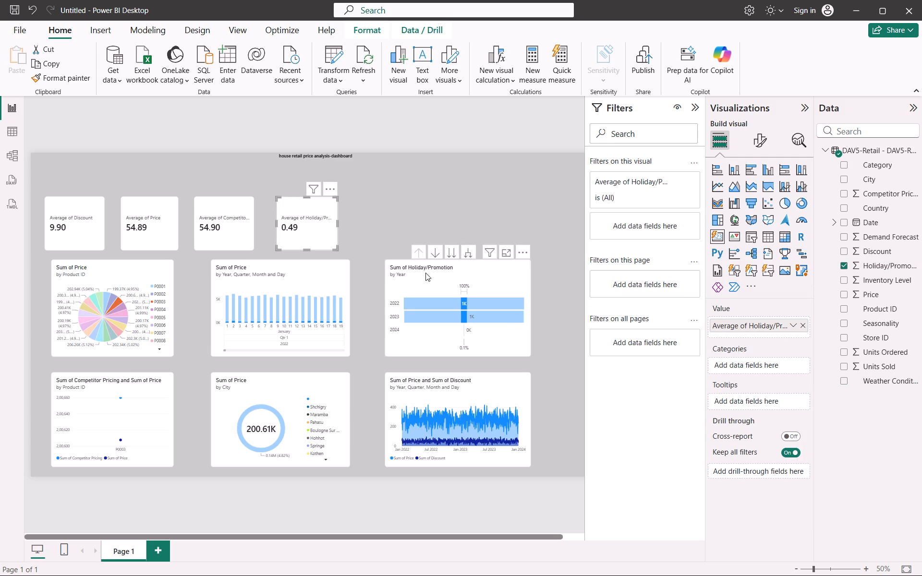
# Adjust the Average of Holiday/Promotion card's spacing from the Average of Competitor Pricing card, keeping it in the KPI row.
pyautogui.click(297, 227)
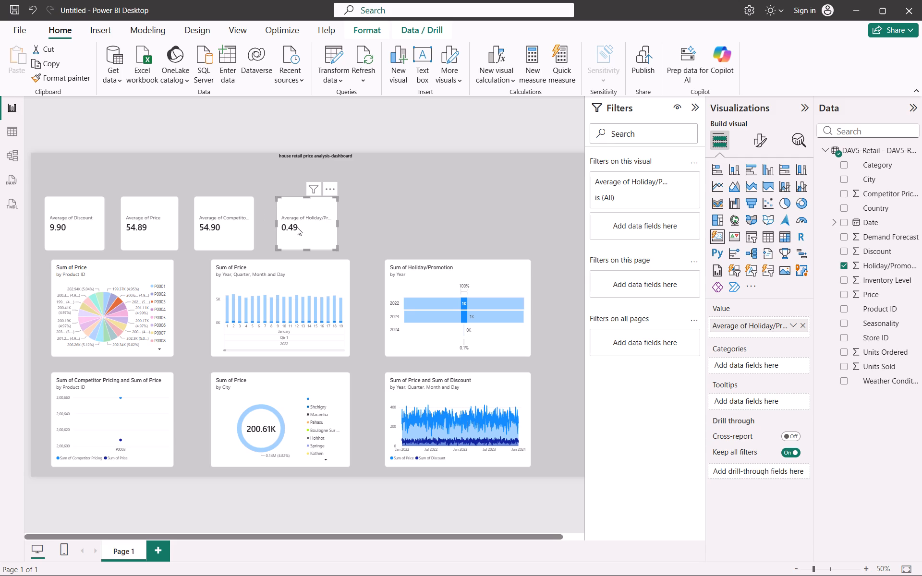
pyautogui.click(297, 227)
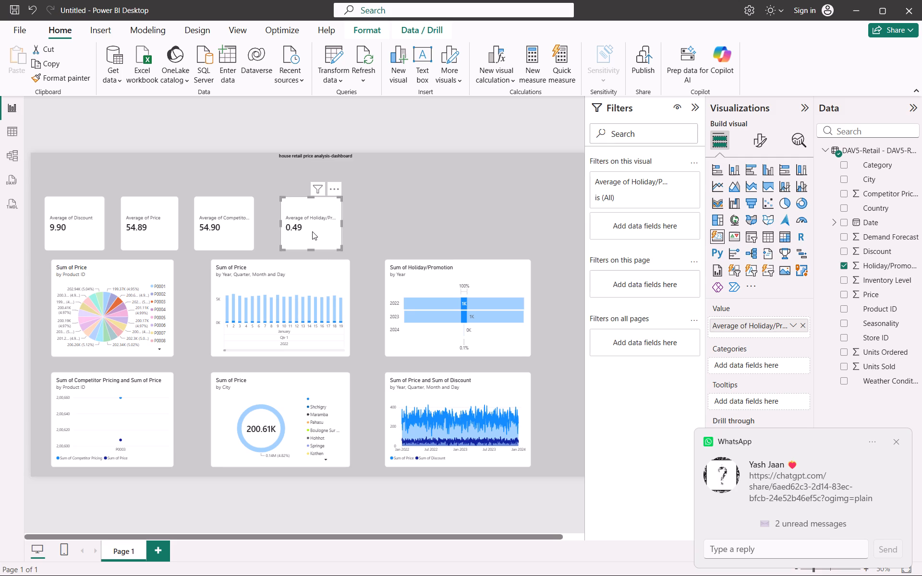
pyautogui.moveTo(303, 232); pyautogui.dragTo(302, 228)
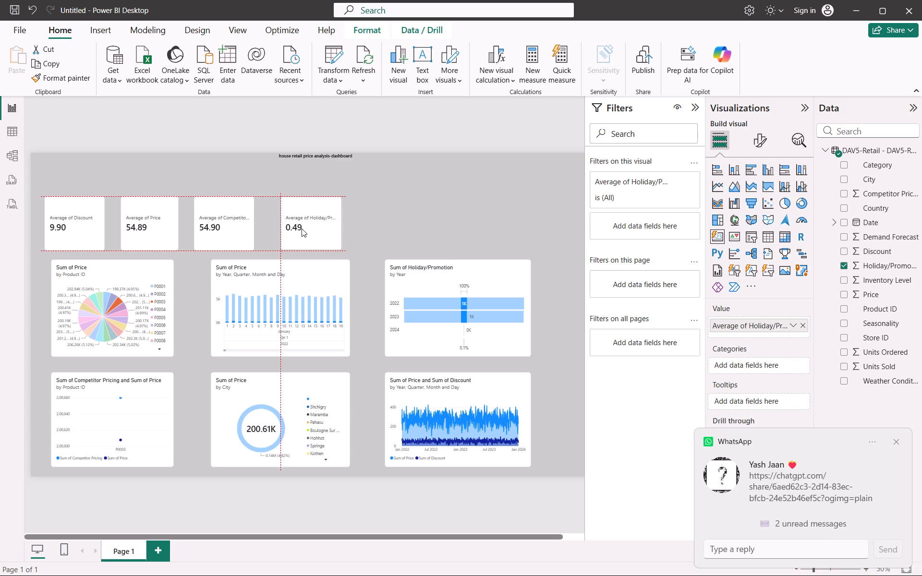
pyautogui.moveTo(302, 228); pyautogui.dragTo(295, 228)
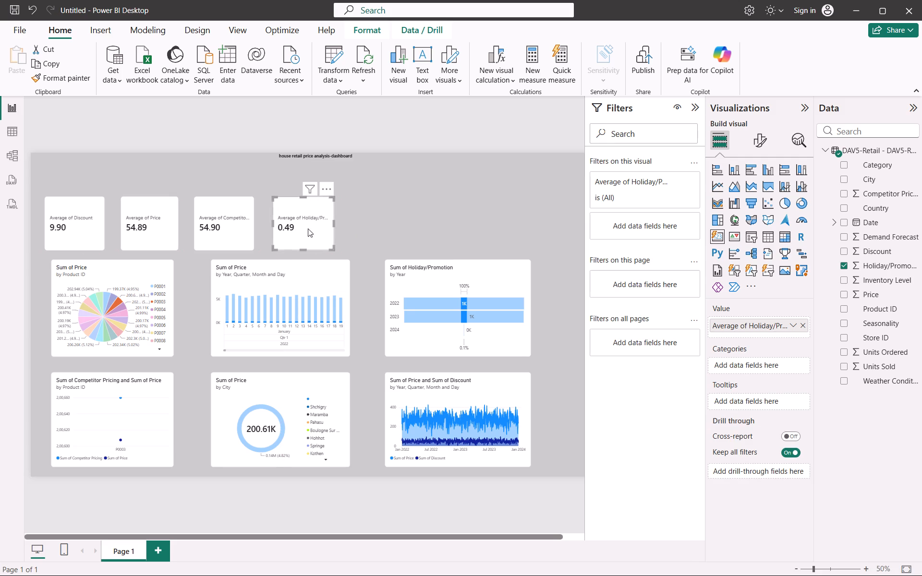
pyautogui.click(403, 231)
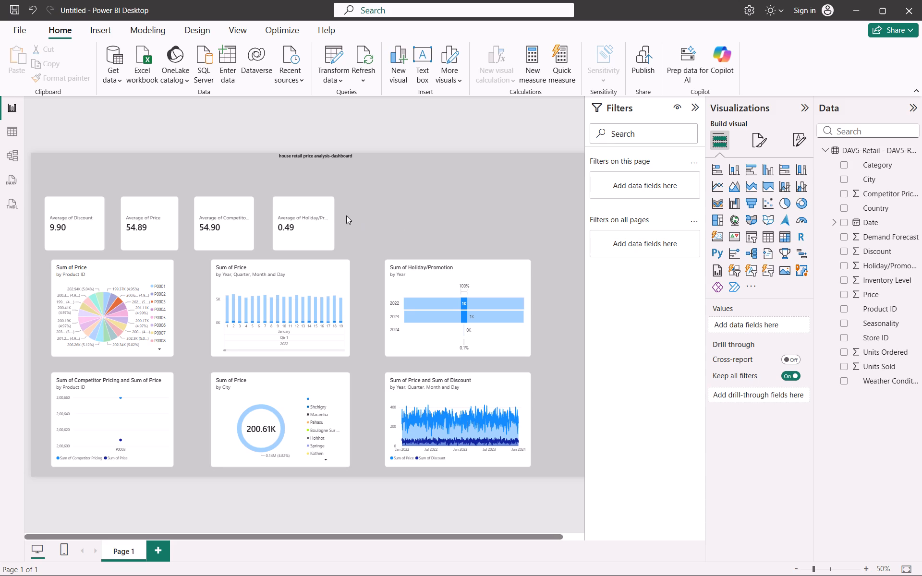
# Move the Average of Holiday/Promotion card above the Sum of Holiday/Promotion chart, widening it and aligning its outer edge with the chart's.
pyautogui.moveTo(307, 211); pyautogui.dragTo(394, 199)
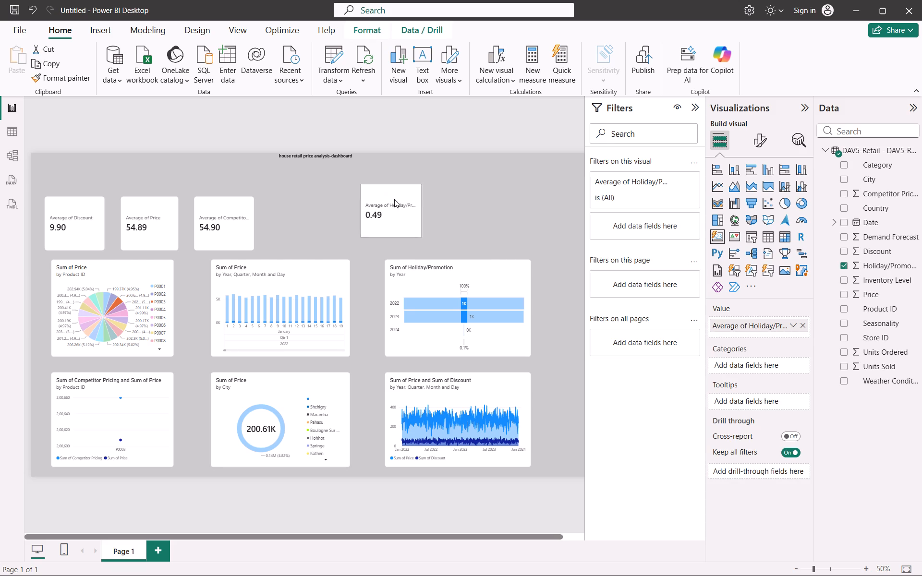
pyautogui.moveTo(394, 199); pyautogui.dragTo(393, 200)
pyautogui.moveTo(393, 200); pyautogui.dragTo(487, 207)
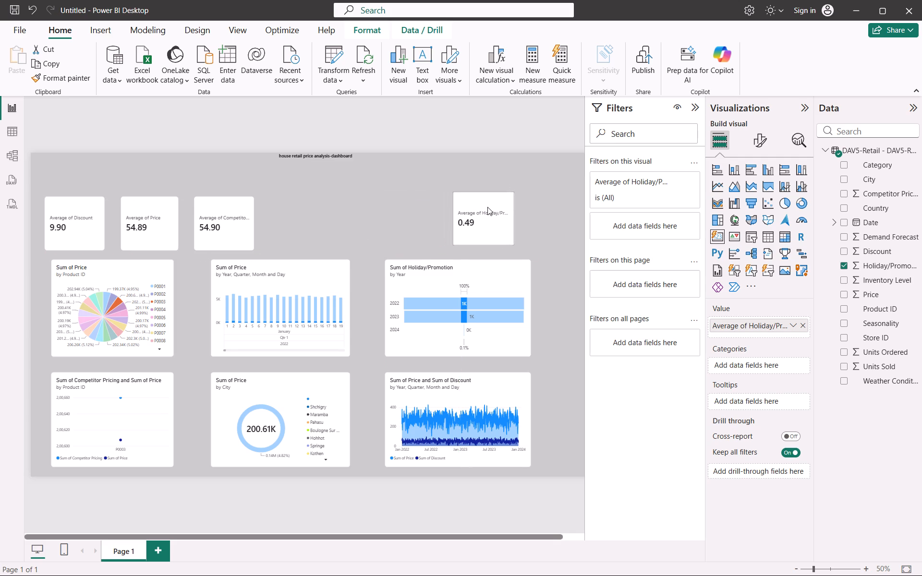
pyautogui.moveTo(487, 207); pyautogui.dragTo(489, 207)
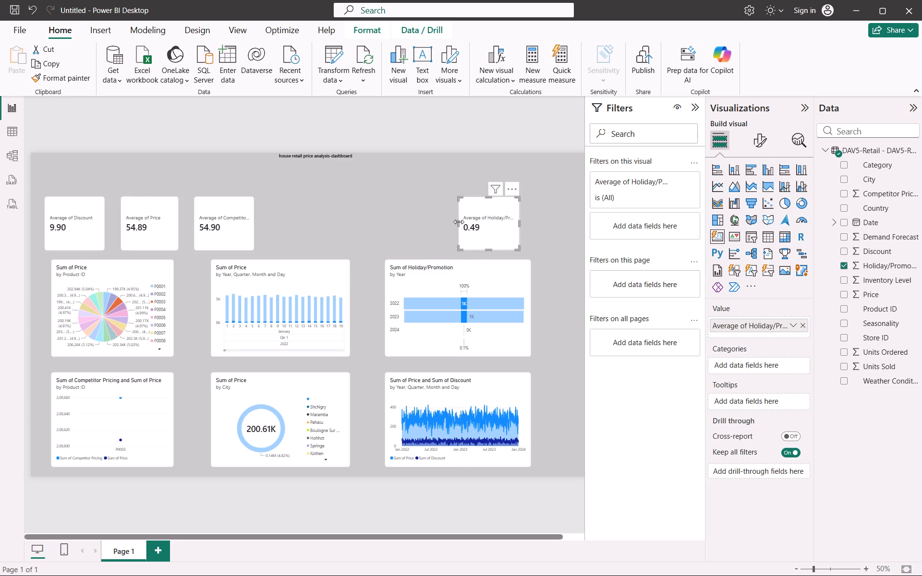
pyautogui.moveTo(459, 222); pyautogui.dragTo(425, 220)
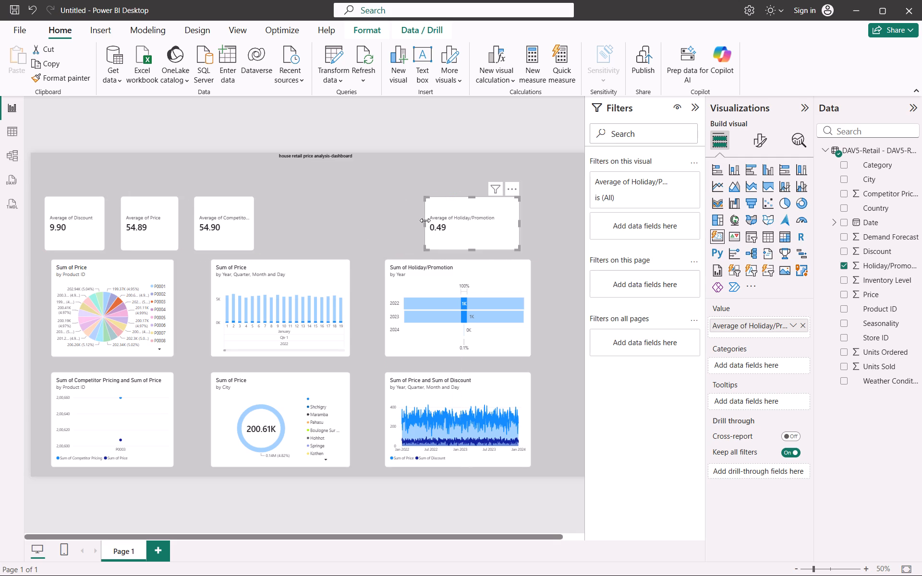
pyautogui.moveTo(458, 215); pyautogui.dragTo(466, 219)
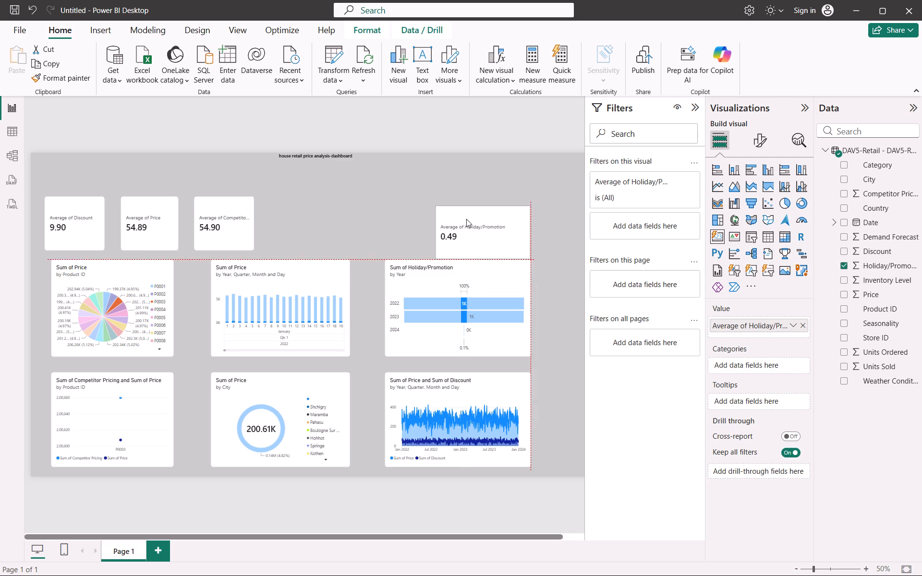
pyautogui.moveTo(466, 219); pyautogui.dragTo(465, 207)
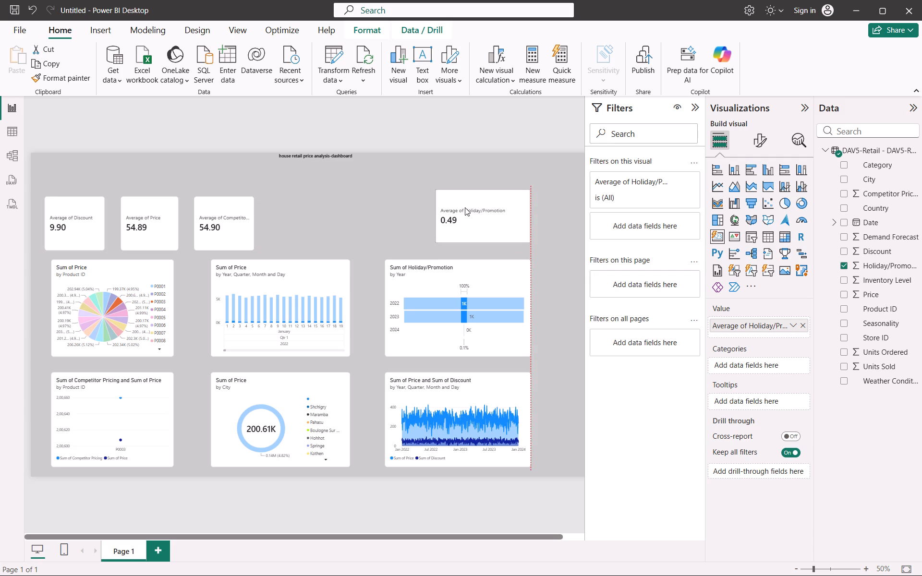
pyautogui.click(468, 214)
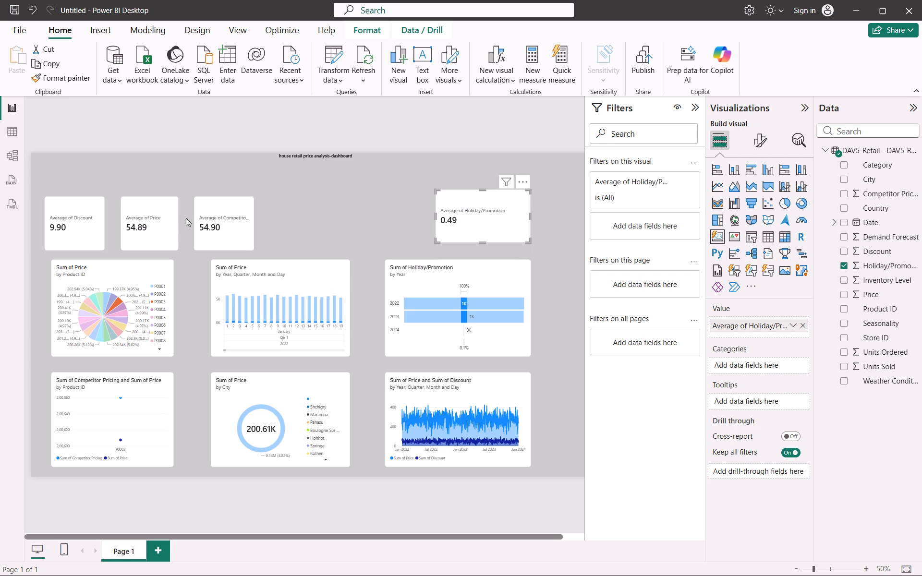
# Move the Average of Competitor Pricing card beside the Average of Holiday/Promotion card and widen it to a similar size, aligned in the row.
pyautogui.moveTo(218, 220); pyautogui.dragTo(317, 214)
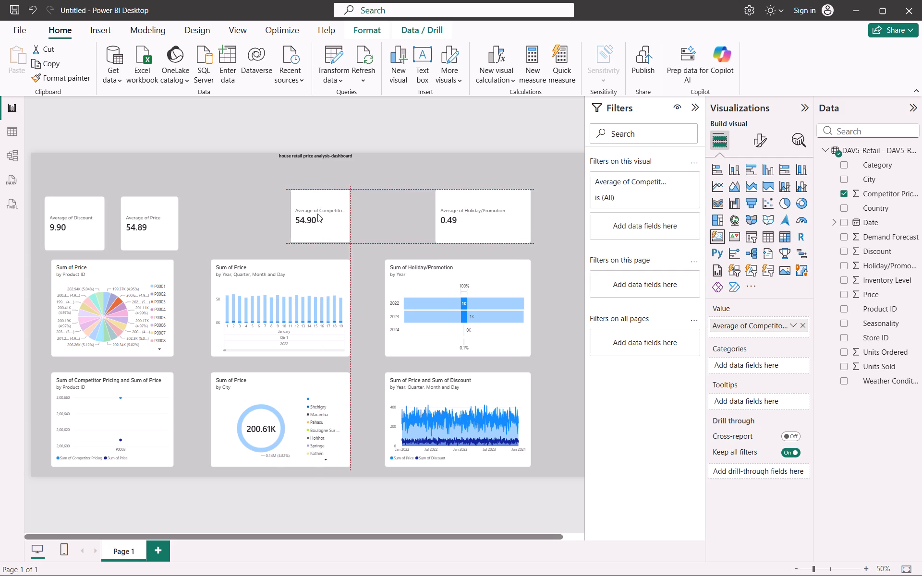
pyautogui.moveTo(317, 214); pyautogui.dragTo(355, 213)
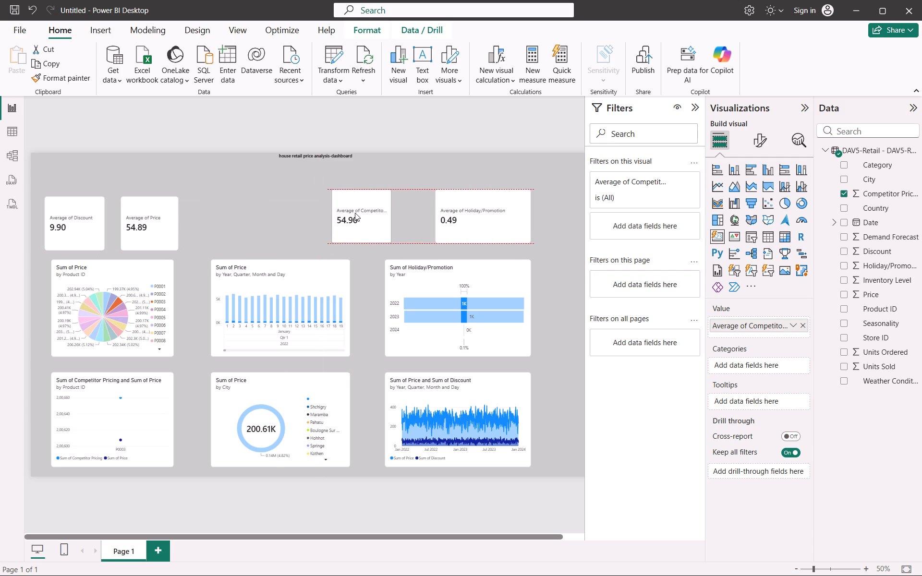
pyautogui.moveTo(355, 213); pyautogui.dragTo(366, 213)
pyautogui.moveTo(366, 213); pyautogui.dragTo(341, 216)
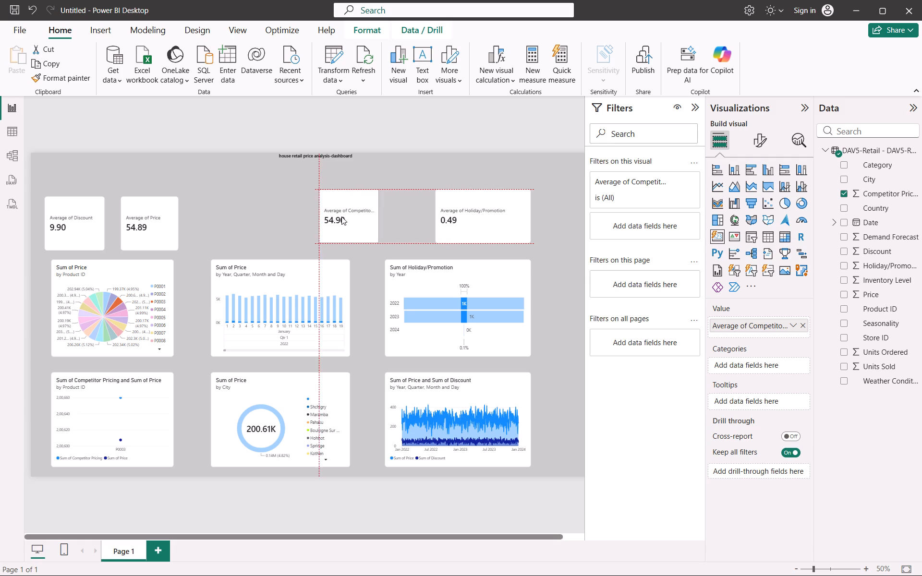
pyautogui.moveTo(341, 216); pyautogui.dragTo(375, 216)
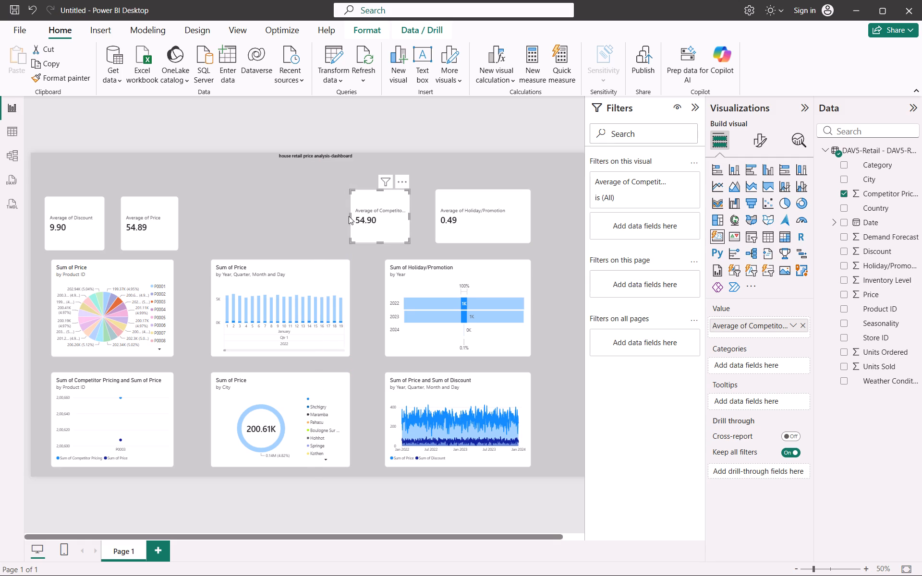
pyautogui.moveTo(351, 215); pyautogui.dragTo(324, 219)
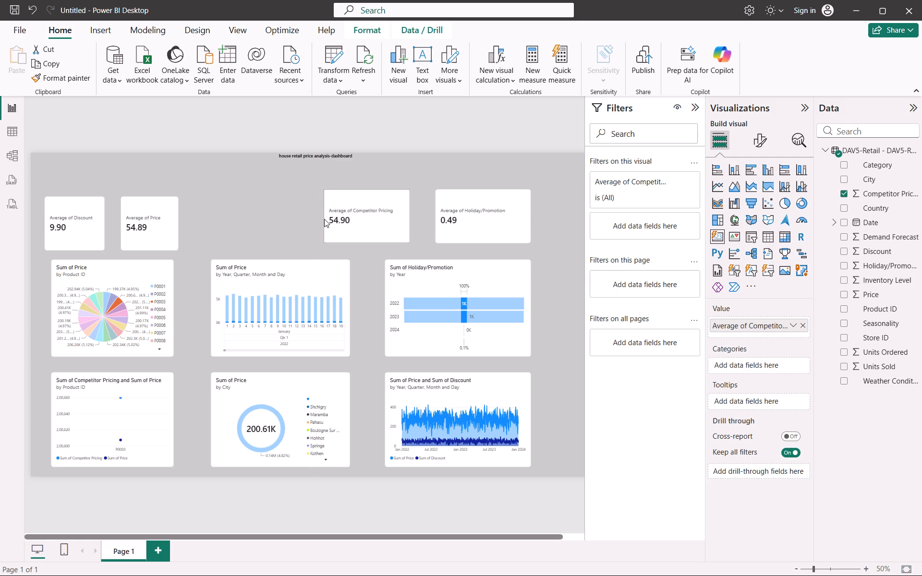
pyautogui.moveTo(324, 219); pyautogui.dragTo(317, 221)
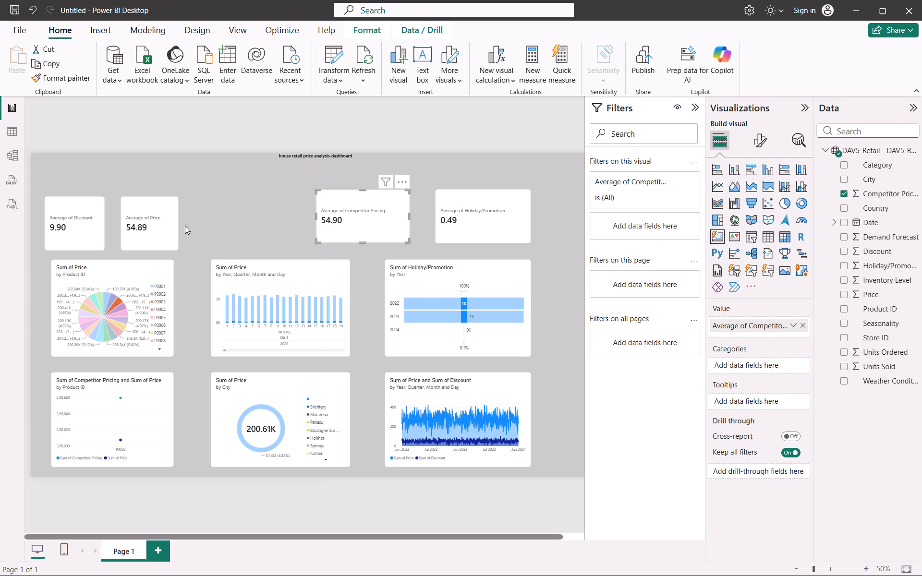
# Move the Average of Price card next to the Average of Competitor Pricing card, level with it, and widen it to a similar size.
pyautogui.moveTo(162, 223); pyautogui.dragTo(249, 214)
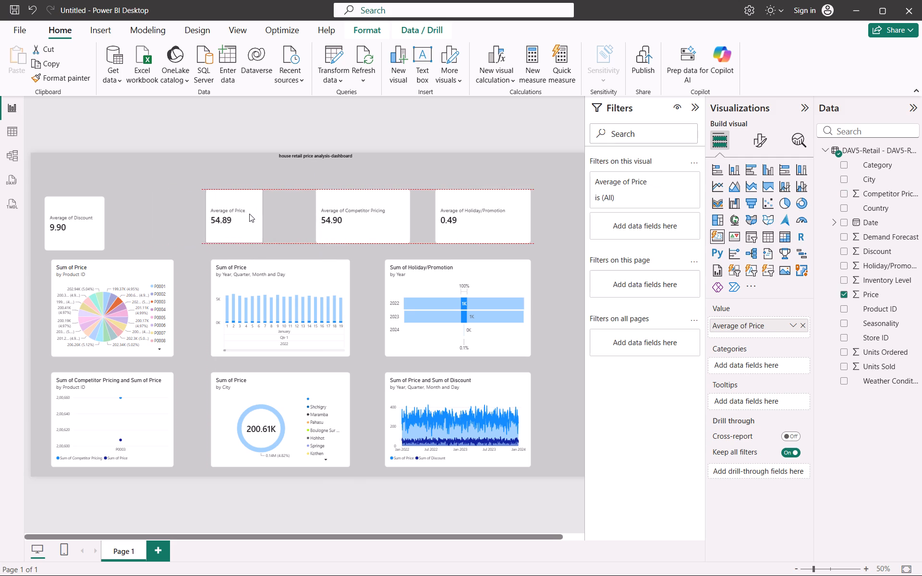
pyautogui.moveTo(249, 214); pyautogui.dragTo(263, 213)
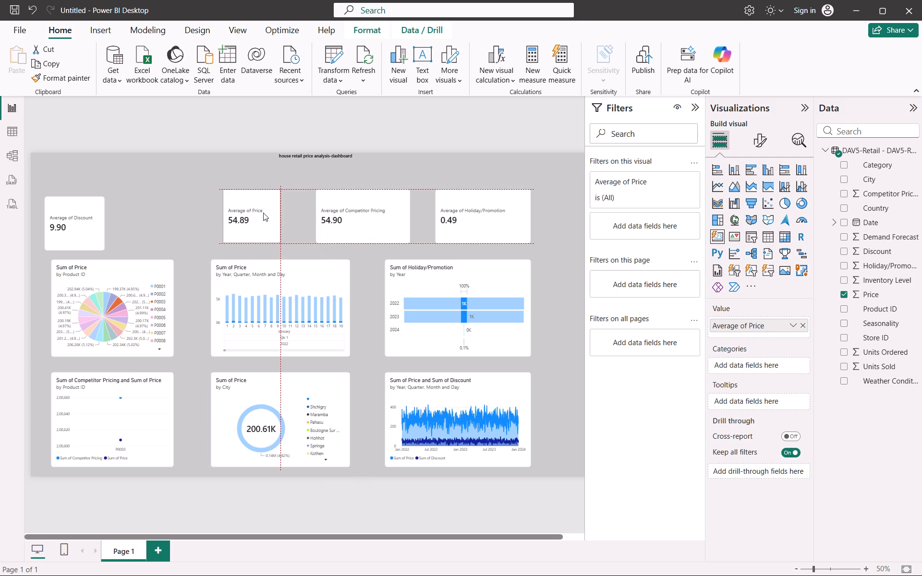
pyautogui.moveTo(263, 213); pyautogui.dragTo(273, 214)
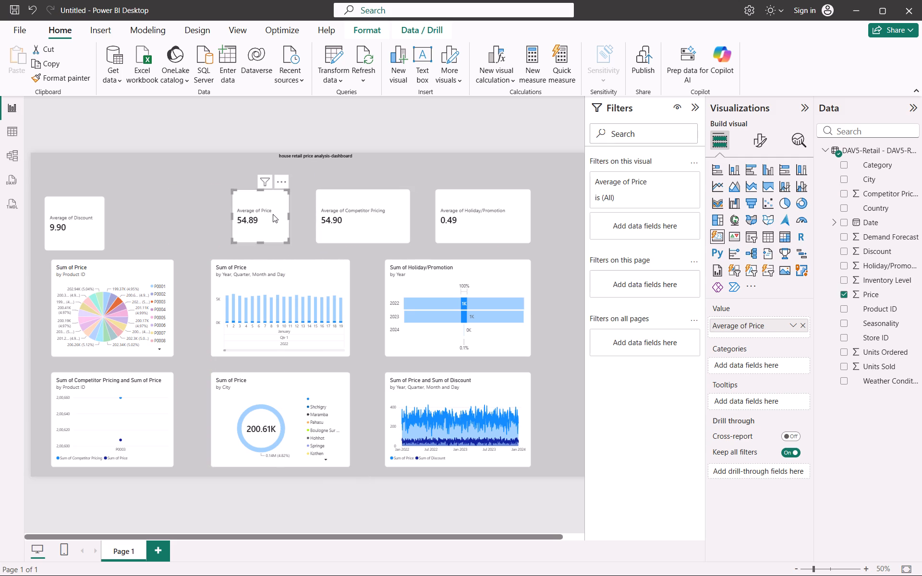
pyautogui.moveTo(231, 215); pyautogui.dragTo(210, 217)
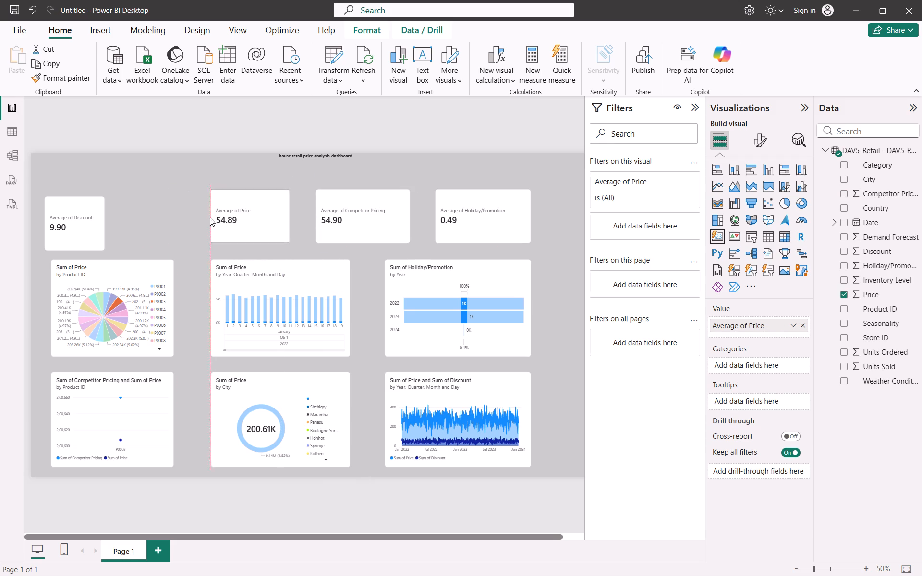
pyautogui.moveTo(210, 217); pyautogui.dragTo(204, 218)
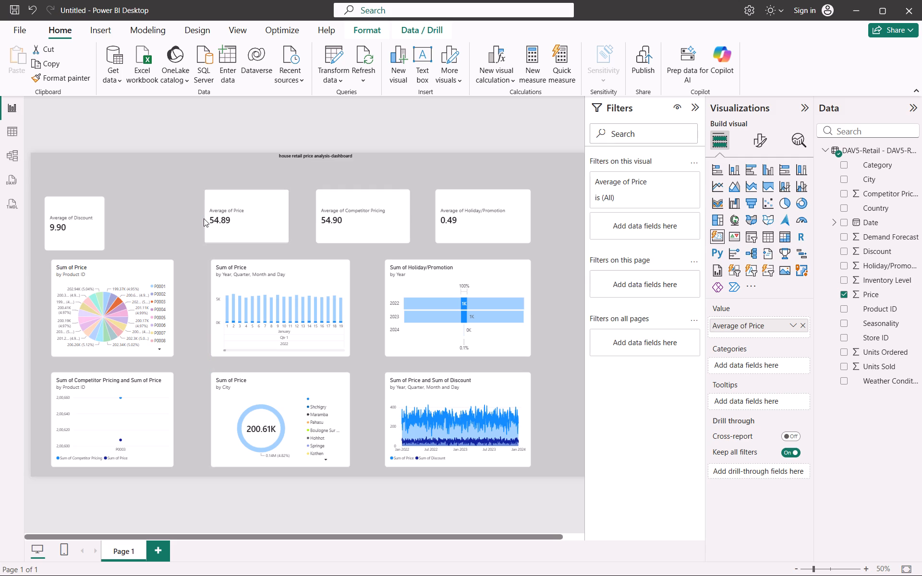
pyautogui.moveTo(204, 218); pyautogui.dragTo(198, 218)
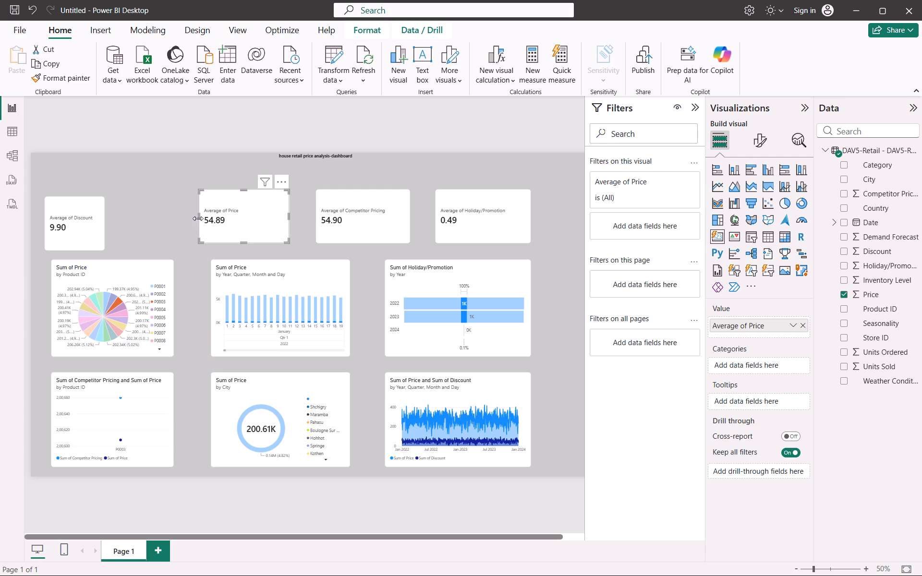
# Level the Average of Discount card with the other KPI cards, widen it, and align its outer edge with the pie chart below.
pyautogui.moveTo(79, 225); pyautogui.dragTo(122, 220)
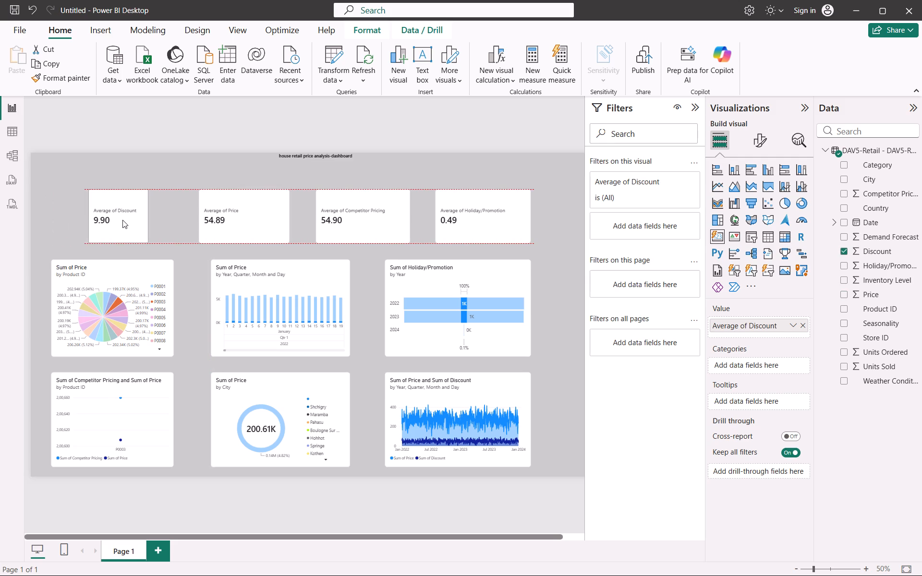
pyautogui.moveTo(122, 220); pyautogui.dragTo(147, 220)
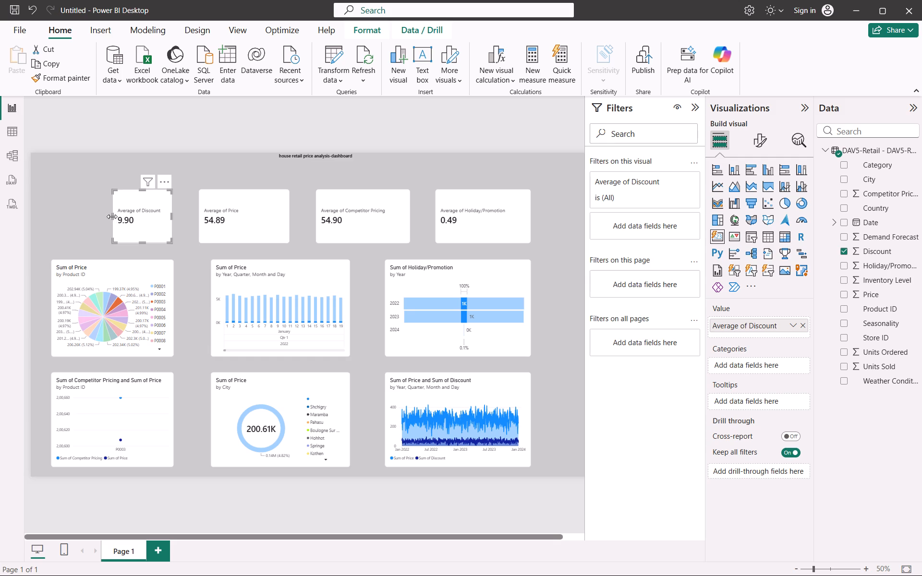
pyautogui.moveTo(112, 216); pyautogui.dragTo(68, 221)
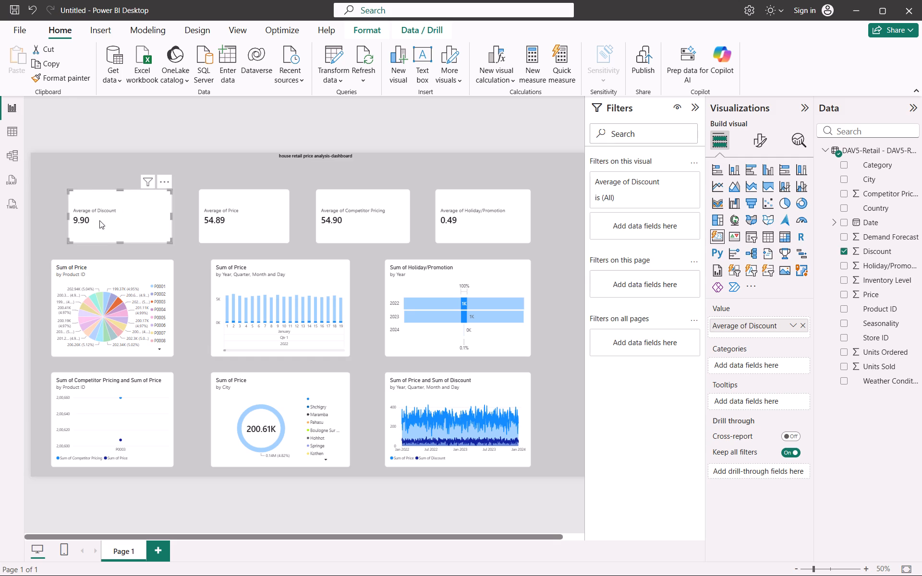
pyautogui.moveTo(99, 220); pyautogui.dragTo(82, 221)
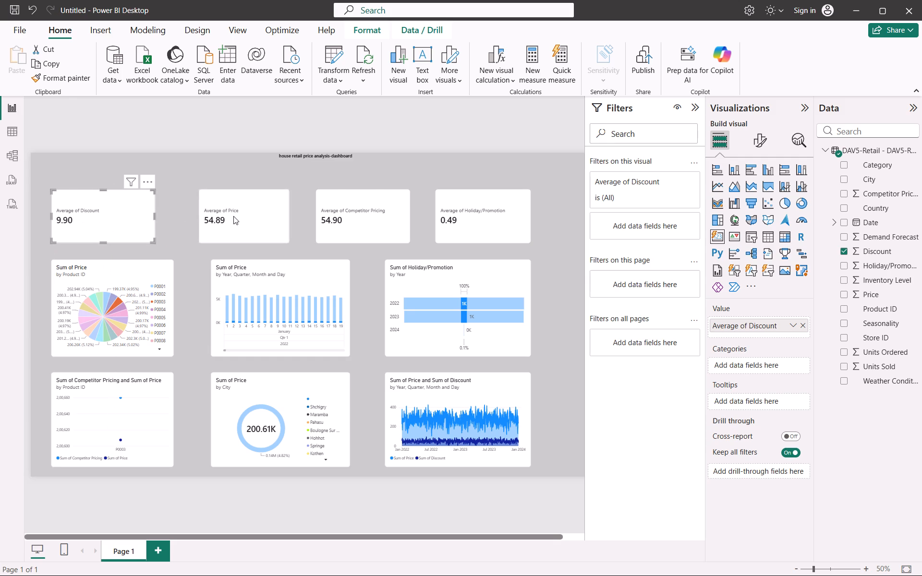
# Shift the Average of Price card slightly towards the Average of Discount card to even out the KPI row spacing.
pyautogui.moveTo(233, 216); pyautogui.dragTo(219, 216)
pyautogui.click(220, 216)
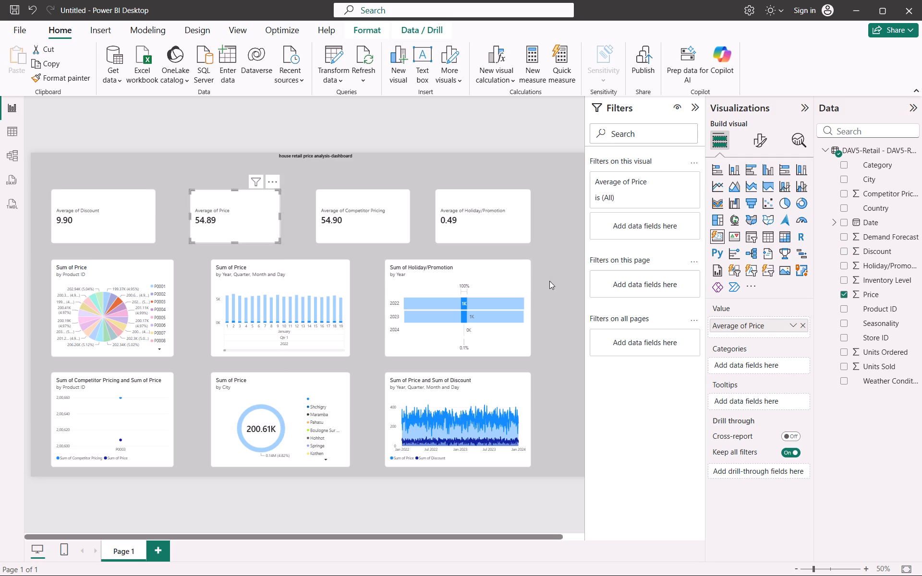
pyautogui.click(562, 344)
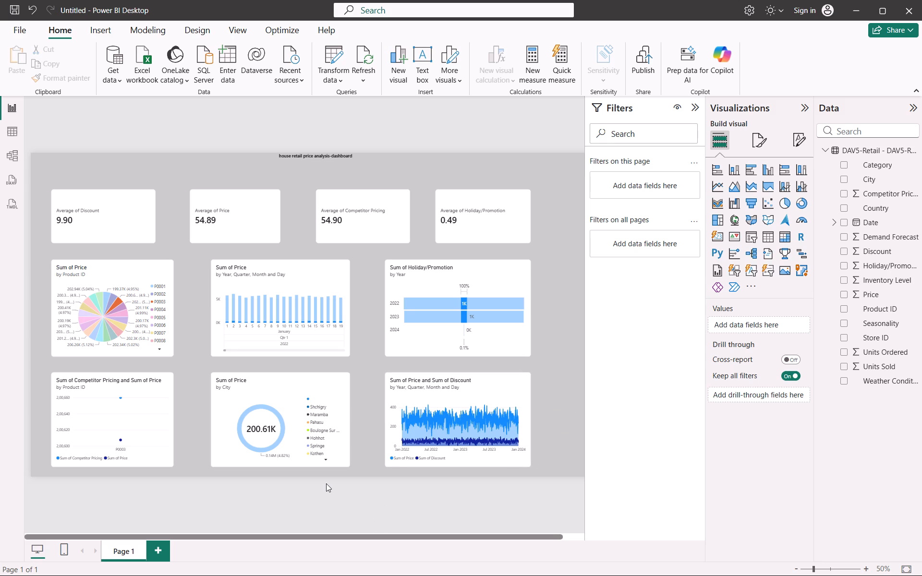
# Replace the City field with Product ID in the Sum of Price donut chart.
pyautogui.click(117, 335)
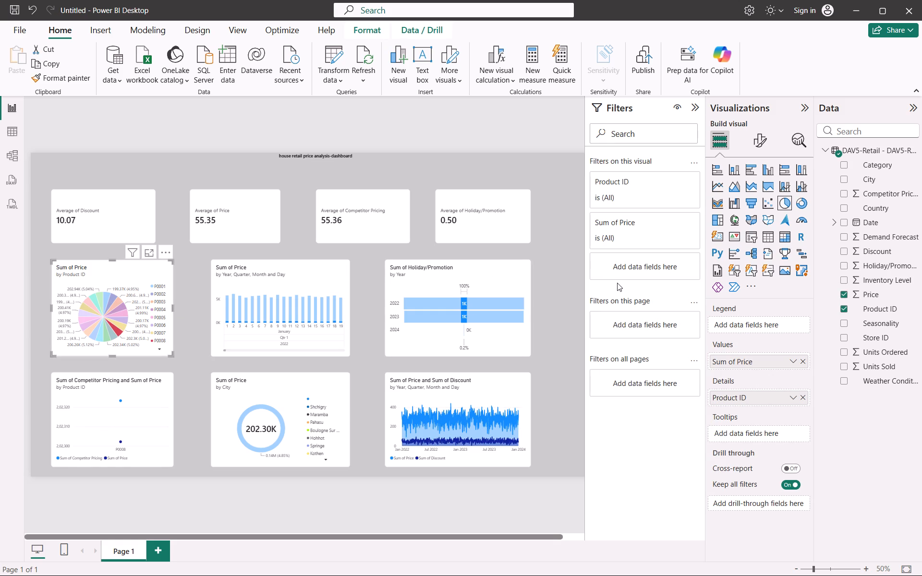
pyautogui.click(274, 400)
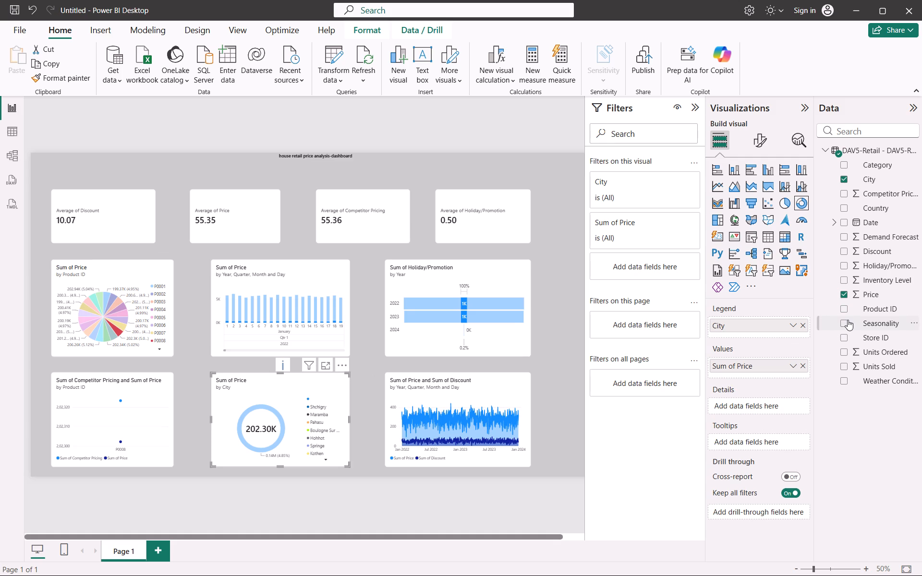
pyautogui.click(842, 306)
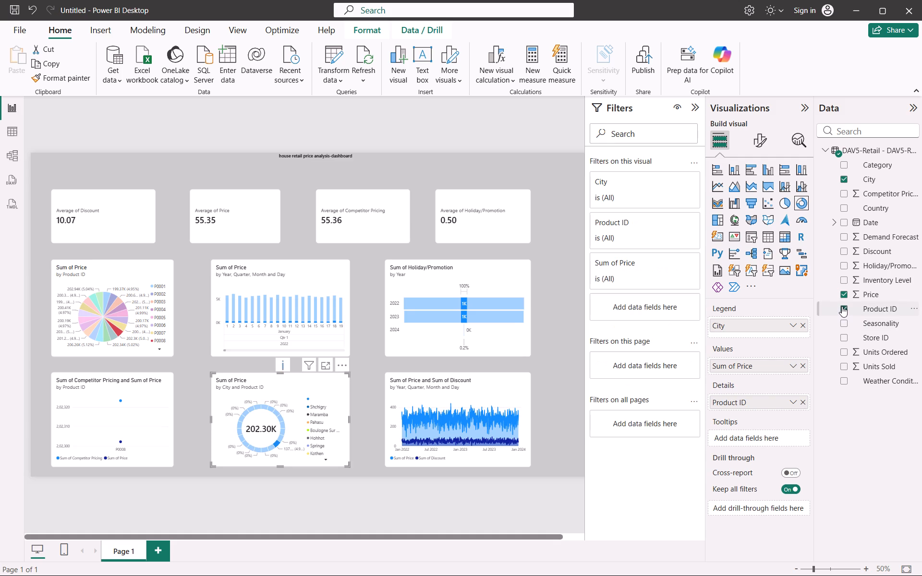
pyautogui.click(841, 177)
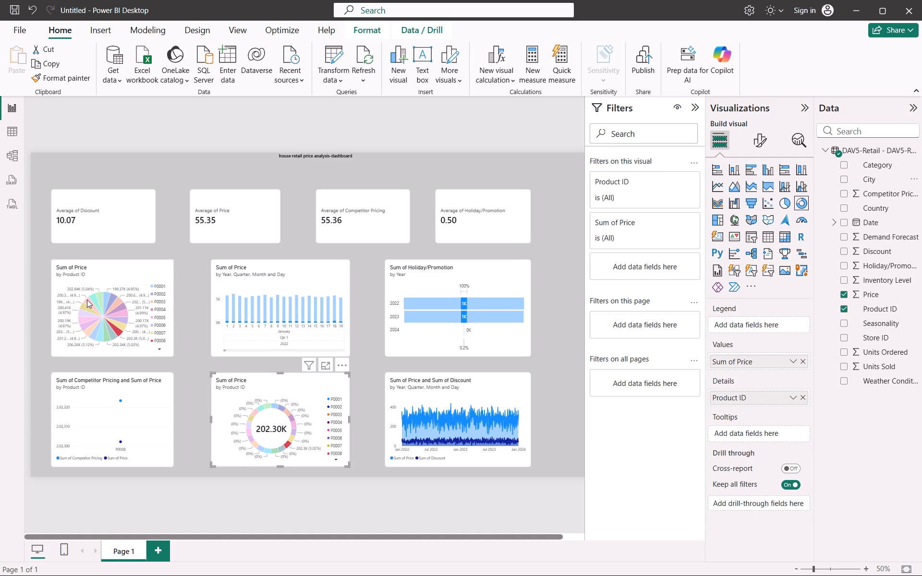
# Replace the Product ID field with City in the Sum of Price pie chart.
pyautogui.click(87, 300)
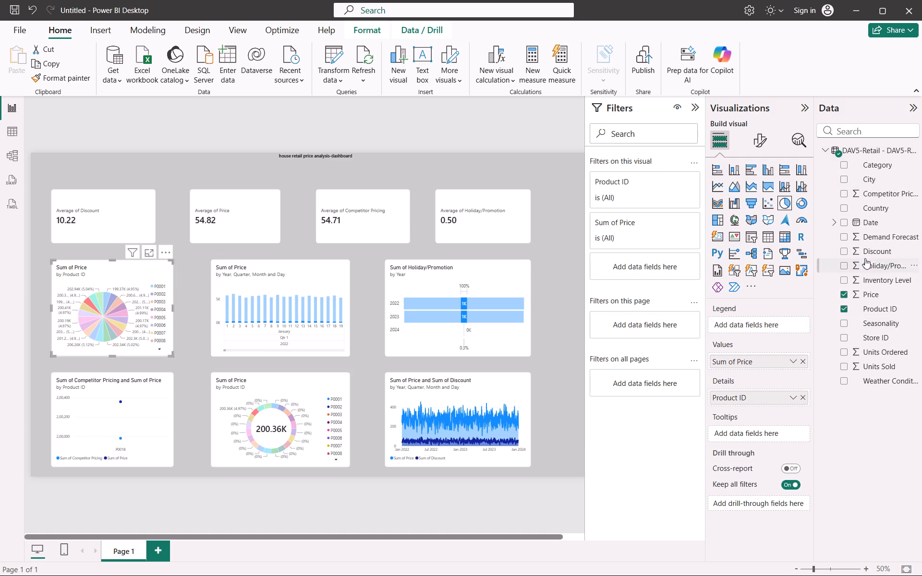
pyautogui.click(844, 180)
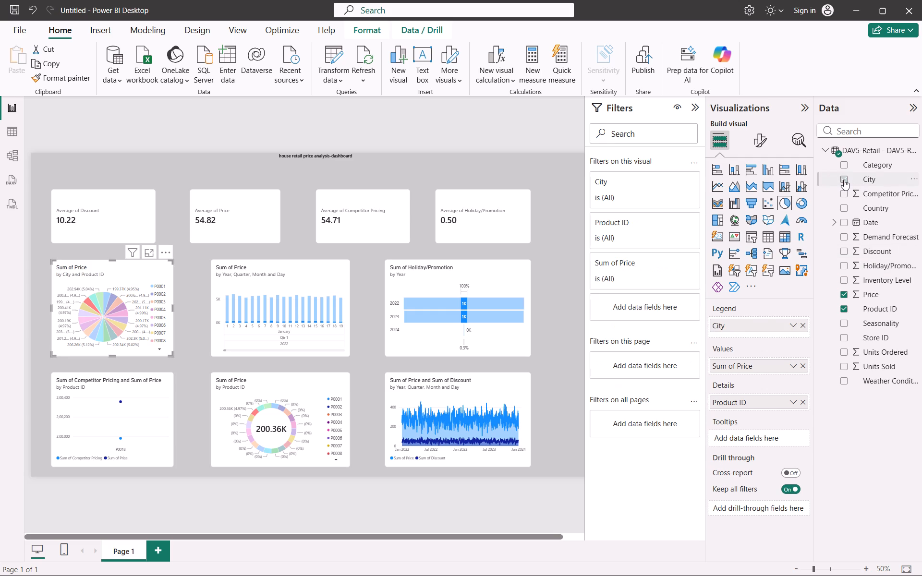
pyautogui.click(846, 306)
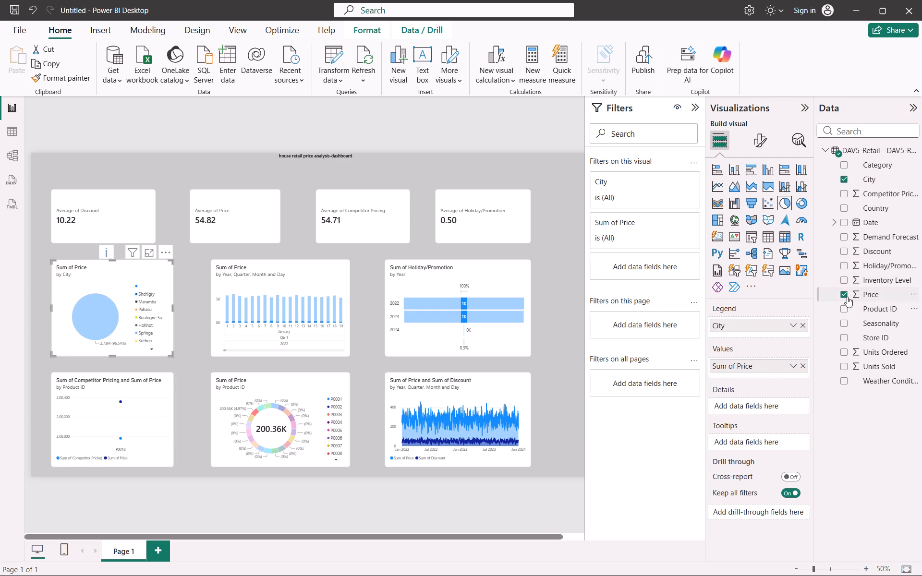
# Add Discount to the pie chart's values, trying Competitor Pricing as an extra value and removing it again.
pyautogui.click(846, 250)
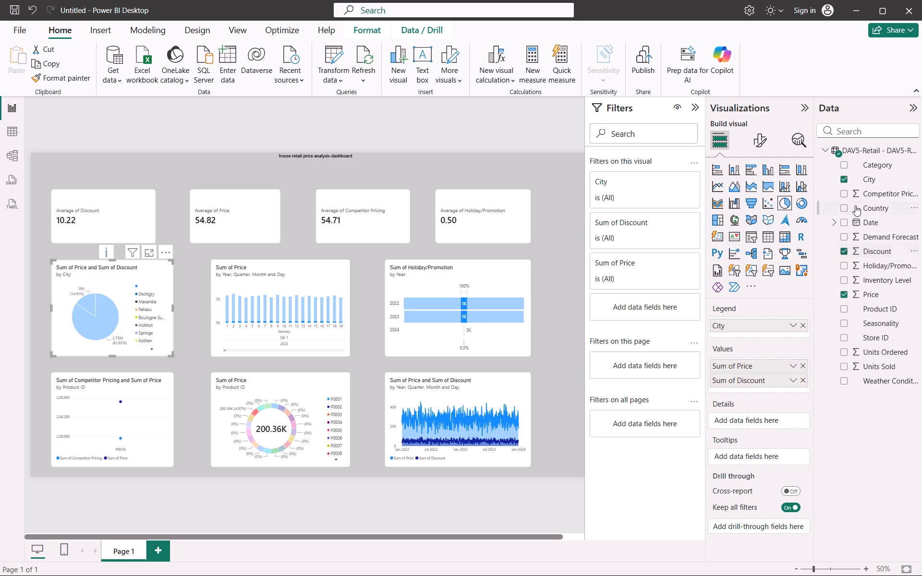
pyautogui.click(844, 193)
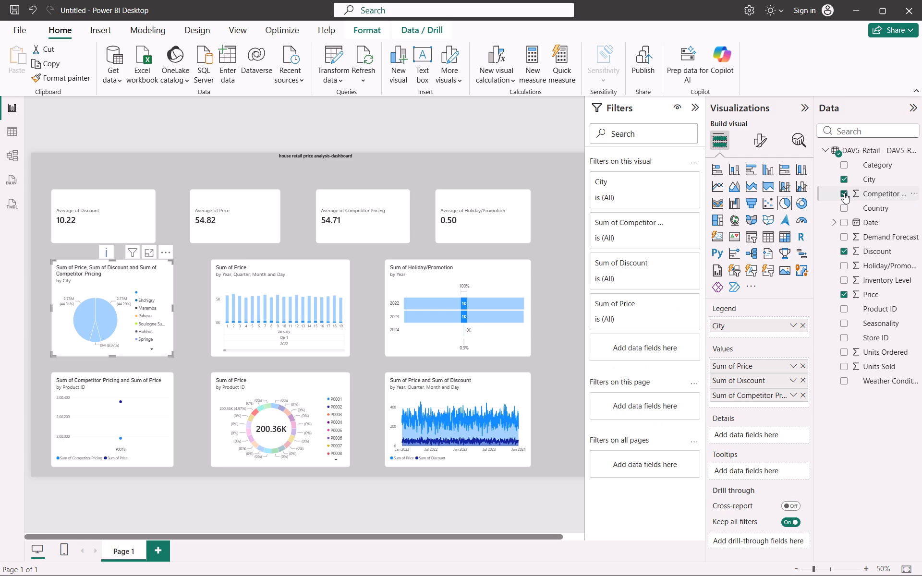
pyautogui.click(844, 193)
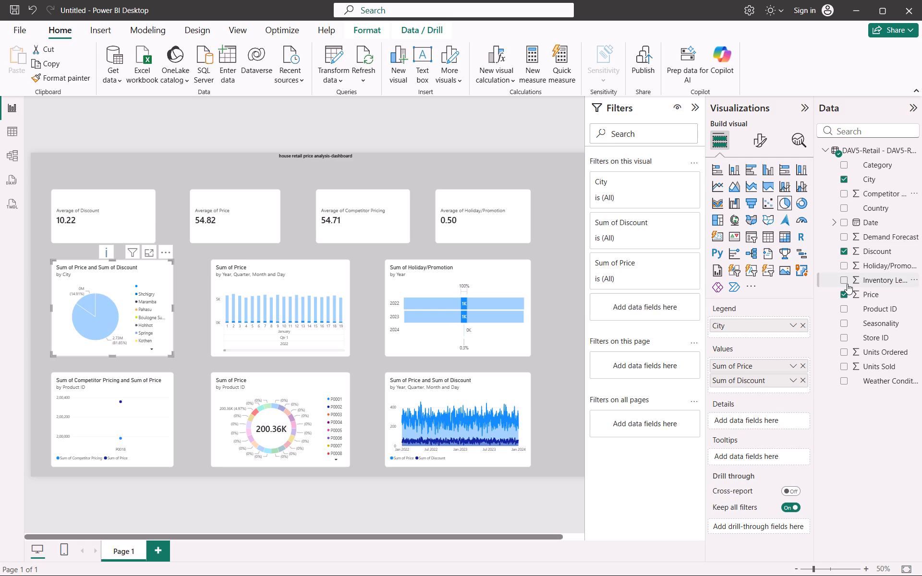
# Add Product ID to the pie chart's legend below City.
pyautogui.click(842, 305)
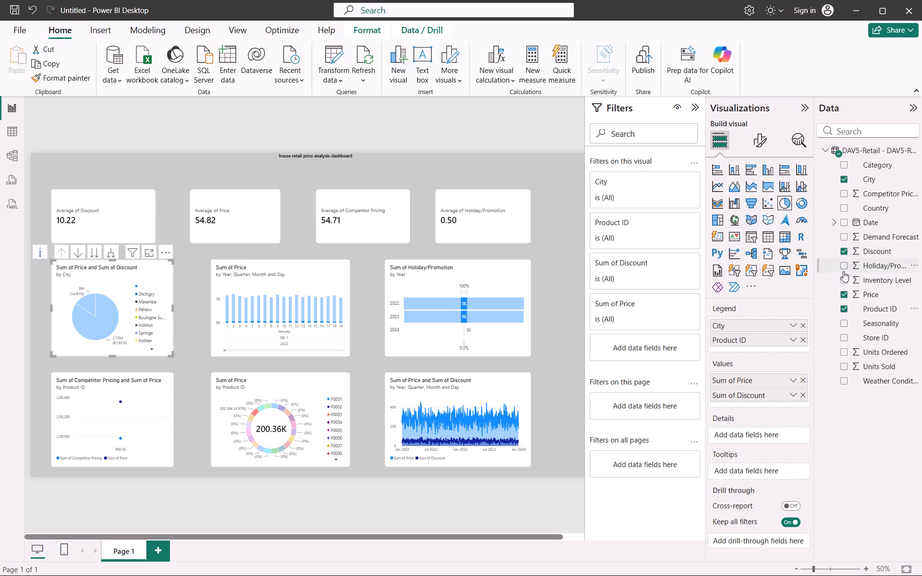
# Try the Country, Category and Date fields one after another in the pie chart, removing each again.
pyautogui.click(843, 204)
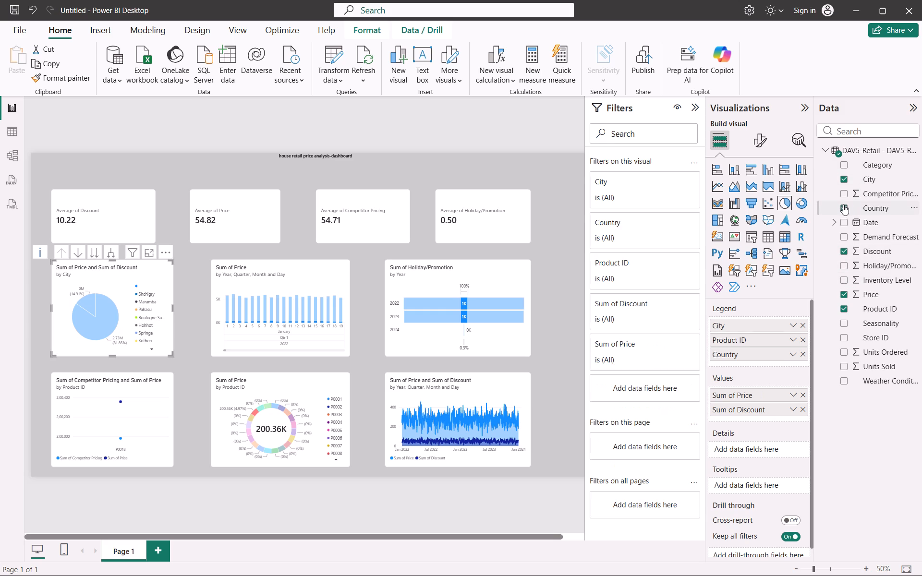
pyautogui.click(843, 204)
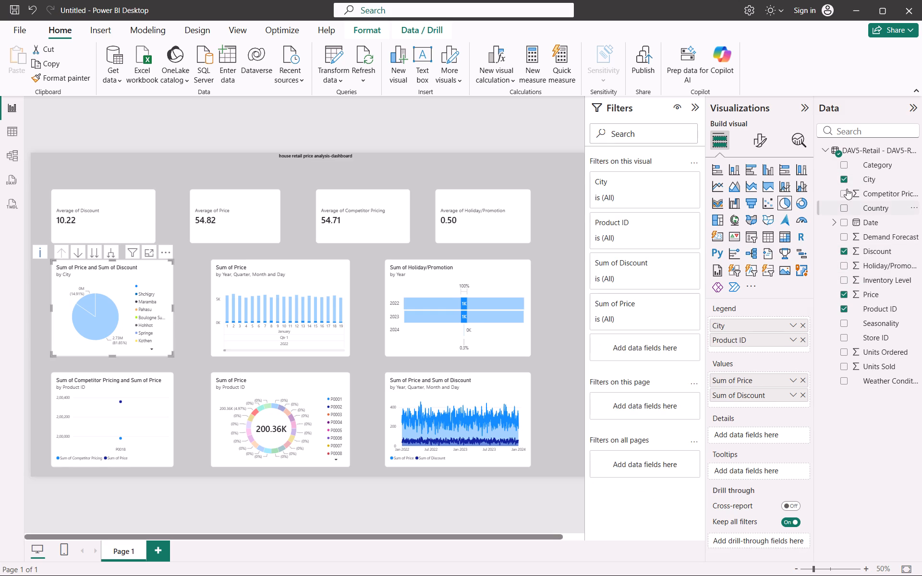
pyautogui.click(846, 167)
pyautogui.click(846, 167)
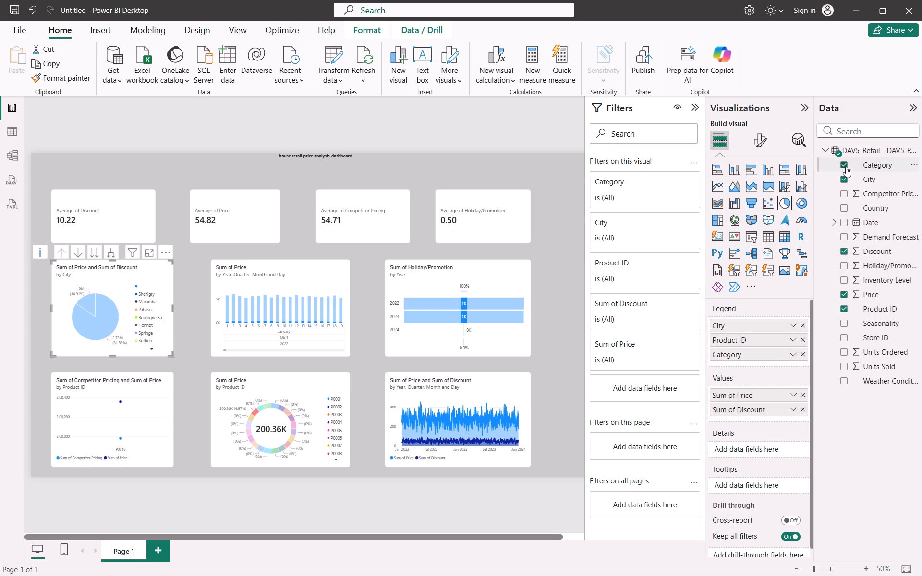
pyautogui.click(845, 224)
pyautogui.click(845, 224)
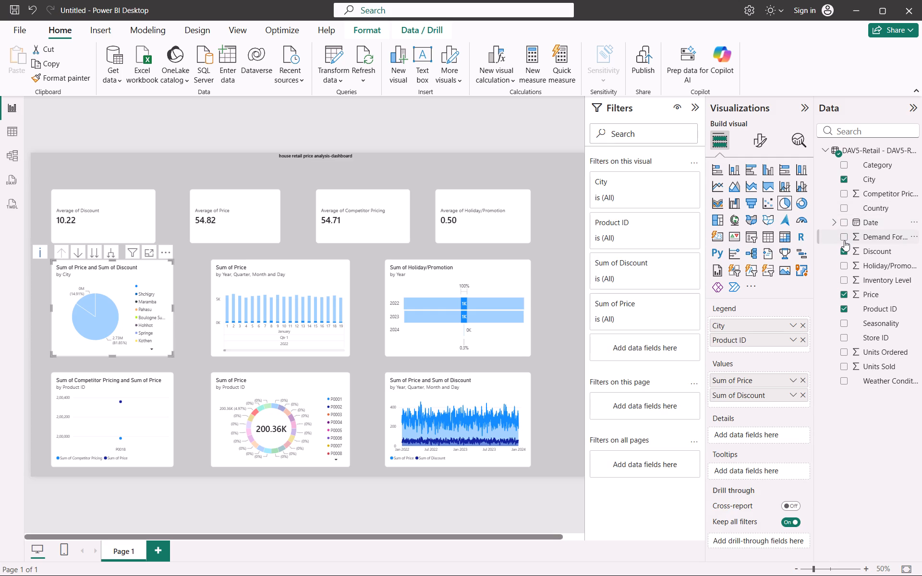
# Add the Demand Forecast field to the values of the pie chart of Price and Discount by City.
pyautogui.click(844, 240)
pyautogui.click(844, 240)
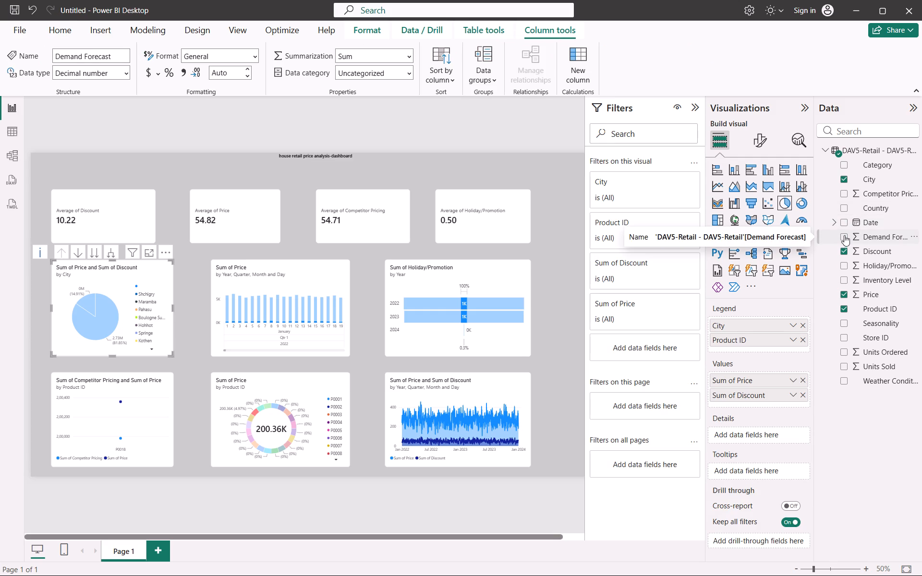
pyautogui.click(843, 236)
pyautogui.click(843, 236)
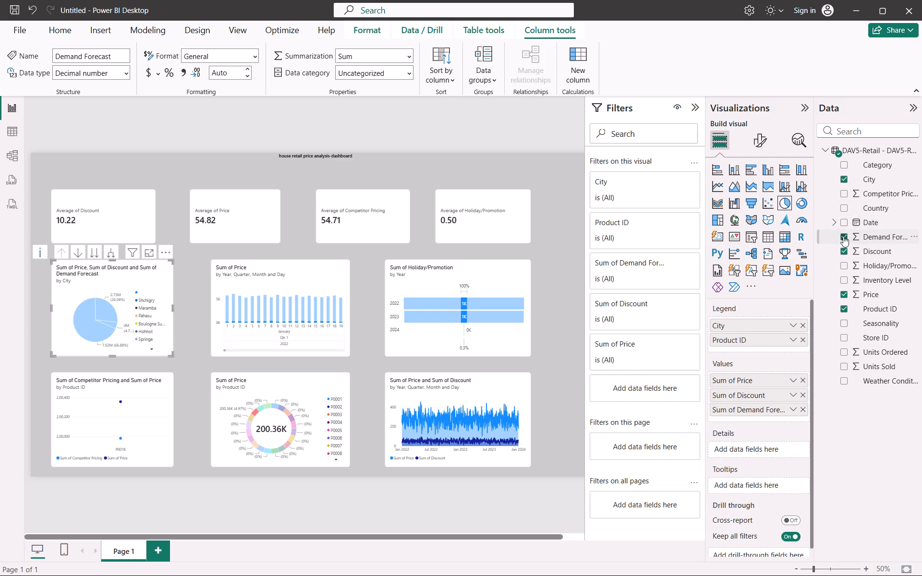
pyautogui.click(843, 236)
pyautogui.click(559, 293)
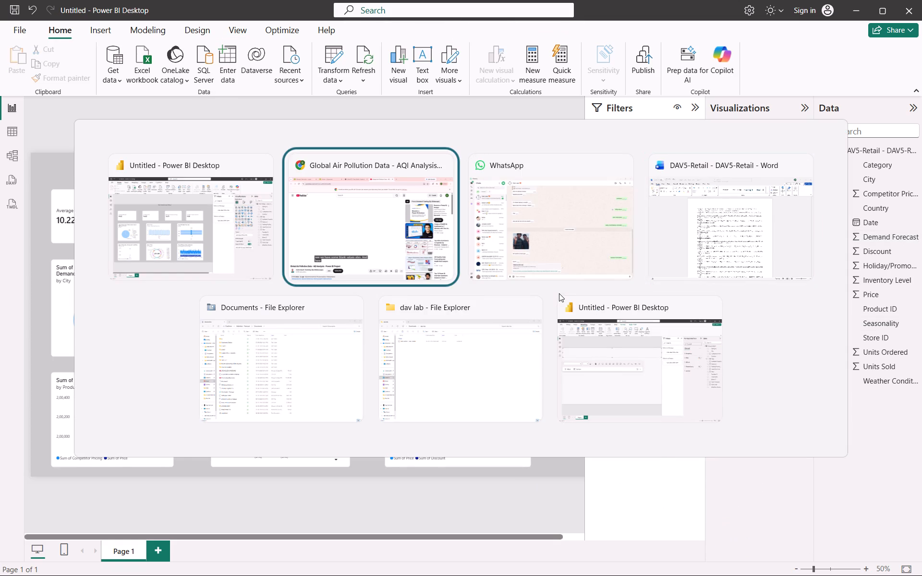
# Switch to the YouTube tutorial in Chrome and review the part on adding and formatting a City slicer beside the KPI cards.
pyautogui.press('space')
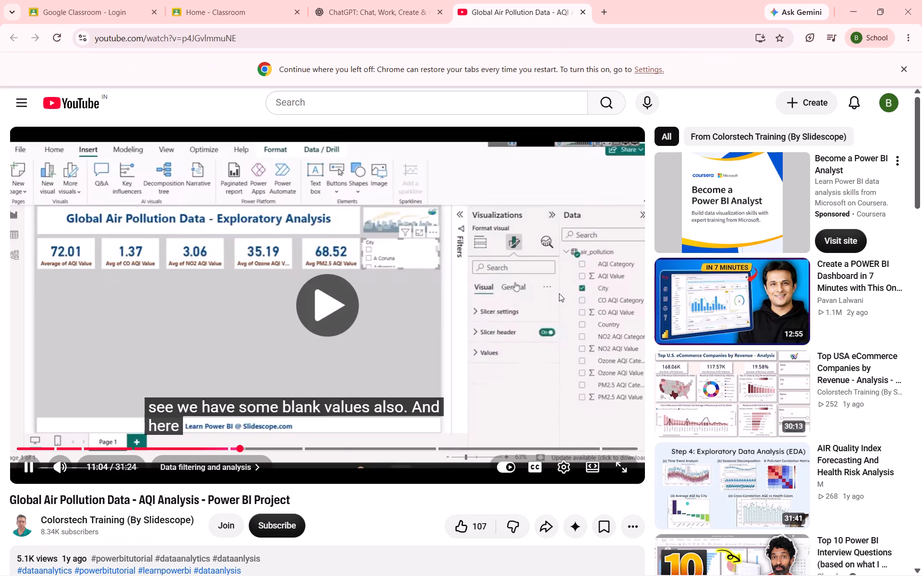
pyautogui.press('Right')
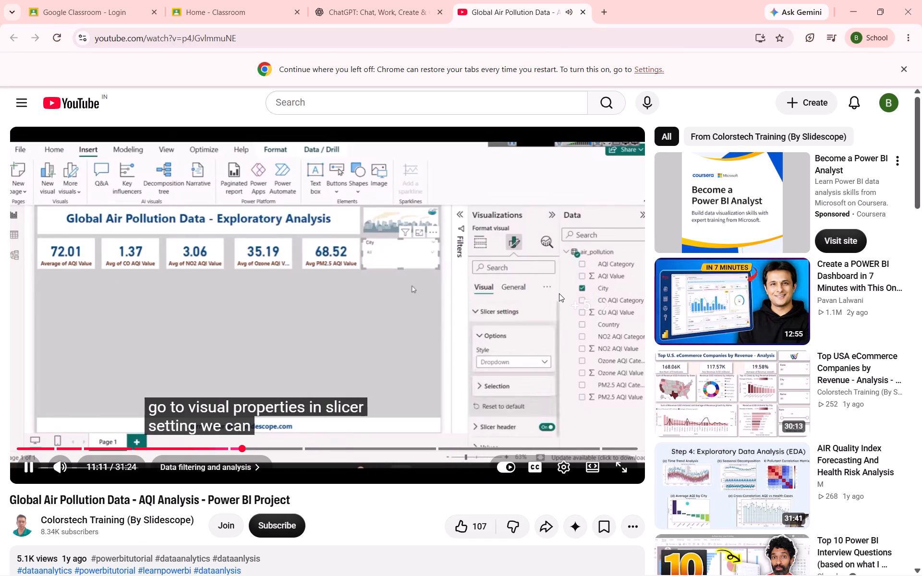
pyautogui.press('Right')
pyautogui.press('Right')
pyautogui.press('Right')
pyautogui.press('Right')
pyautogui.press('Right')
pyautogui.press('Right')
pyautogui.press('Right')
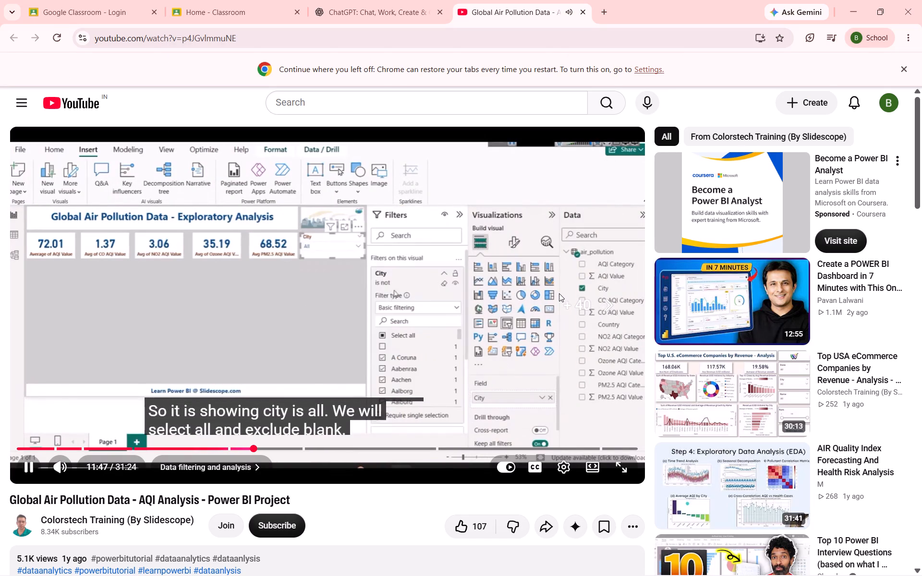
pyautogui.press('Left')
pyautogui.press('Left')
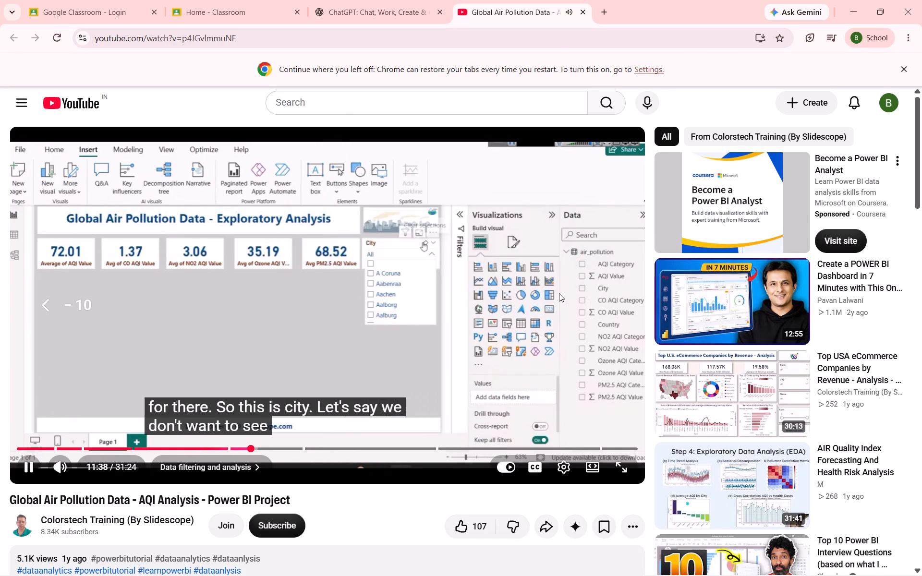
pyautogui.press('Left')
pyautogui.press('Left')
pyautogui.press('Left')
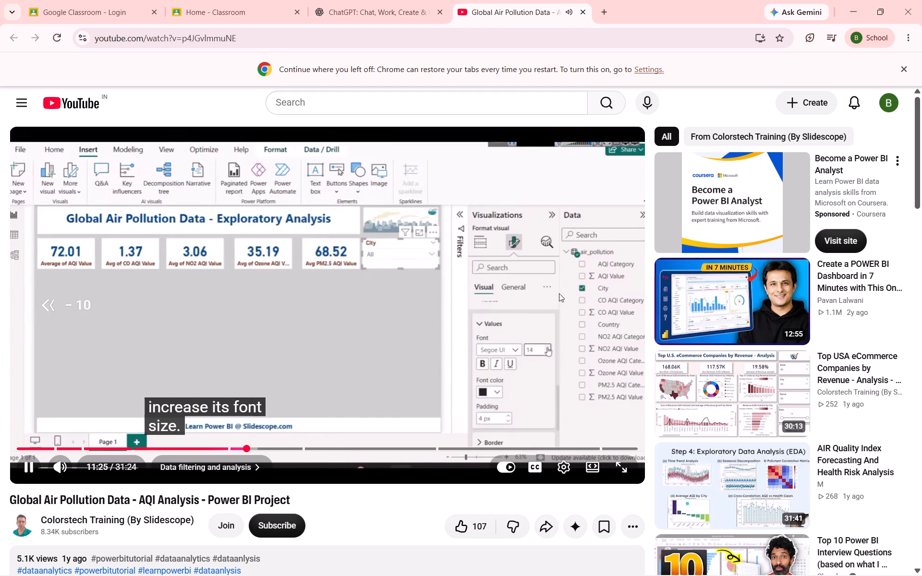
pyautogui.press('Left')
pyautogui.press('Left')
pyautogui.press('Left')
pyautogui.press('Left')
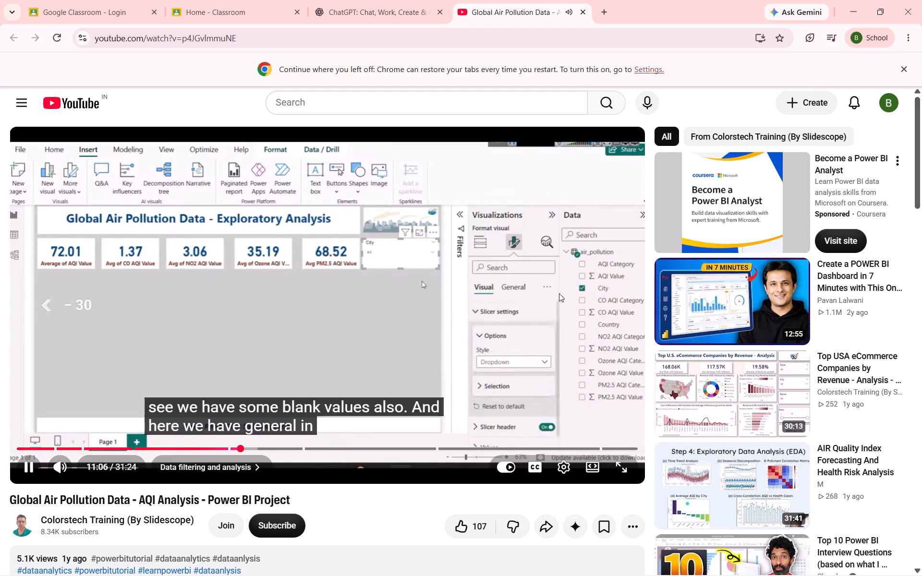
pyautogui.press('Left')
pyautogui.press('Left')
pyautogui.press('Left')
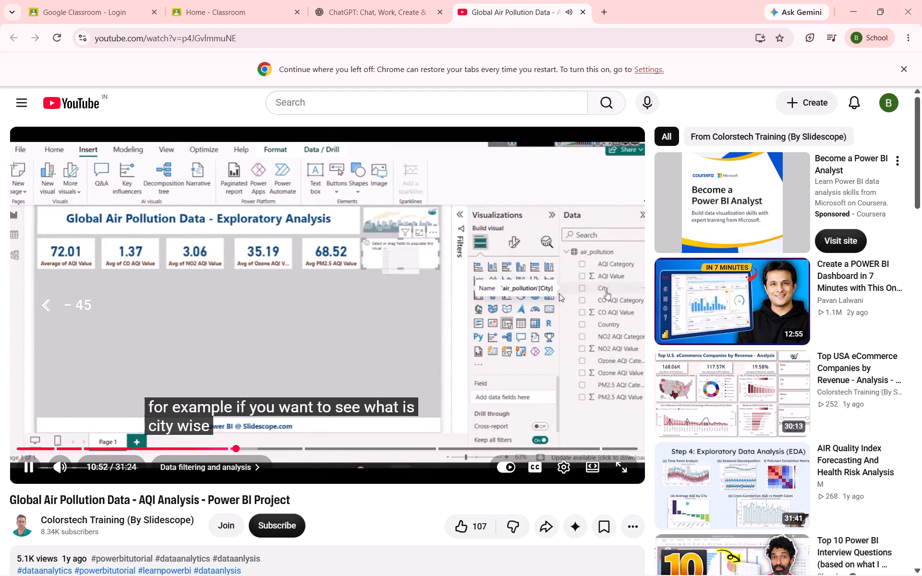
pyautogui.press('Left')
pyautogui.press('Left')
pyautogui.press('Left')
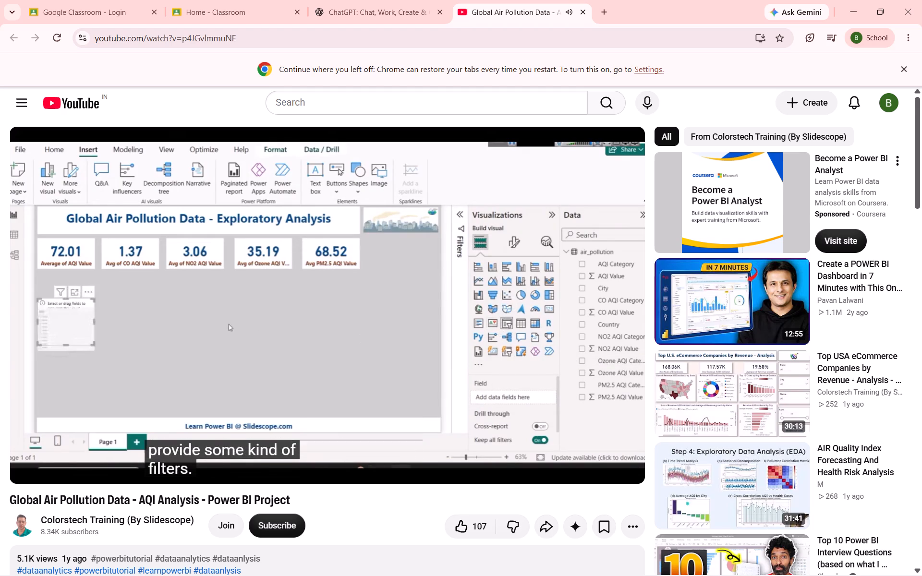
pyautogui.press('space')
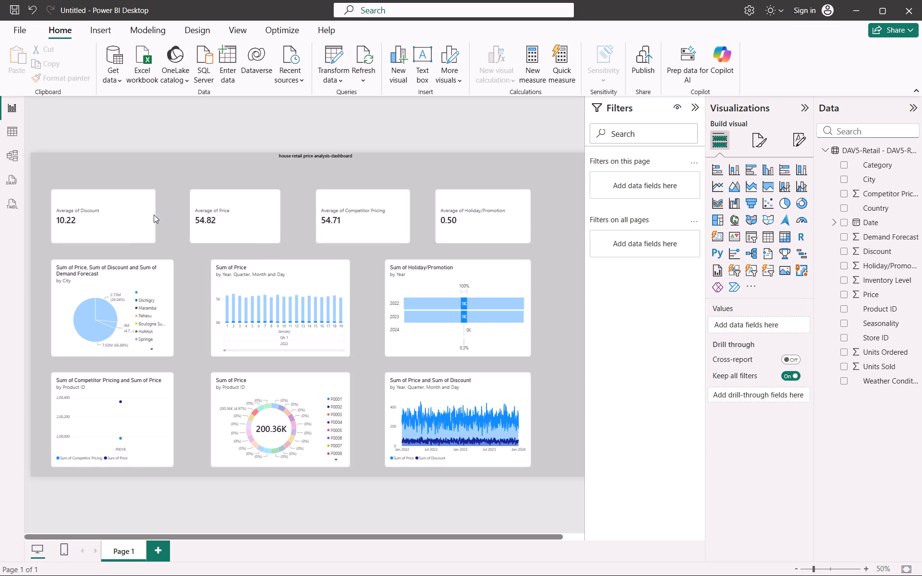
# Narrow the Average of Discount card, then move the Average of Price card closer to it and narrow it to a similar width.
pyautogui.click(130, 216)
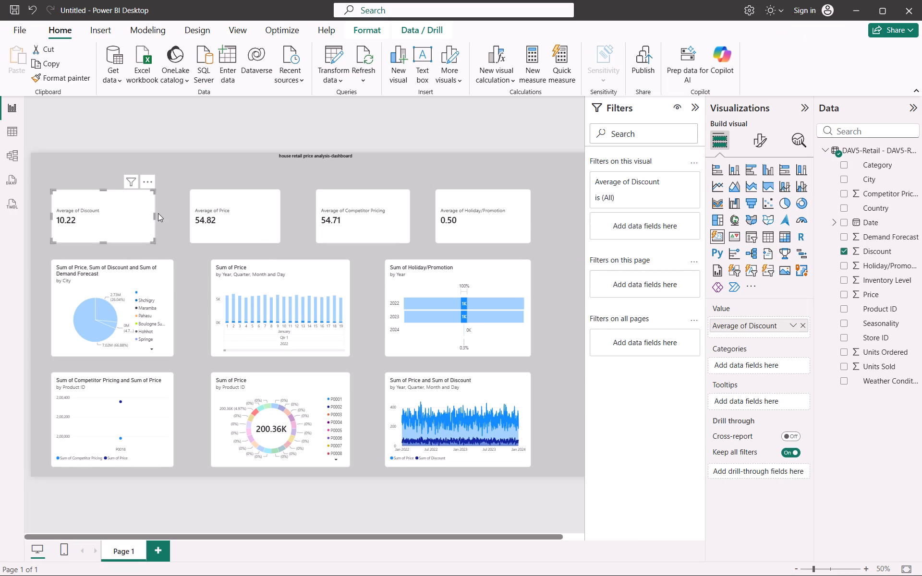
pyautogui.moveTo(154, 215); pyautogui.dragTo(125, 220)
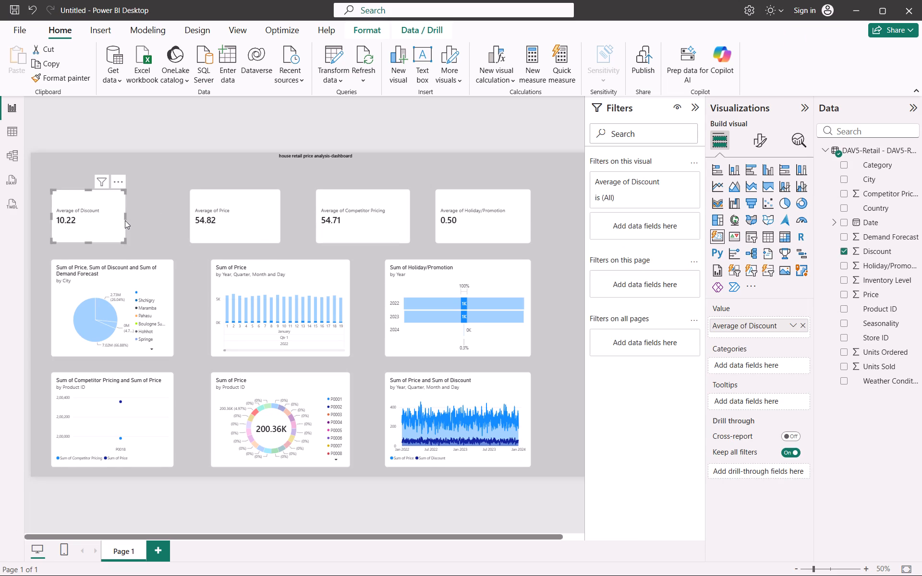
pyautogui.moveTo(124, 217); pyautogui.dragTo(126, 217)
pyautogui.moveTo(126, 217); pyautogui.dragTo(130, 219)
pyautogui.moveTo(226, 214); pyautogui.dragTo(184, 220)
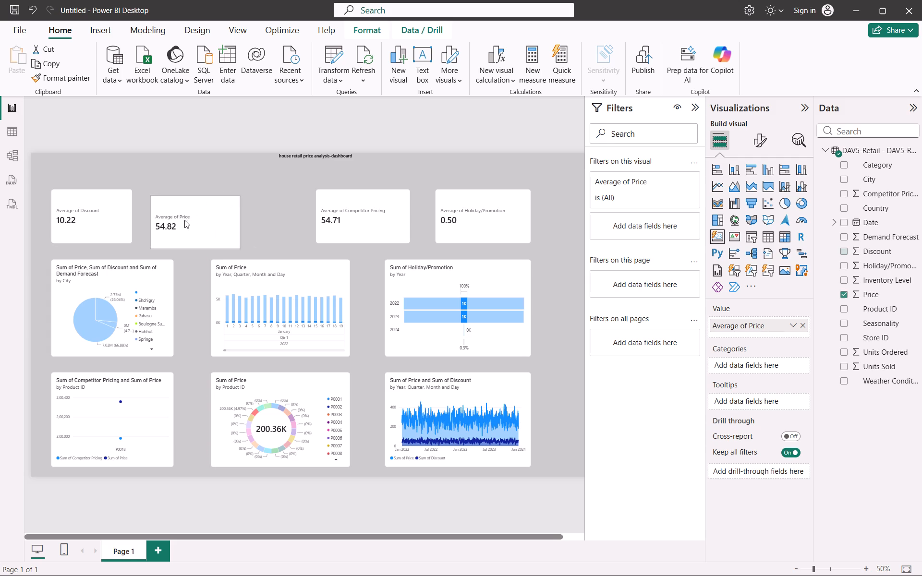
pyautogui.moveTo(184, 220); pyautogui.dragTo(188, 215)
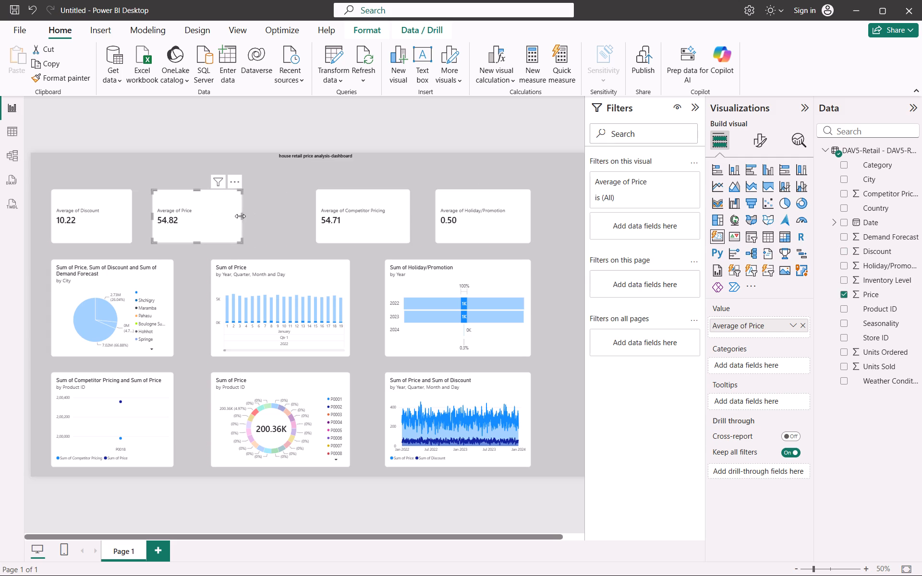
pyautogui.moveTo(241, 215); pyautogui.dragTo(232, 215)
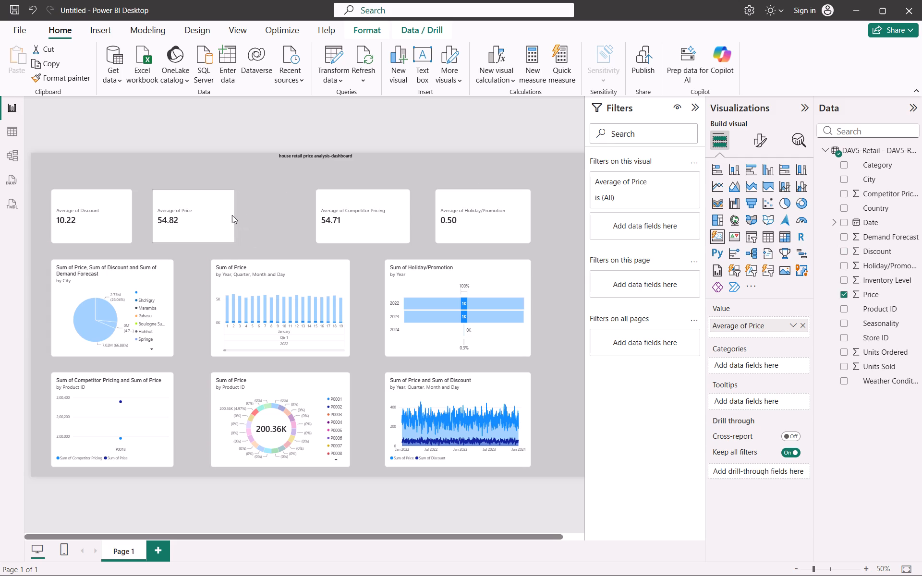
pyautogui.moveTo(232, 215); pyautogui.dragTo(231, 222)
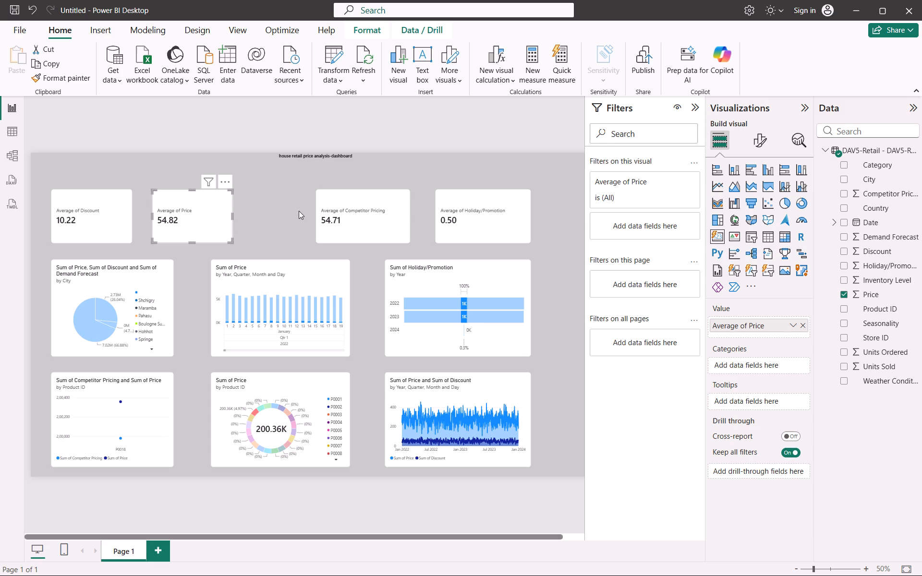
# Shift the Average of Competitor Pricing and Average of Holiday/Promotion cards along the row to close the gaps, and narrow both to match.
pyautogui.moveTo(348, 211); pyautogui.dragTo(289, 212)
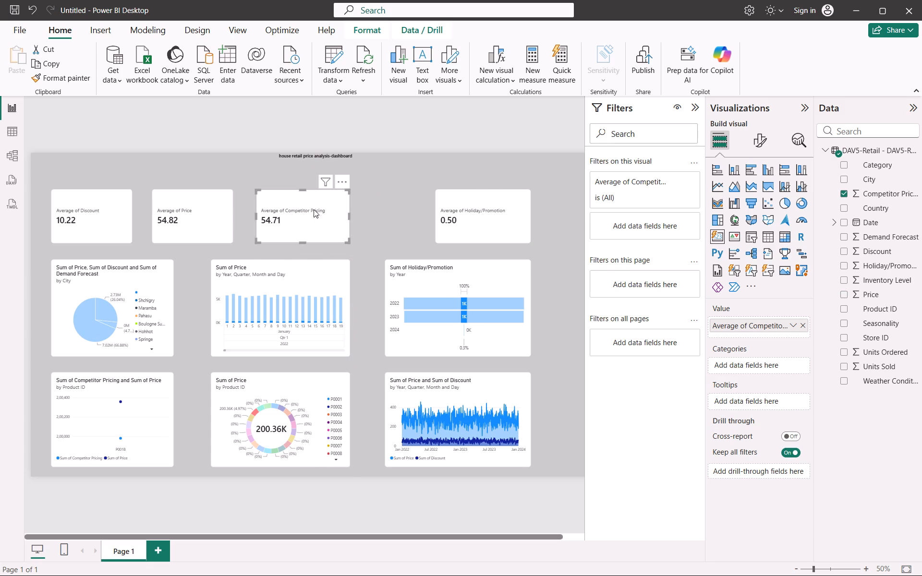
pyautogui.moveTo(348, 214); pyautogui.dragTo(331, 216)
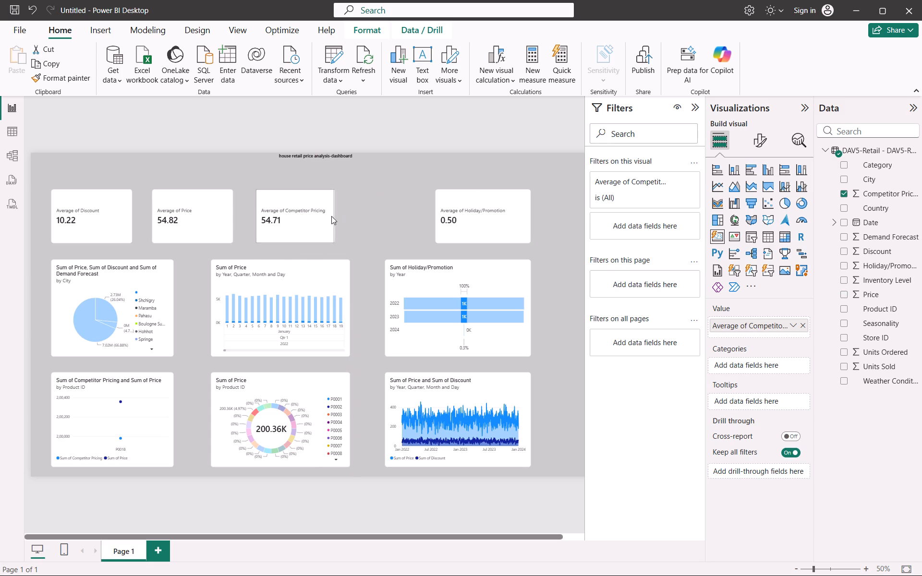
pyautogui.moveTo(331, 216); pyautogui.dragTo(332, 222)
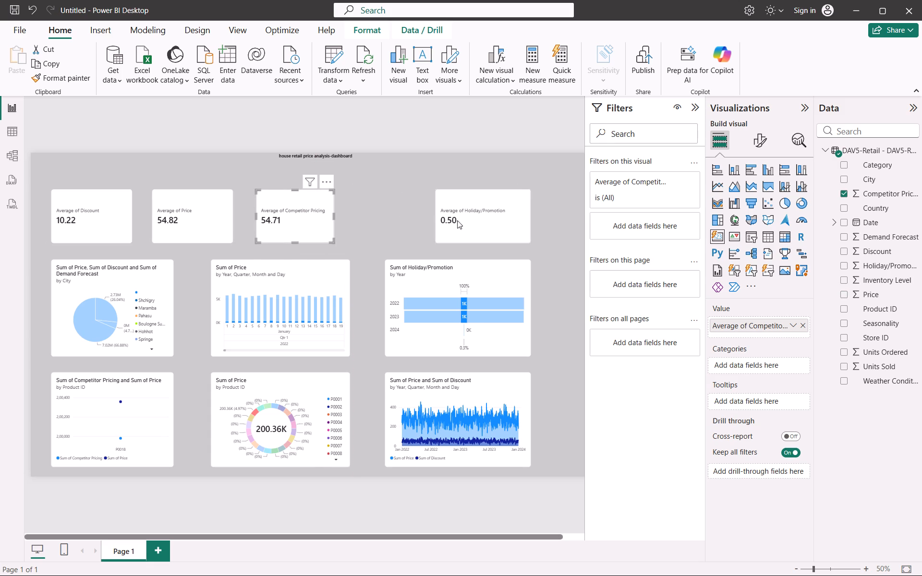
pyautogui.moveTo(470, 216); pyautogui.dragTo(391, 217)
pyautogui.moveTo(450, 216); pyautogui.dragTo(434, 222)
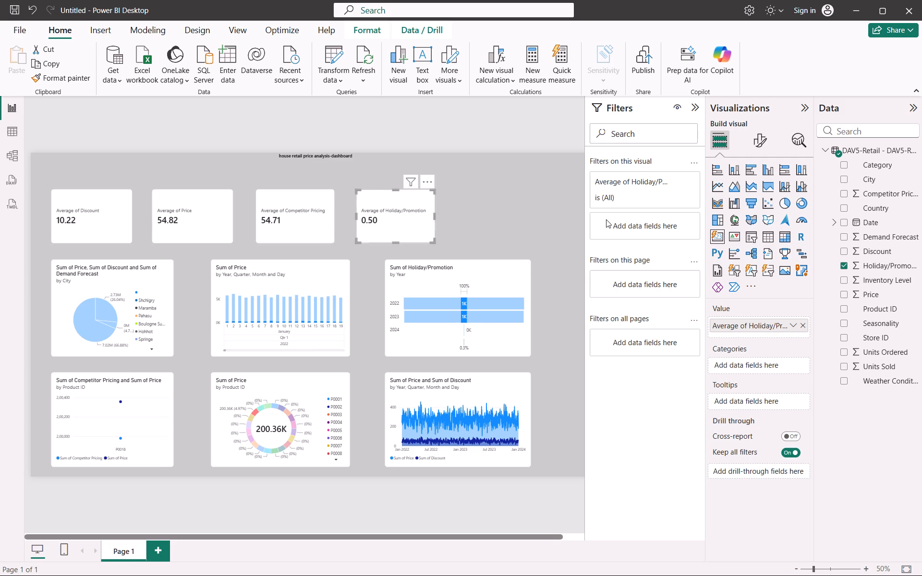
# Insert an empty slicer as a separate visual after the Average of Holiday/Promotion card, leaving a small gap between them.
pyautogui.click(749, 237)
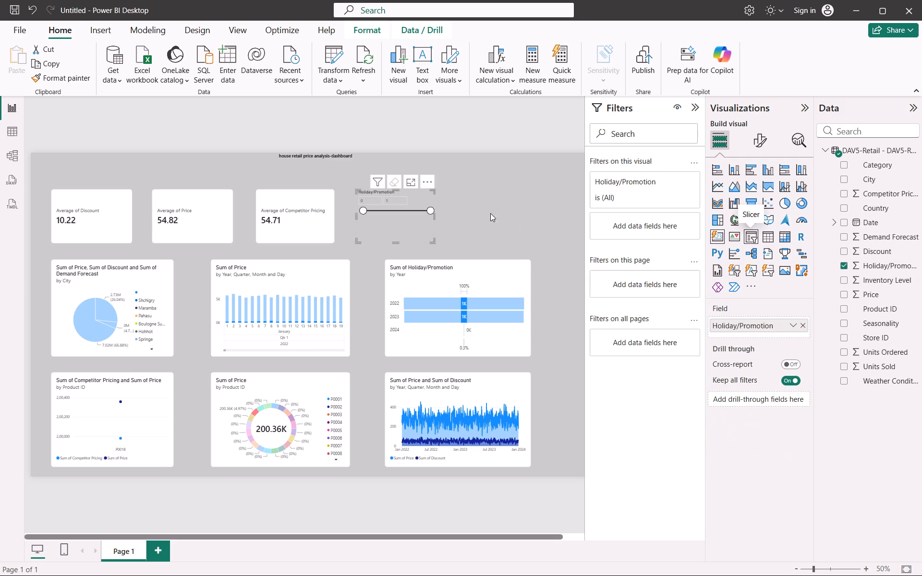
pyautogui.click(29, 14)
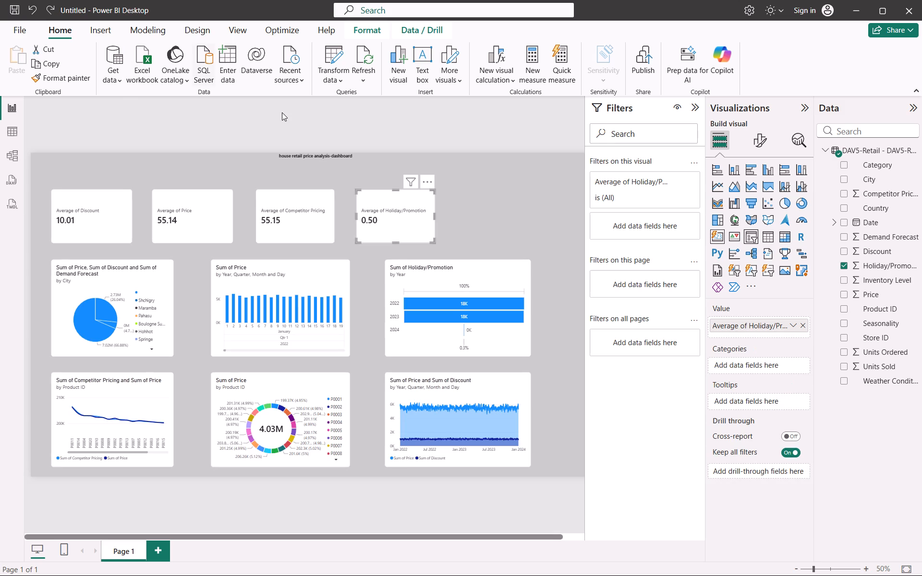
pyautogui.click(485, 226)
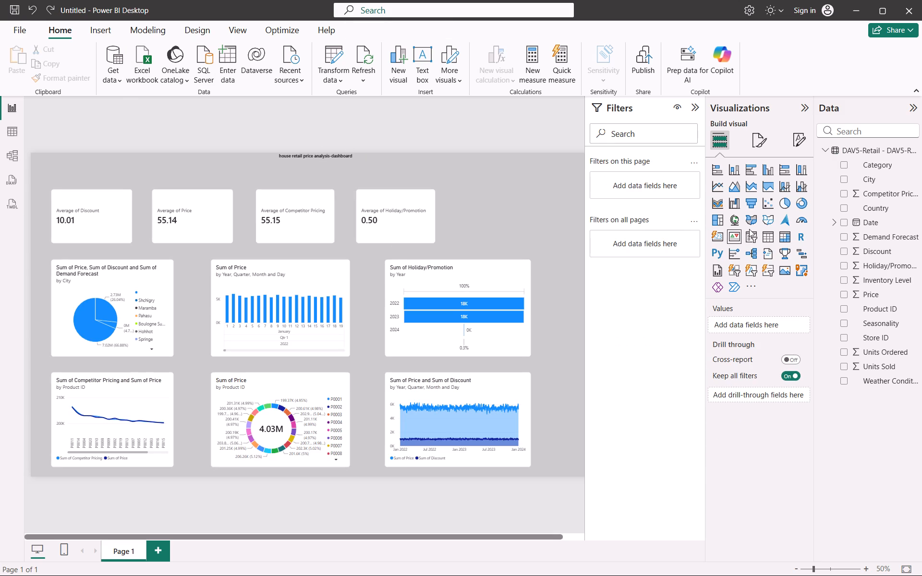
pyautogui.click(752, 232)
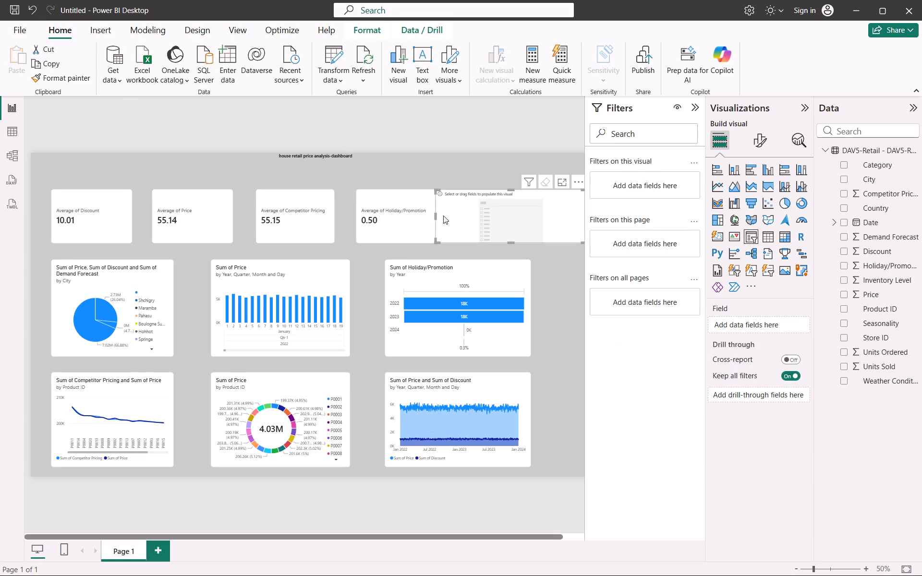
pyautogui.moveTo(435, 216); pyautogui.dragTo(449, 217)
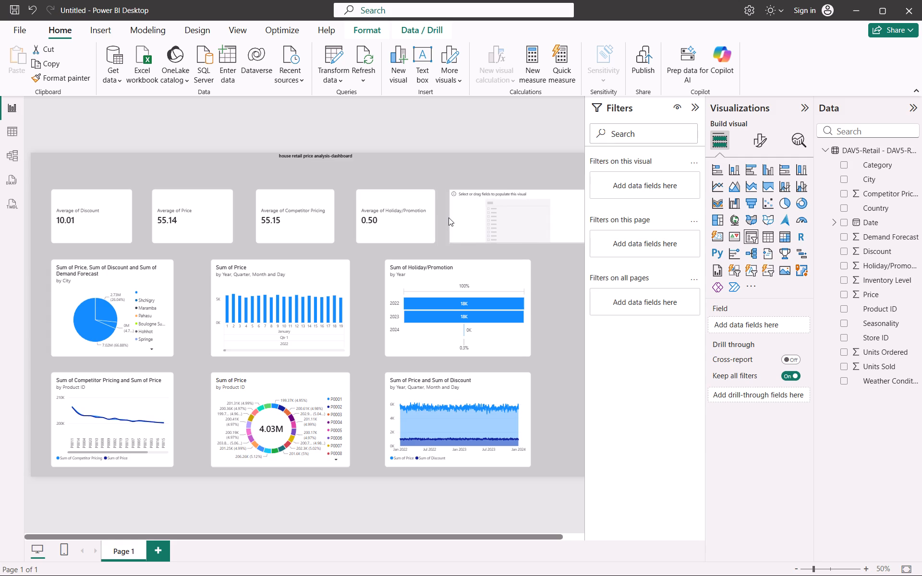
pyautogui.moveTo(449, 217); pyautogui.dragTo(452, 220)
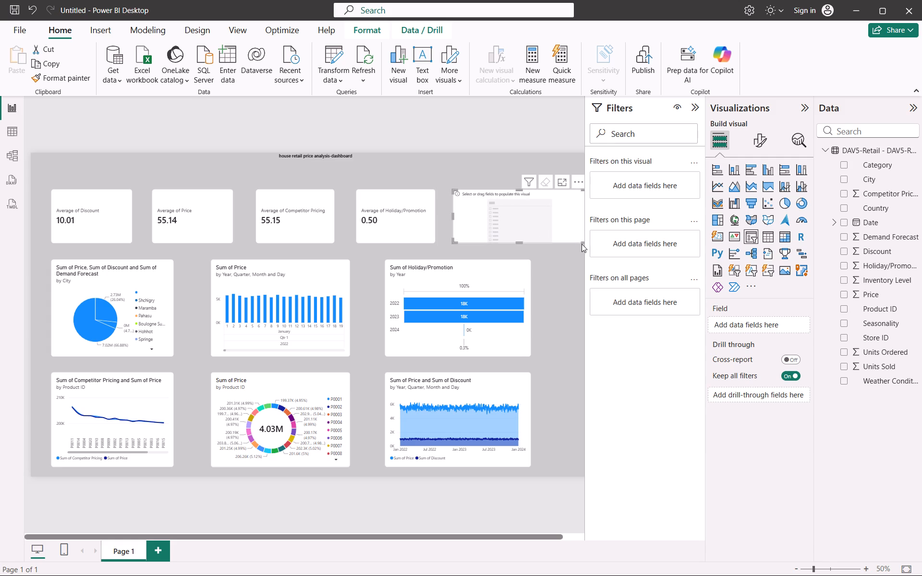
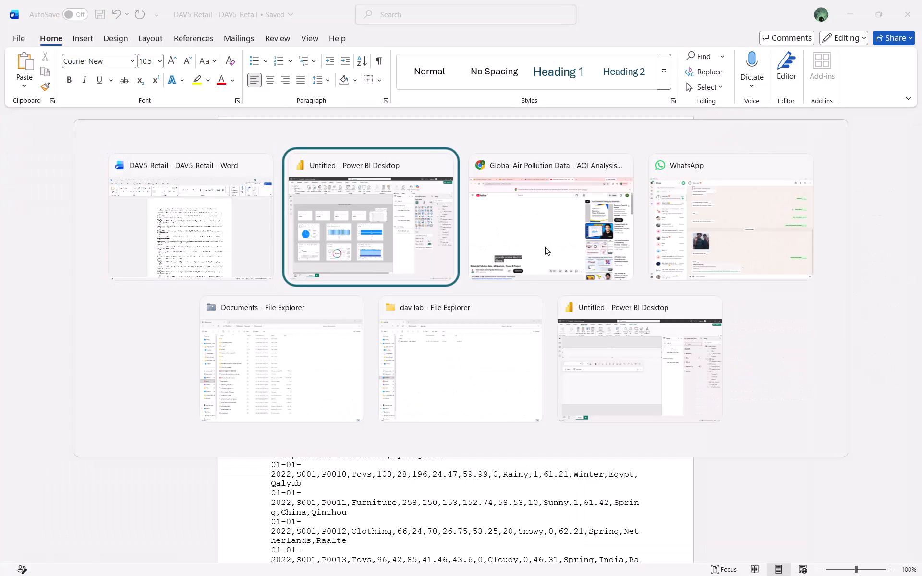
# Check the tutorial's City slicer part in Chrome, and in Power BI add the City field to the empty slicer.
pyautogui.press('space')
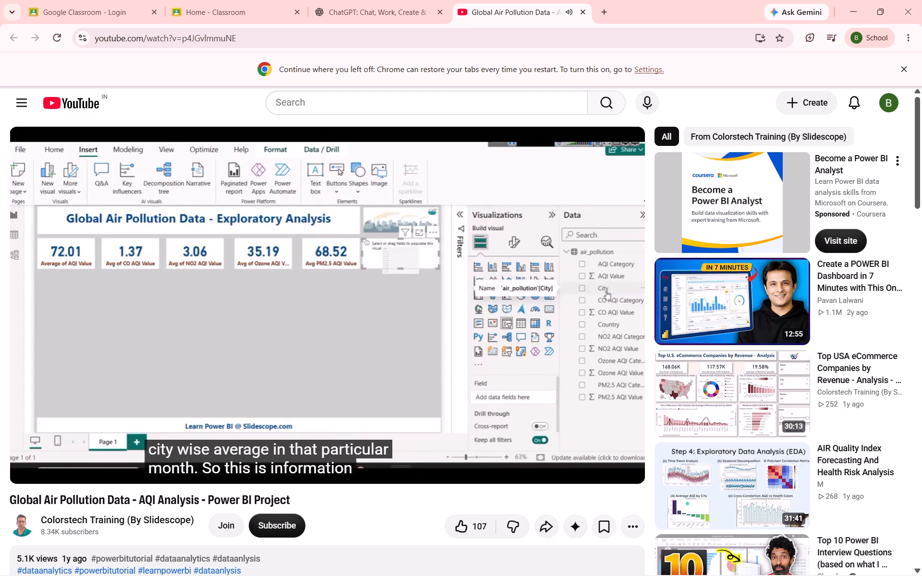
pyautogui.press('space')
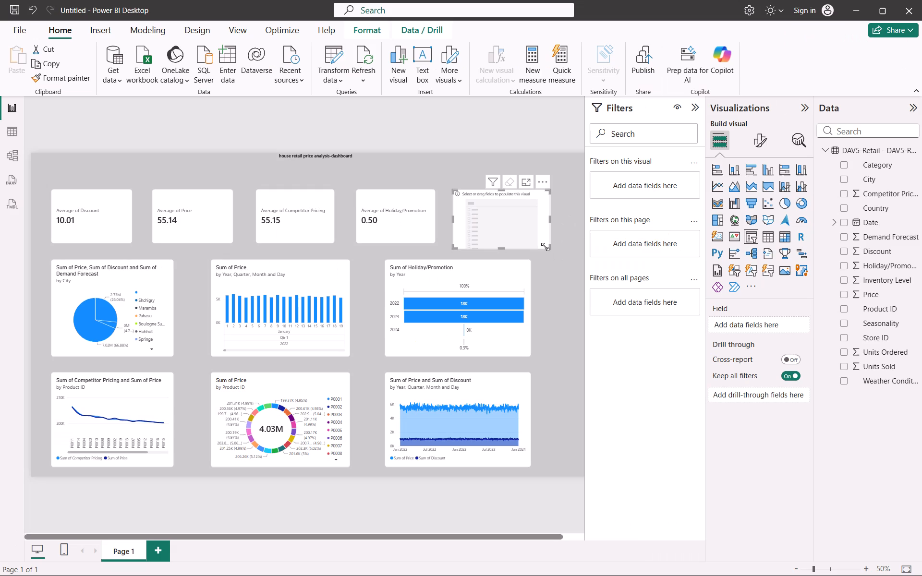
pyautogui.click(839, 177)
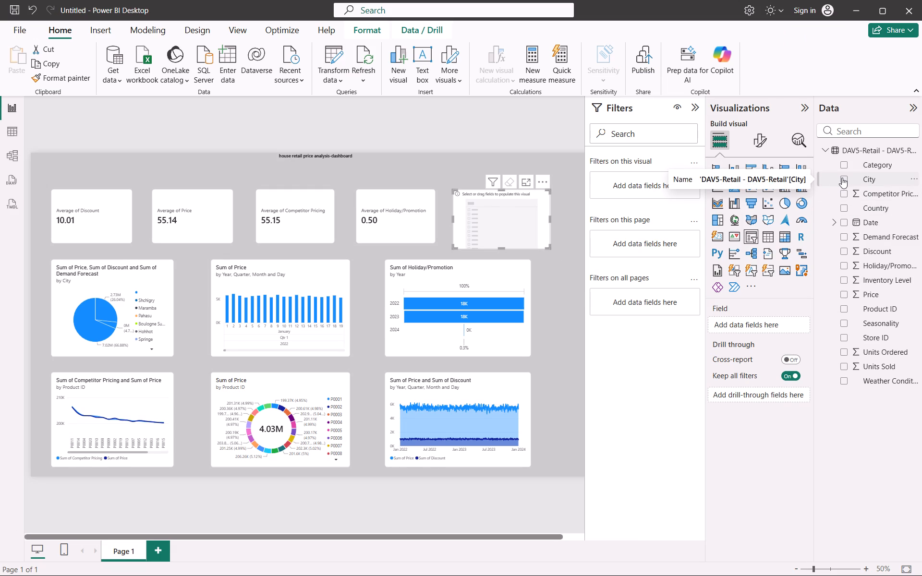
pyautogui.click(842, 178)
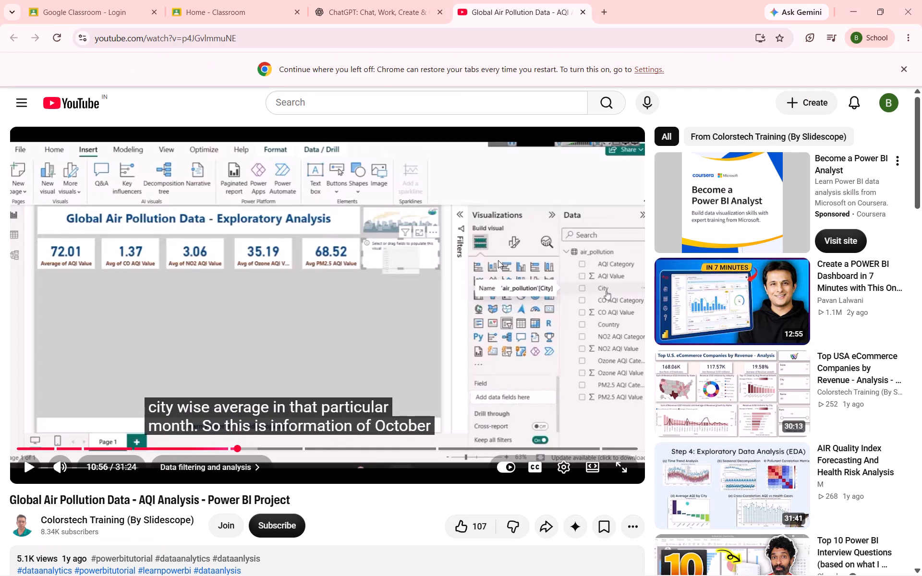
# Switch to the YouTube tutorial in Chrome and review the part on changing the City slicer's style in the slicer settings.
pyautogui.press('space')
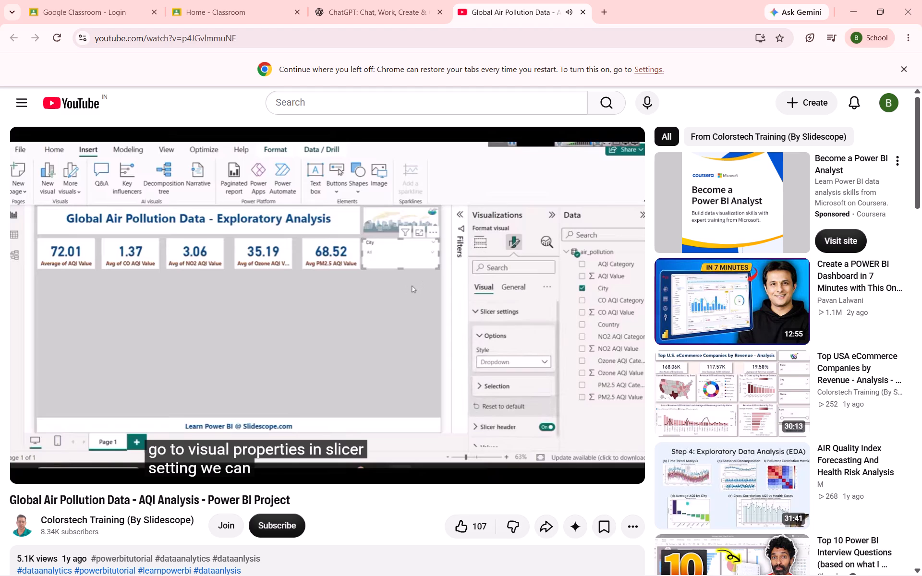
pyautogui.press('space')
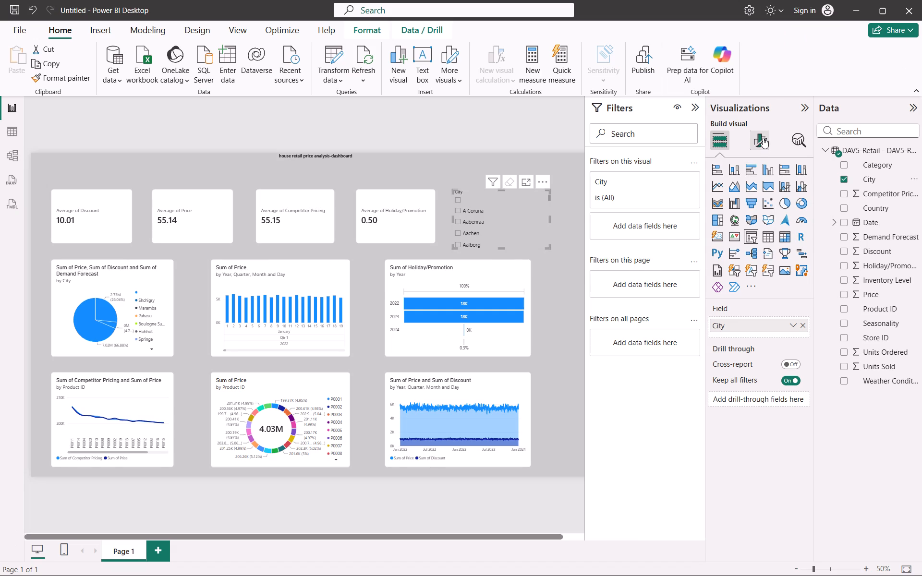
# In Power BI Desktop, set the City slicer's style to Dropdown.
pyautogui.click(763, 138)
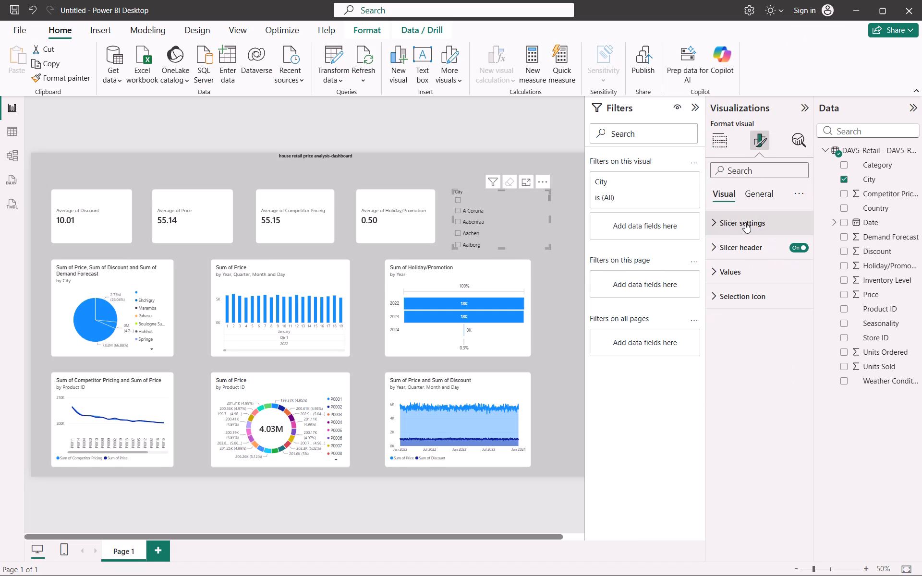
pyautogui.click(746, 223)
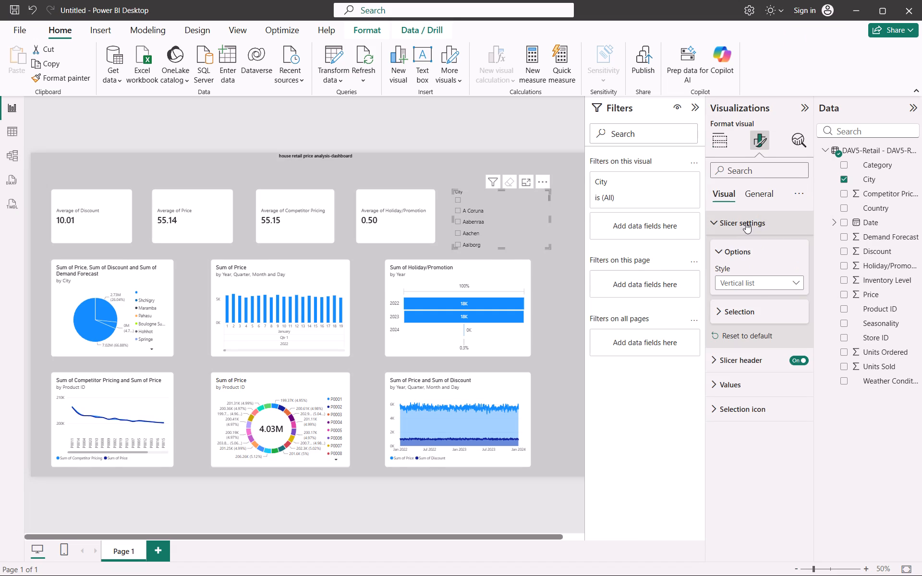
pyautogui.click(757, 282)
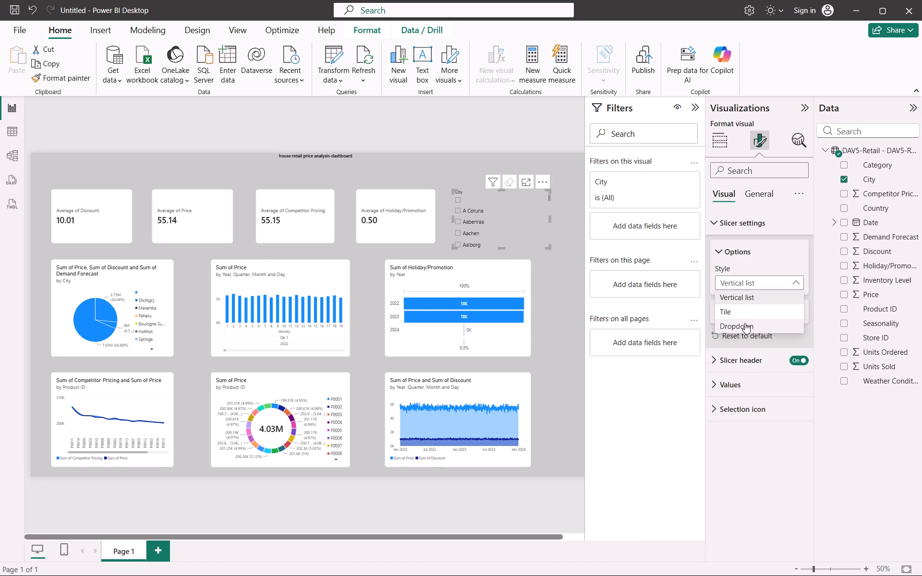
pyautogui.click(745, 323)
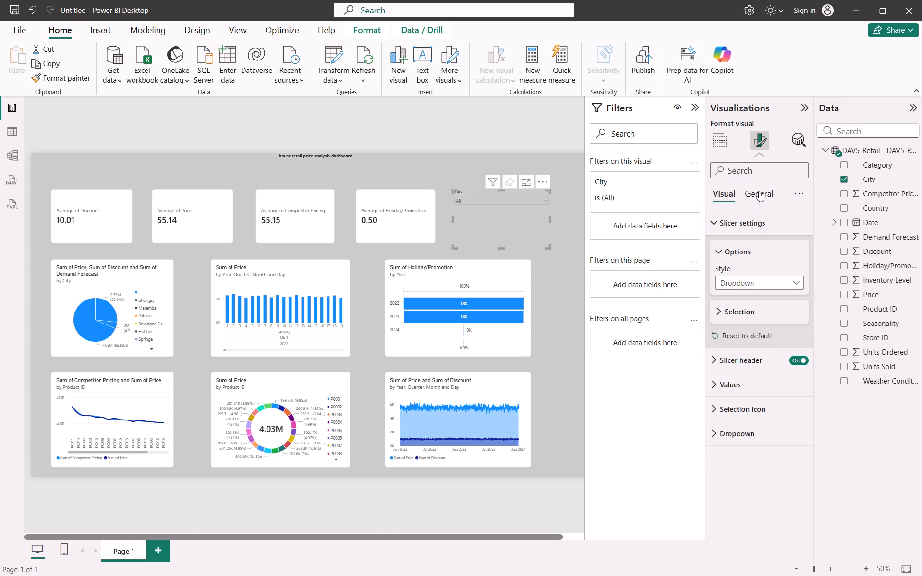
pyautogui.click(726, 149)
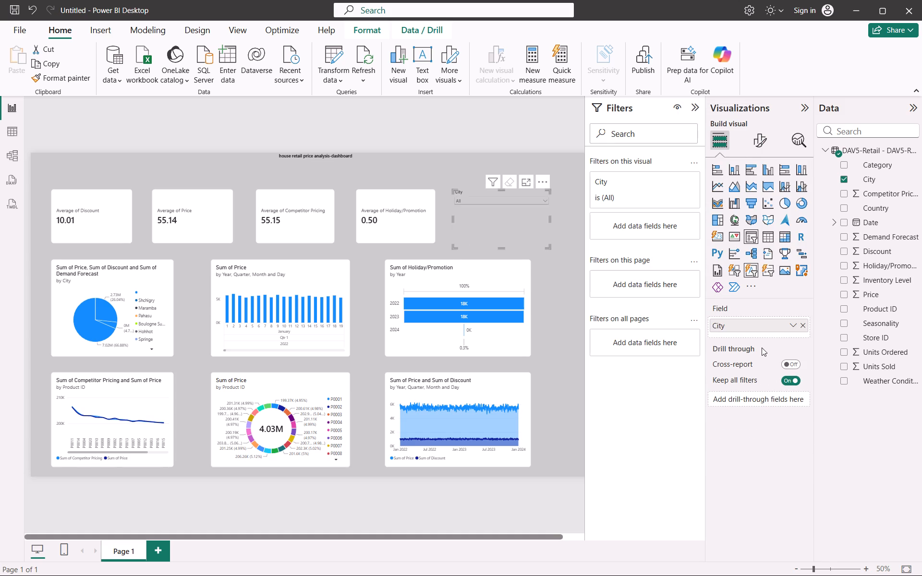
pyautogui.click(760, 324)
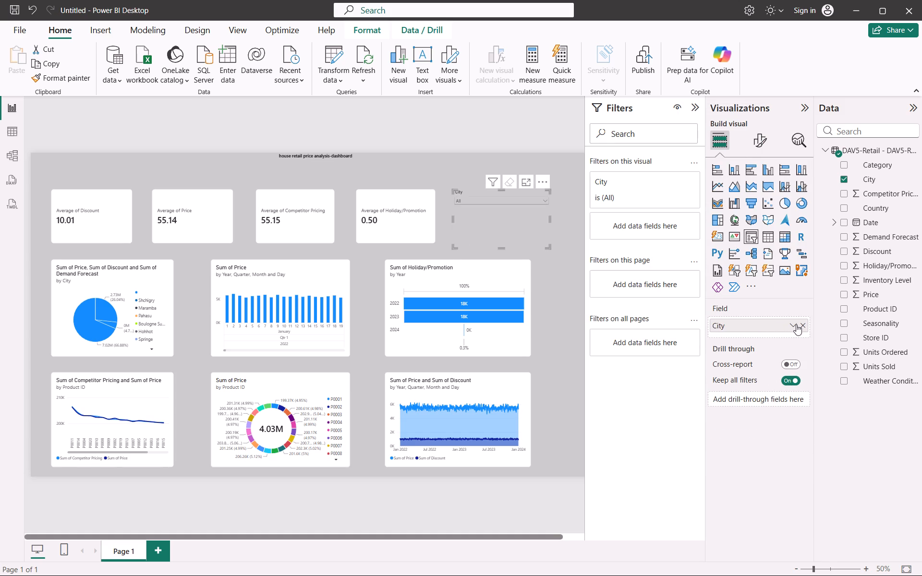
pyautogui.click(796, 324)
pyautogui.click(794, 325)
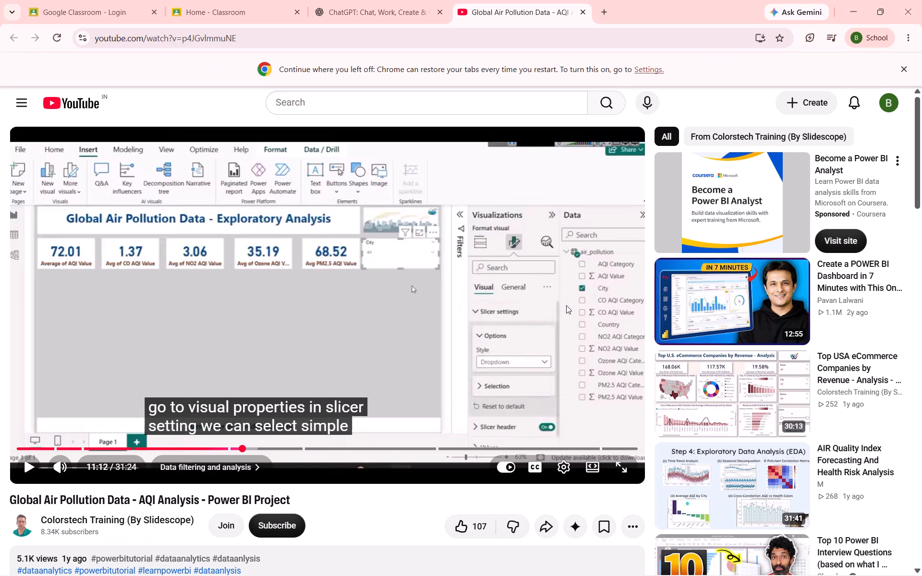
# Resume the tutorial video in Chrome, skip the advertisement, and watch the part on formatting the slicer header.
pyautogui.press('space')
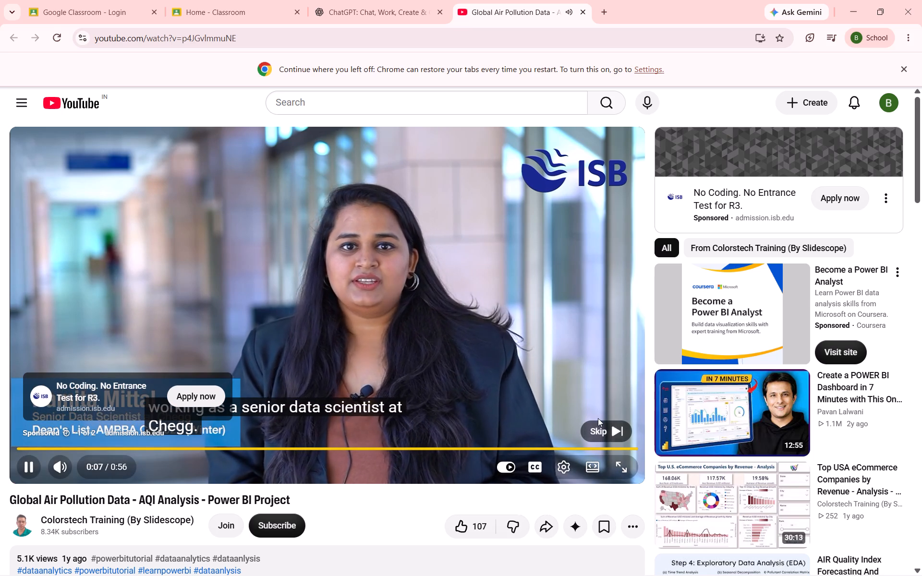
pyautogui.click(602, 430)
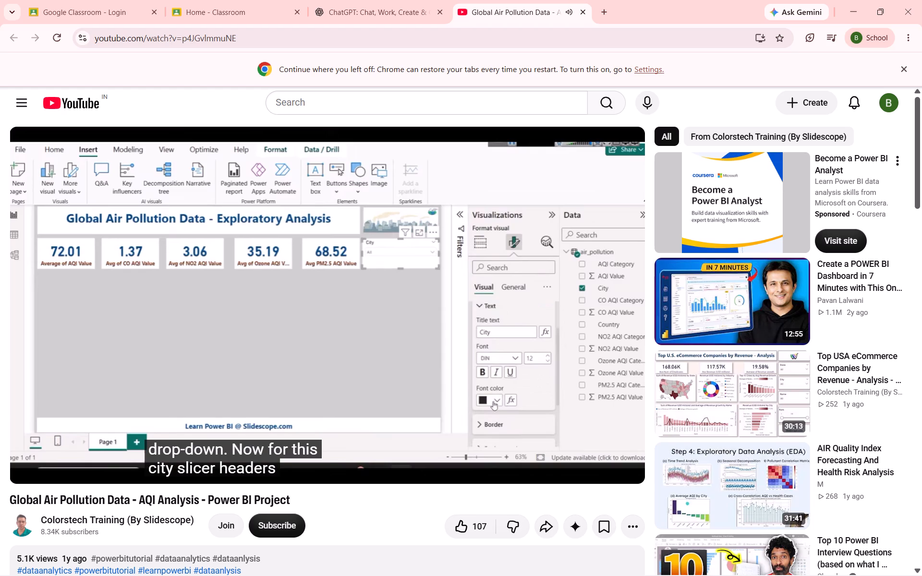
pyautogui.press('space')
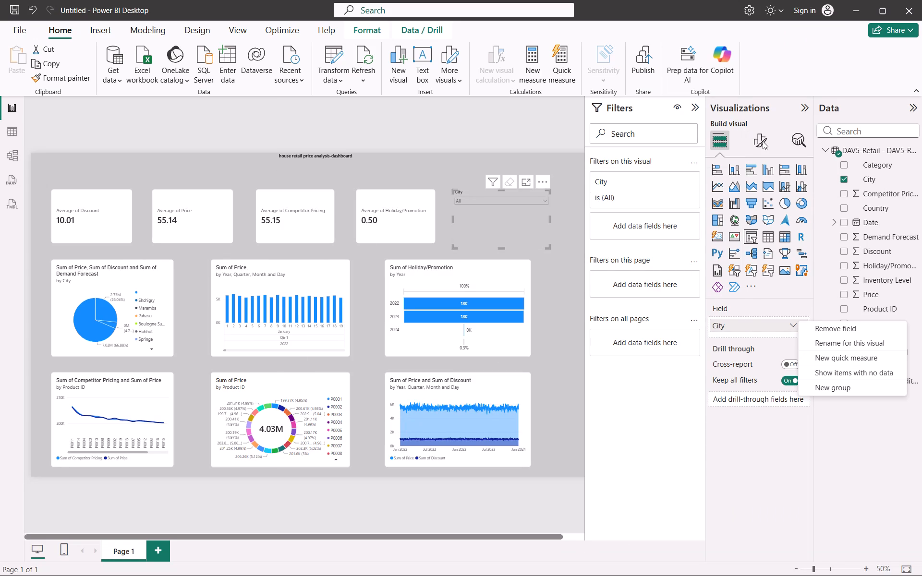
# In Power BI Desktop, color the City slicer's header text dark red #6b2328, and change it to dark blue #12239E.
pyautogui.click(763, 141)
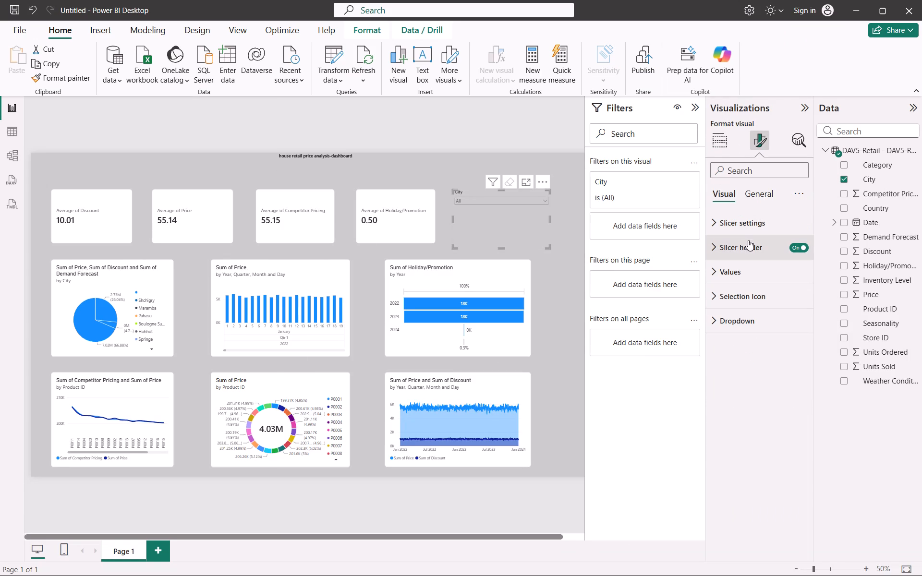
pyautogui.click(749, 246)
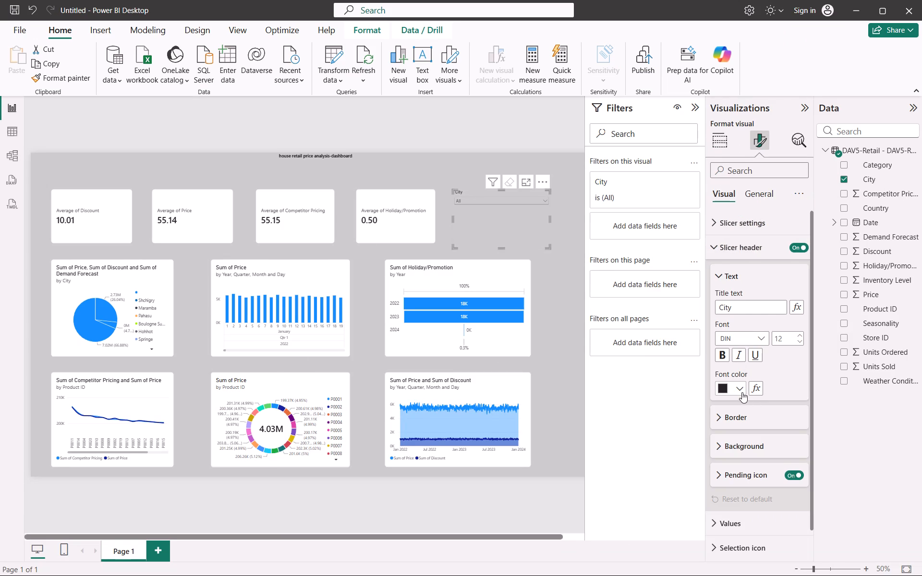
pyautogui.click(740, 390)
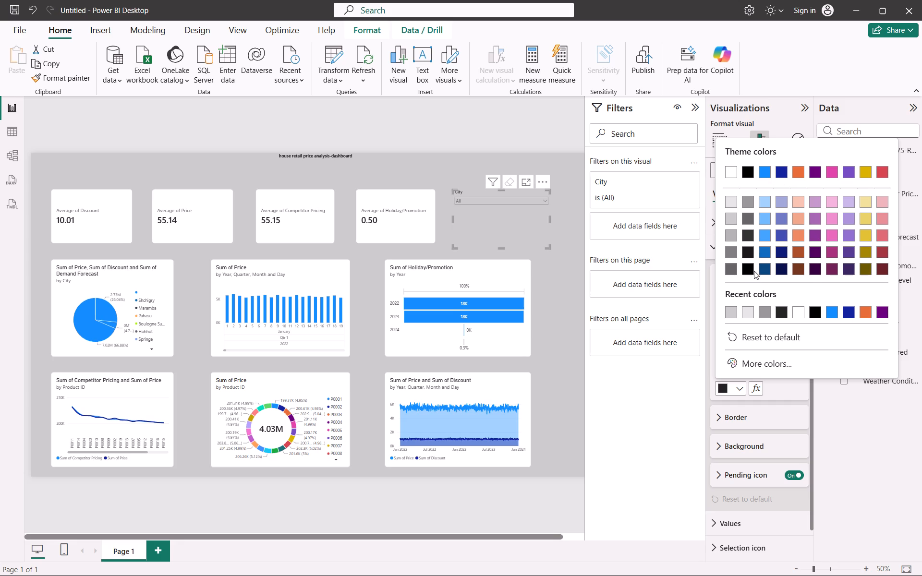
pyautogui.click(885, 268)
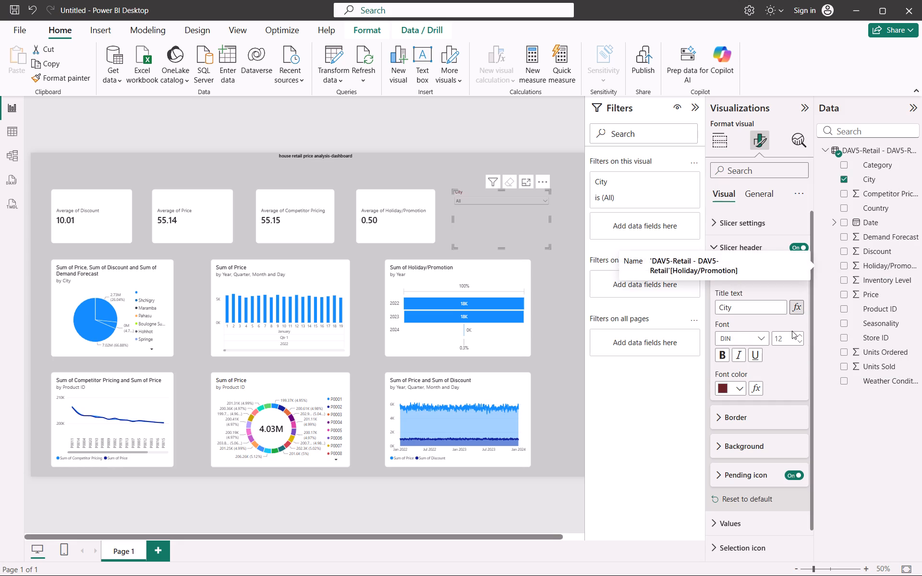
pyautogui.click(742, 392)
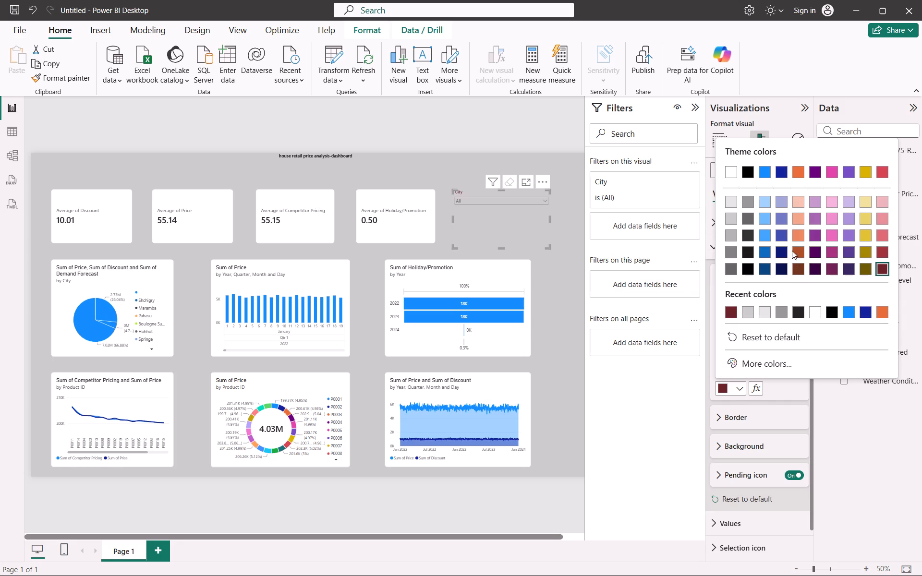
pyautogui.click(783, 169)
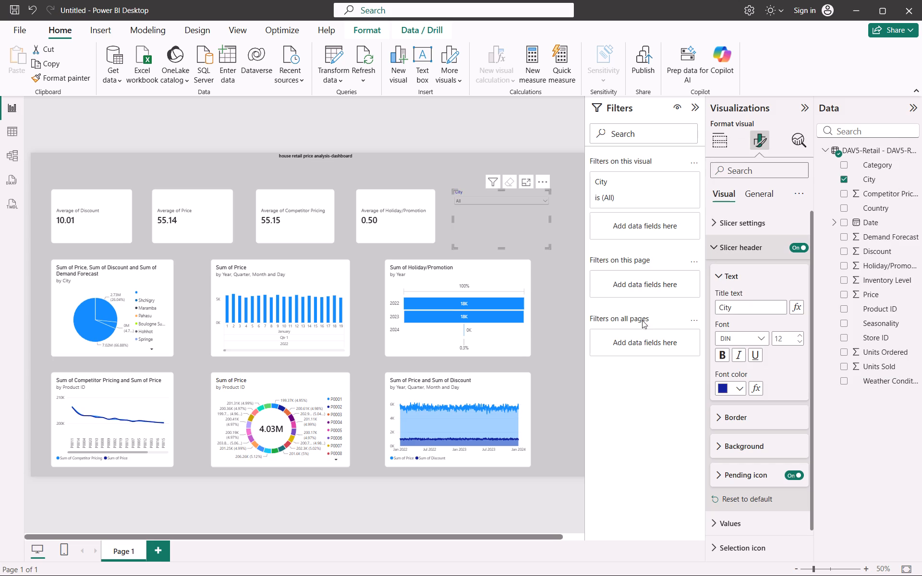
# Increase the City slicer header's font size to 28.
pyautogui.click(801, 334)
pyautogui.click(801, 334)
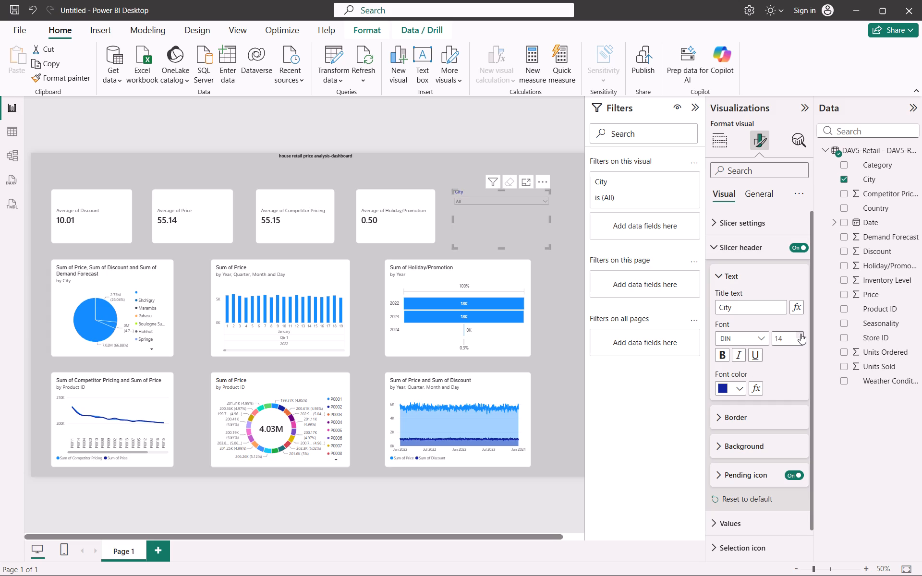
pyautogui.click(801, 334)
pyautogui.tripleClick(801, 334)
pyautogui.tripleClick(801, 334)
pyautogui.tripleClick(801, 334)
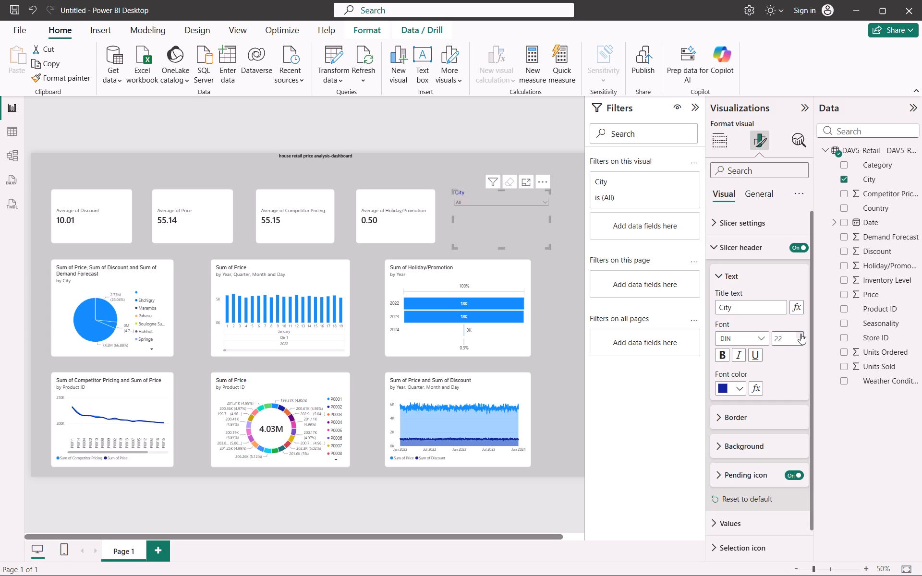
pyautogui.tripleClick(801, 334)
pyautogui.doubleClick(801, 334)
# Set the City slicer header's font color to black.
pyautogui.click(741, 390)
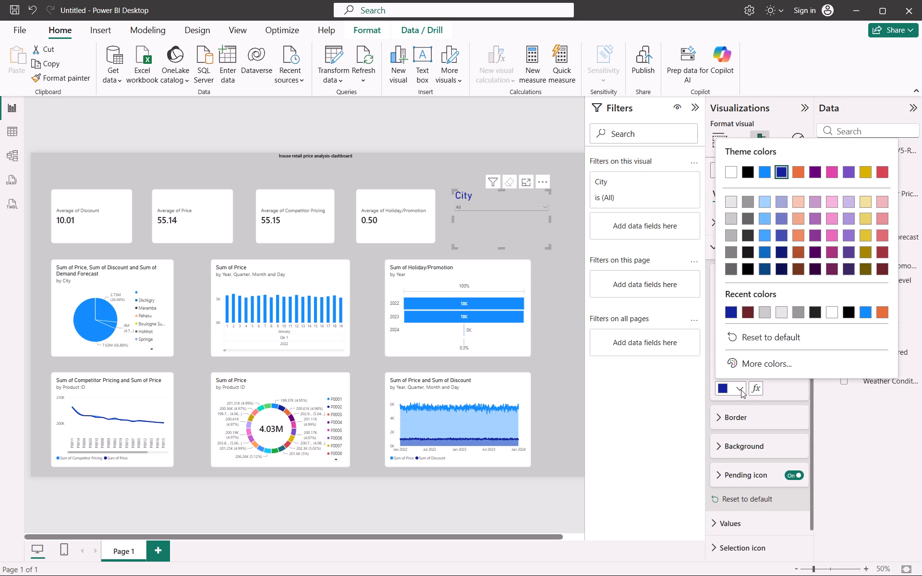
pyautogui.click(746, 266)
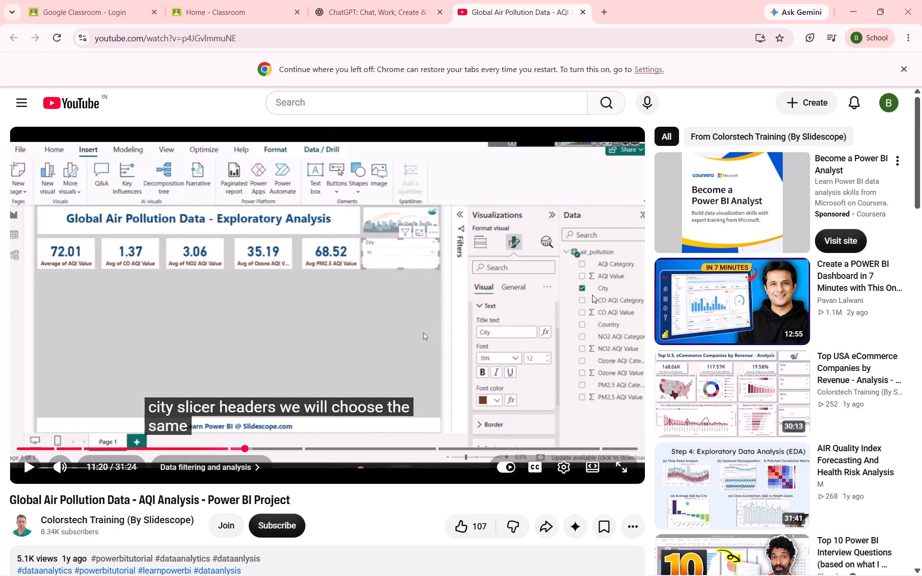
# Skim the tutorial video in Chrome for the City slicer's header size, values formatting and dropdown use.
pyautogui.press('space')
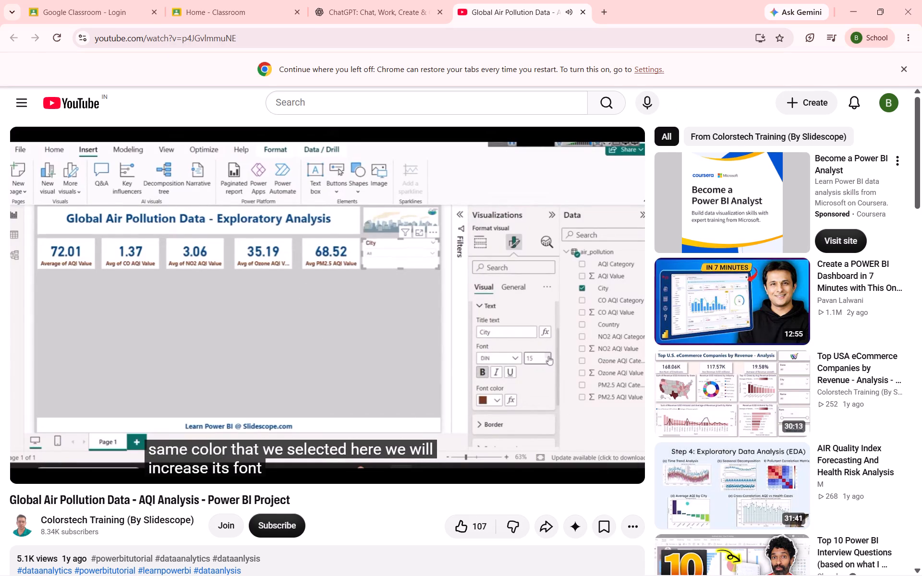
pyautogui.press('Right')
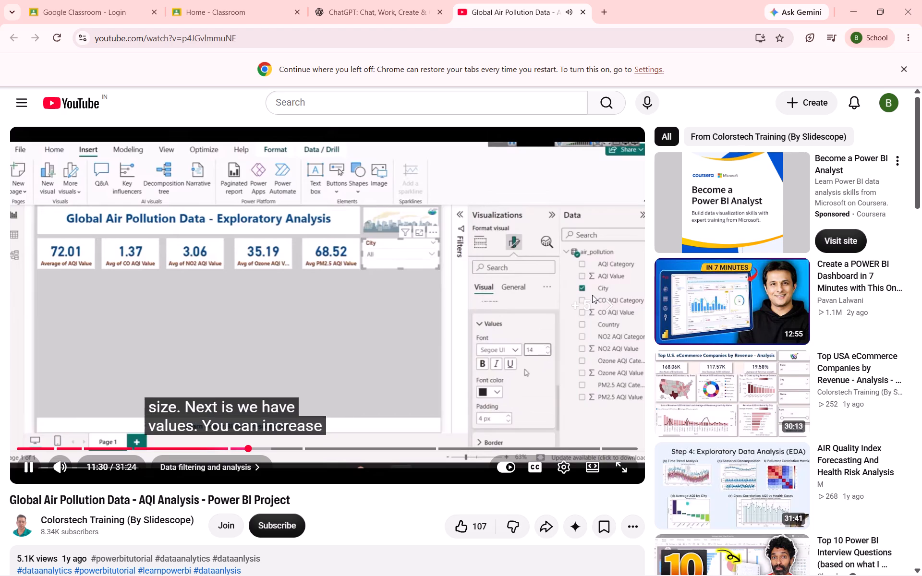
pyautogui.press('Right')
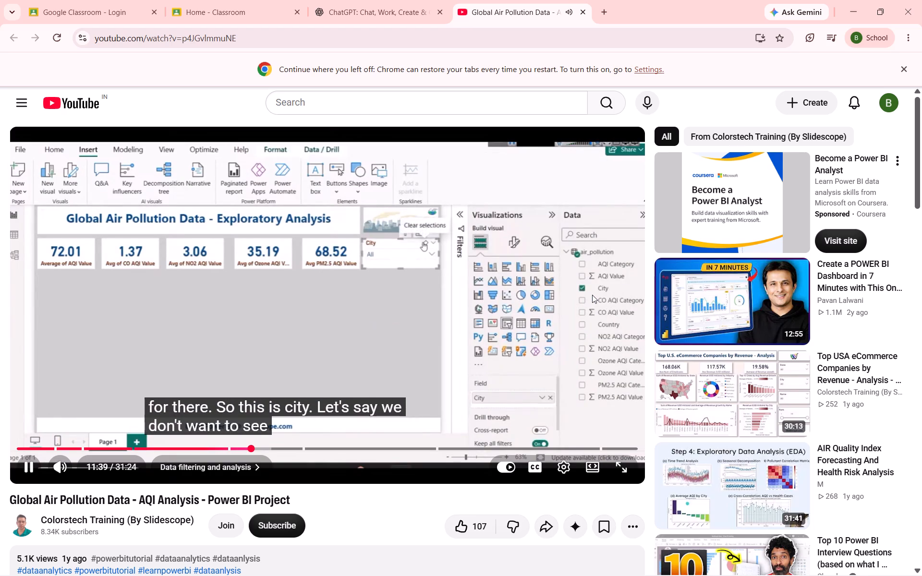
pyautogui.press('Left')
pyautogui.press('Left')
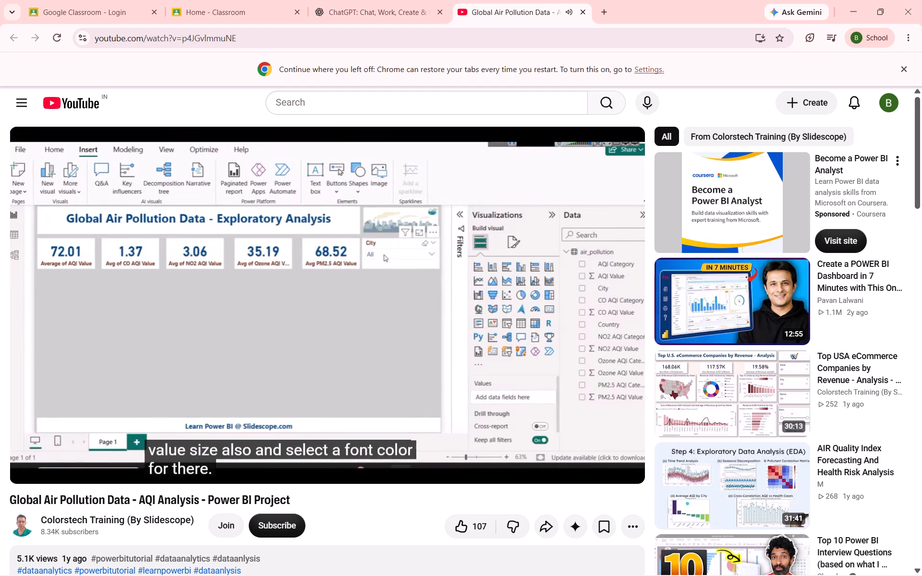
pyautogui.press('space')
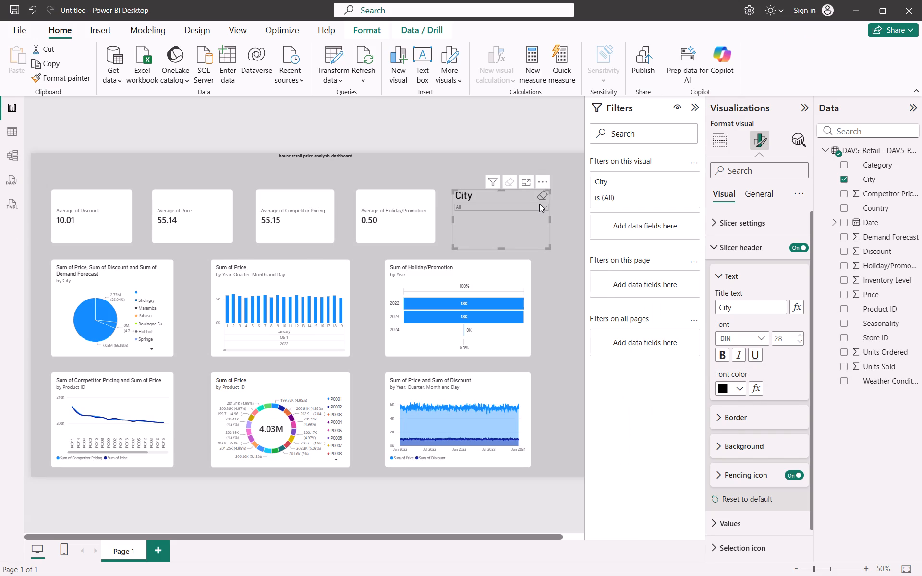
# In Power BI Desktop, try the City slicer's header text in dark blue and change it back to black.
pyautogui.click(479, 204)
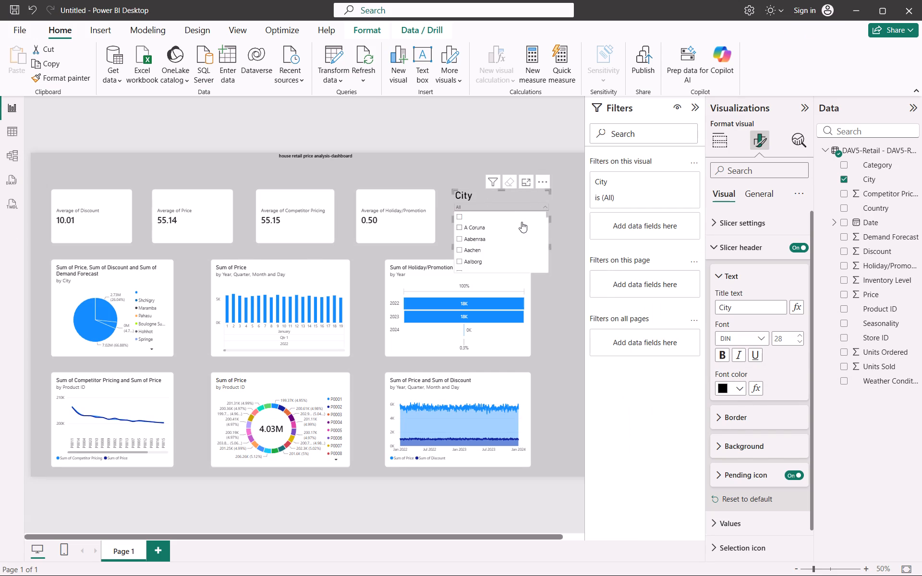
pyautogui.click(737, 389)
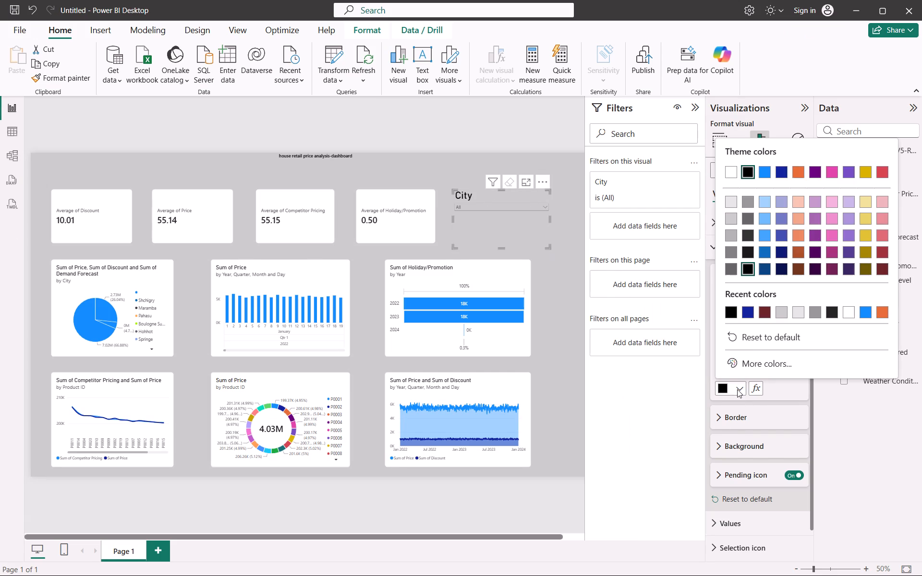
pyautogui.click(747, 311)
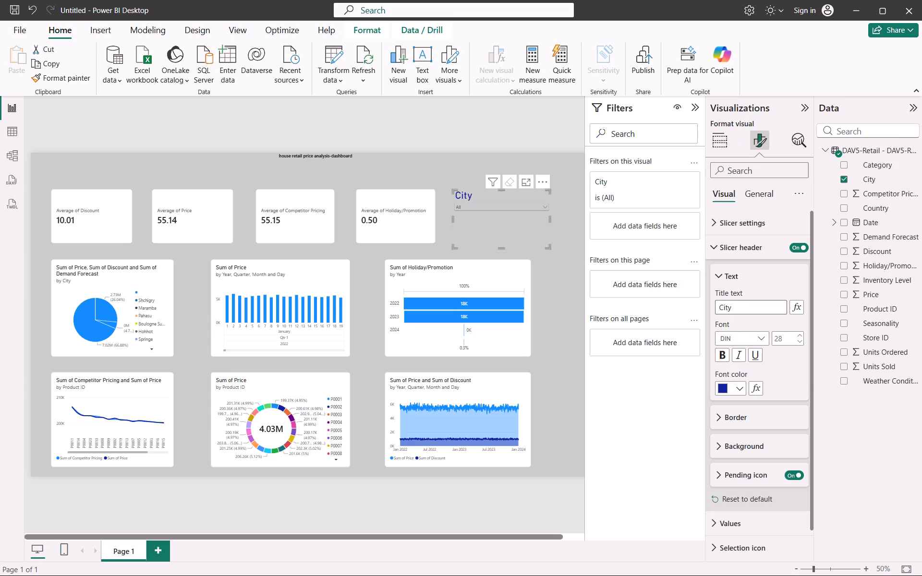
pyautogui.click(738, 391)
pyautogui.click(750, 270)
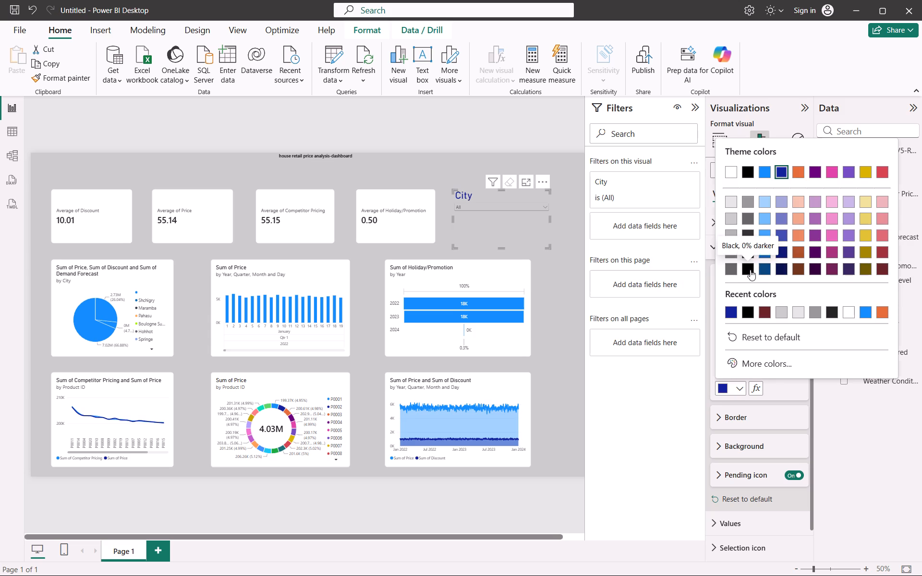
# Expand the City slicer's dropdown list on the report page.
pyautogui.click(539, 205)
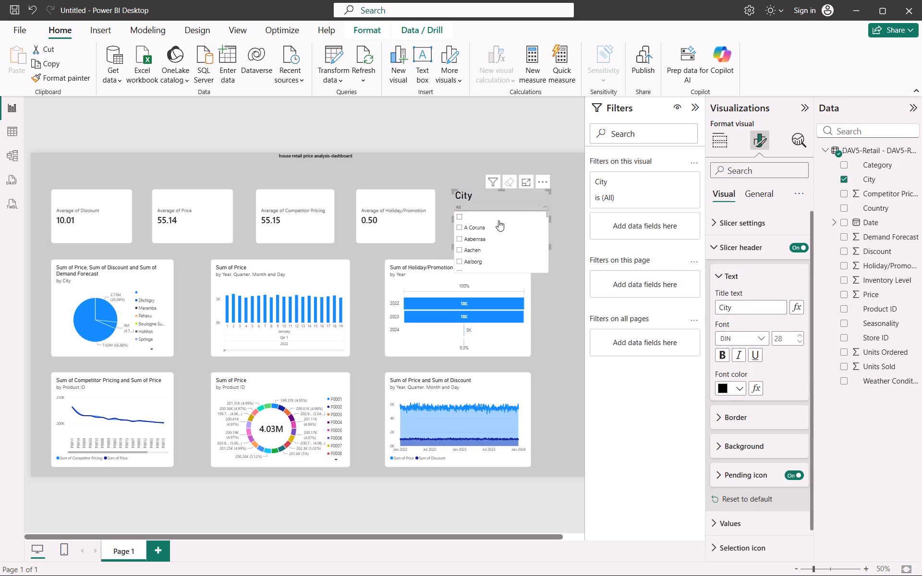
# Select the blank entry in the City slicer's dropdown list.
pyautogui.click(459, 217)
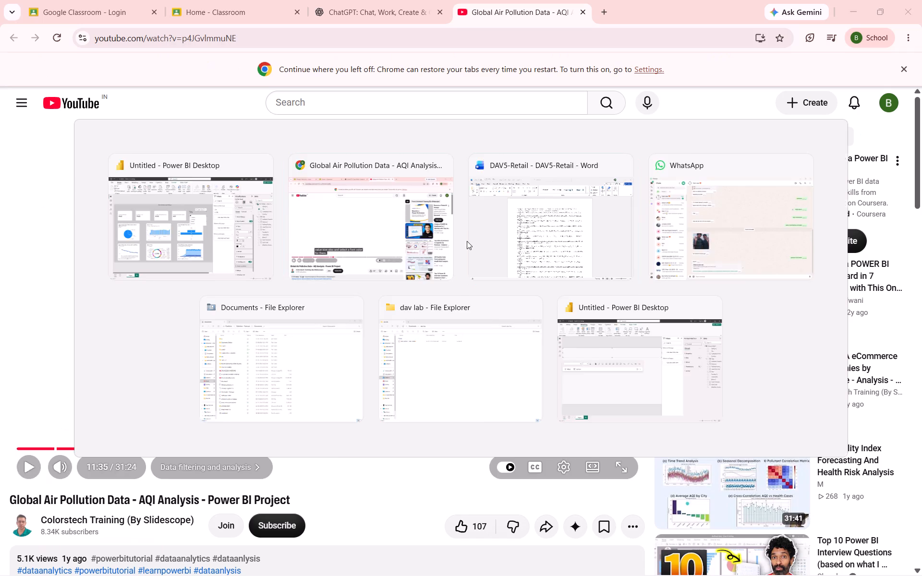
# Following the tutorial video in Chrome, filter the City slicer in Power BI Desktop to include all cities except the blank value.
pyautogui.press('space')
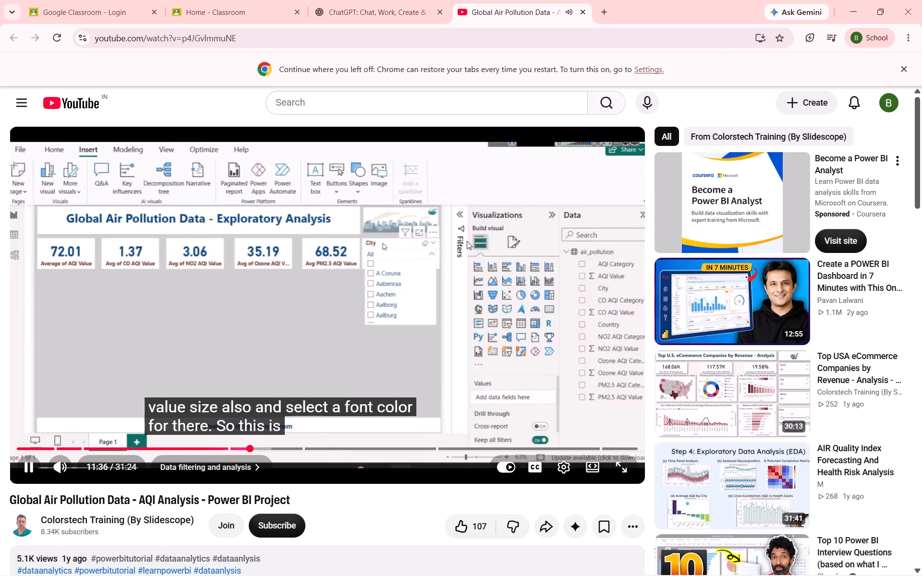
pyautogui.press('Right')
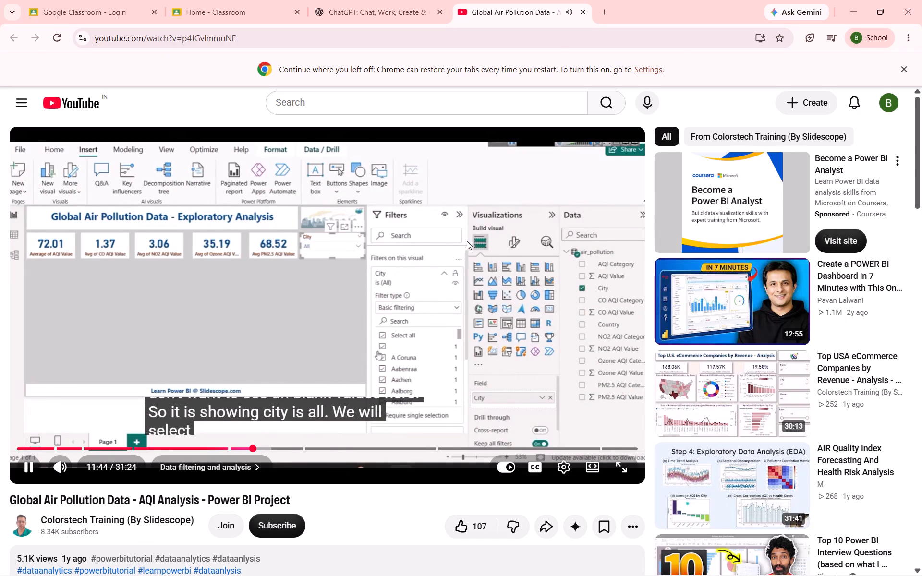
pyautogui.press('Left')
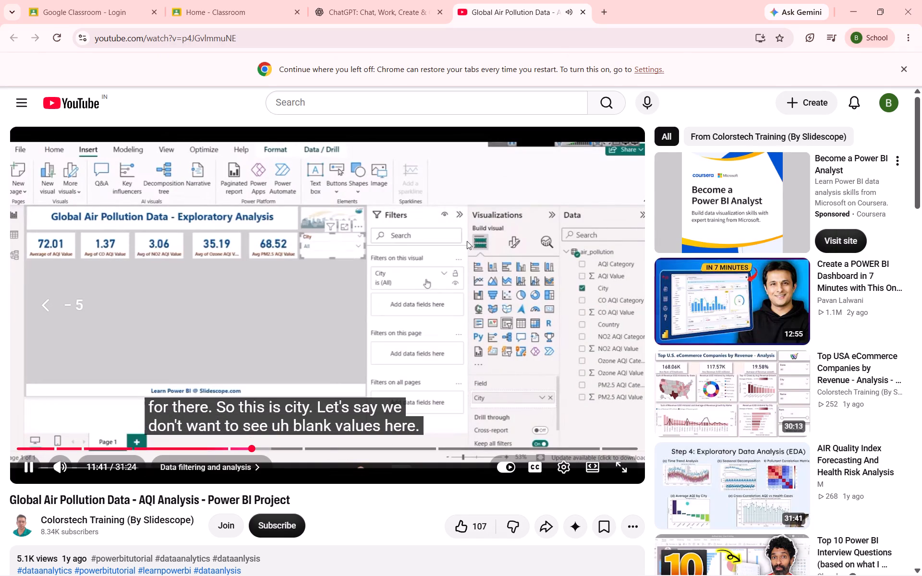
pyautogui.press('space')
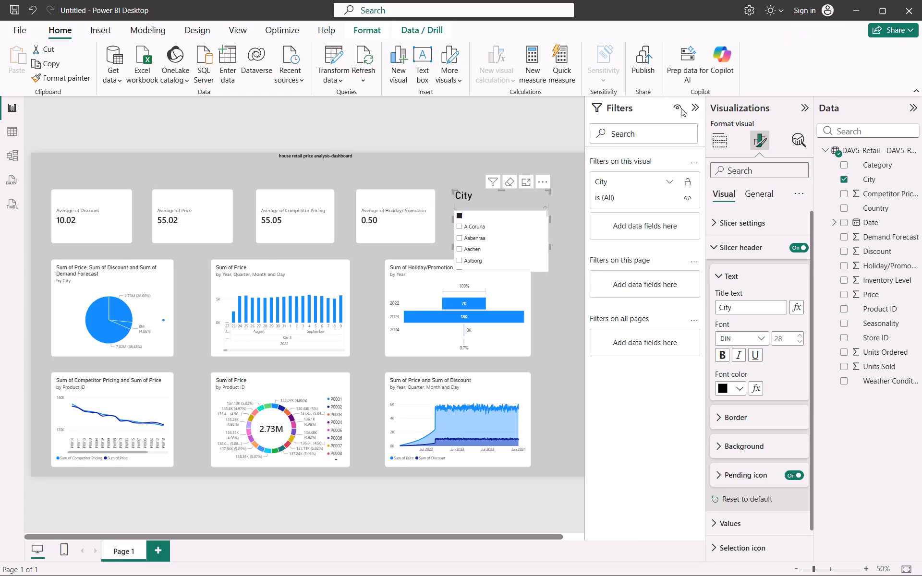
pyautogui.click(691, 107)
pyautogui.click(691, 107)
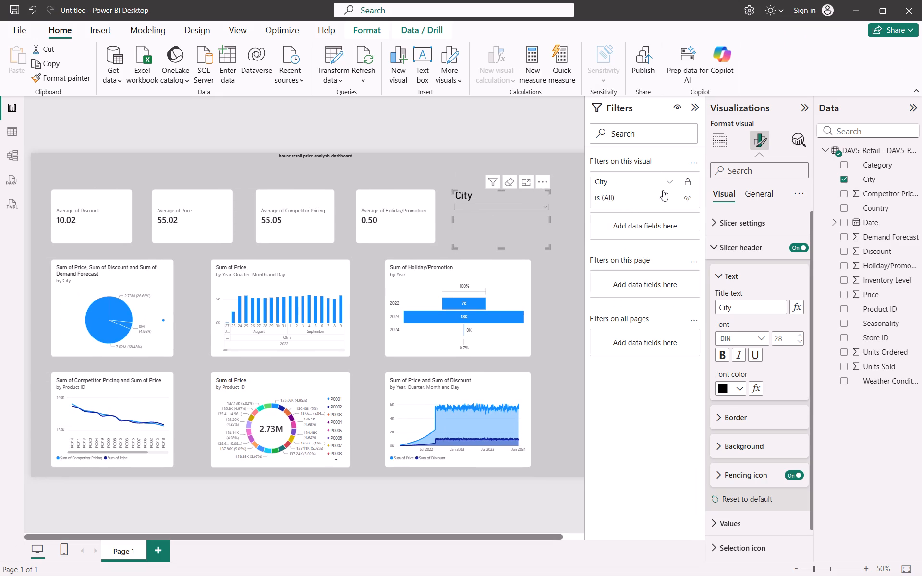
pyautogui.click(668, 182)
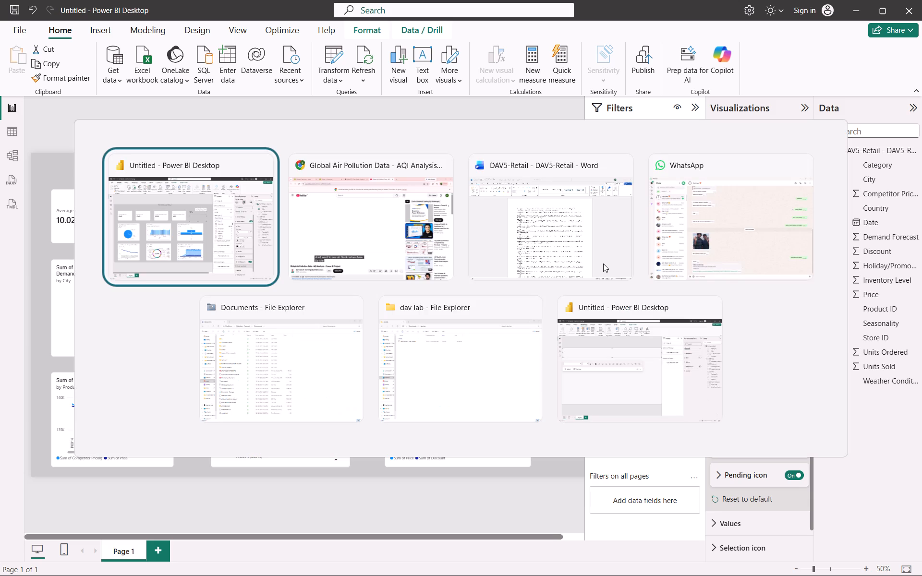
pyautogui.press('space')
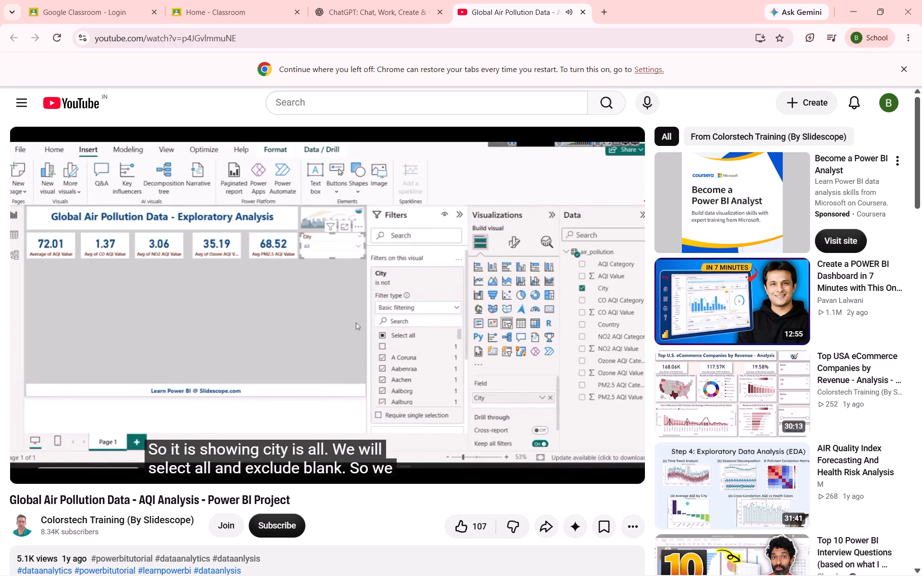
pyautogui.press('space')
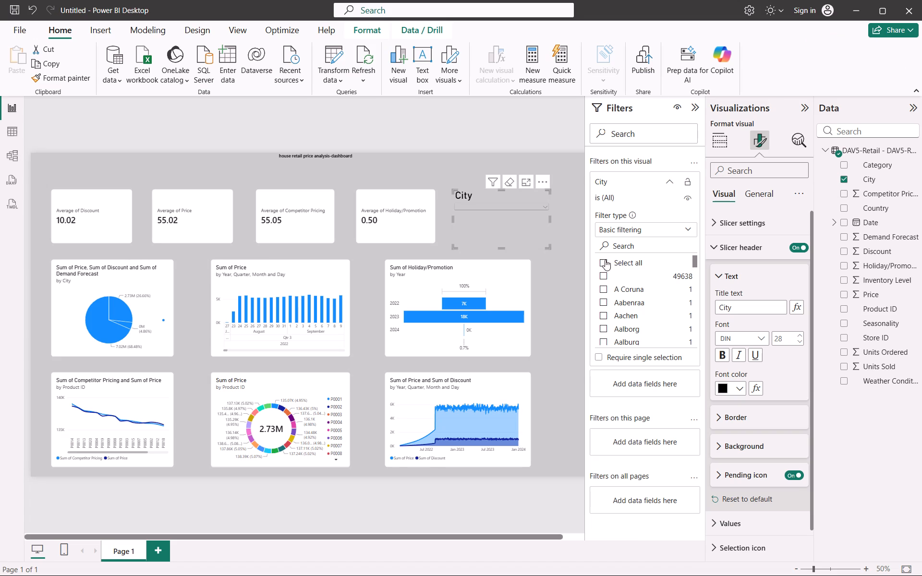
pyautogui.click(603, 261)
pyautogui.click(605, 274)
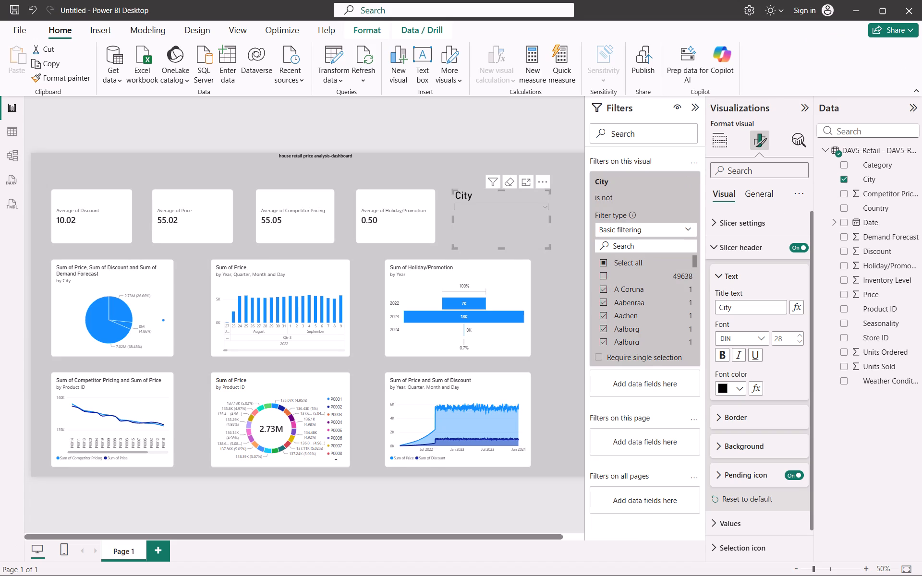
# Skim the tutorial video in Chrome for how the City slicer is used and how a Country slicer is added.
pyautogui.press('space')
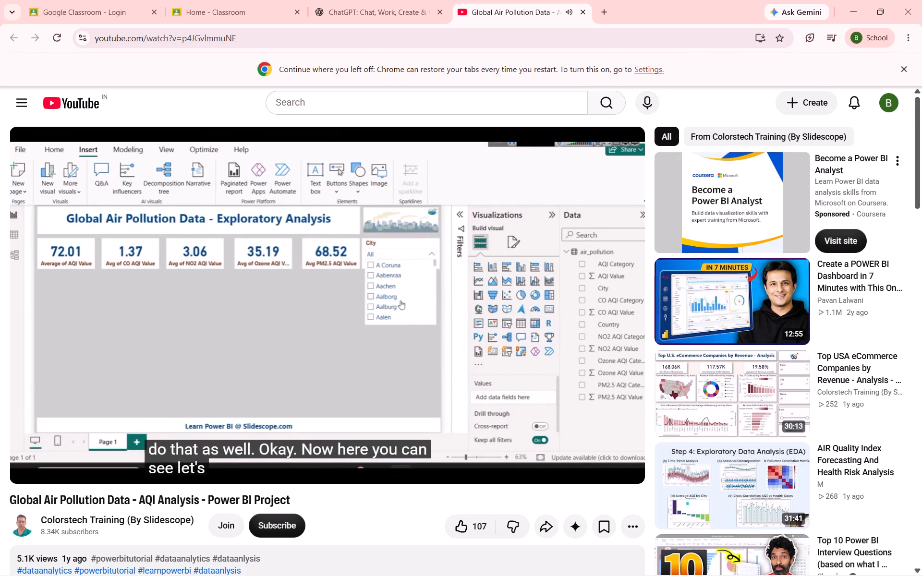
pyautogui.press('Right')
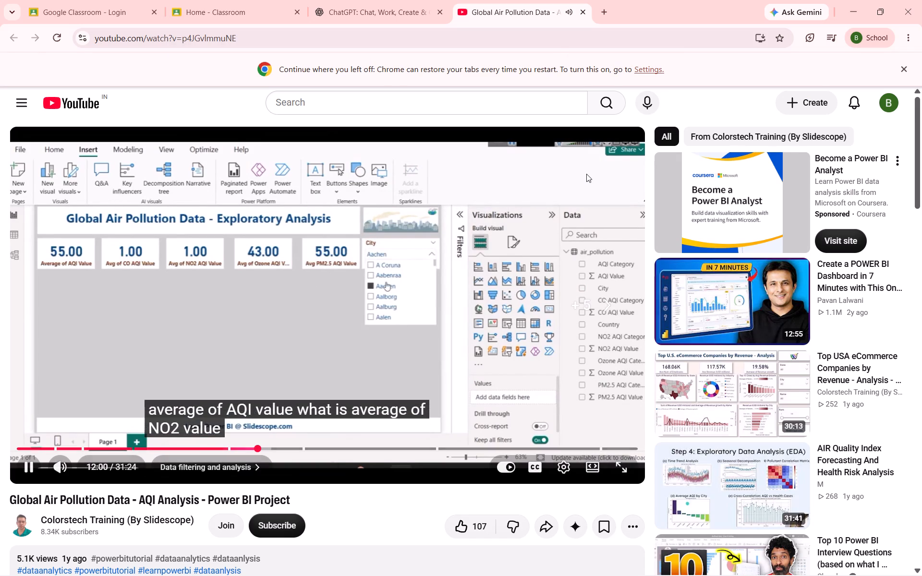
pyautogui.press('Right')
pyautogui.press('Right')
pyautogui.press('Right')
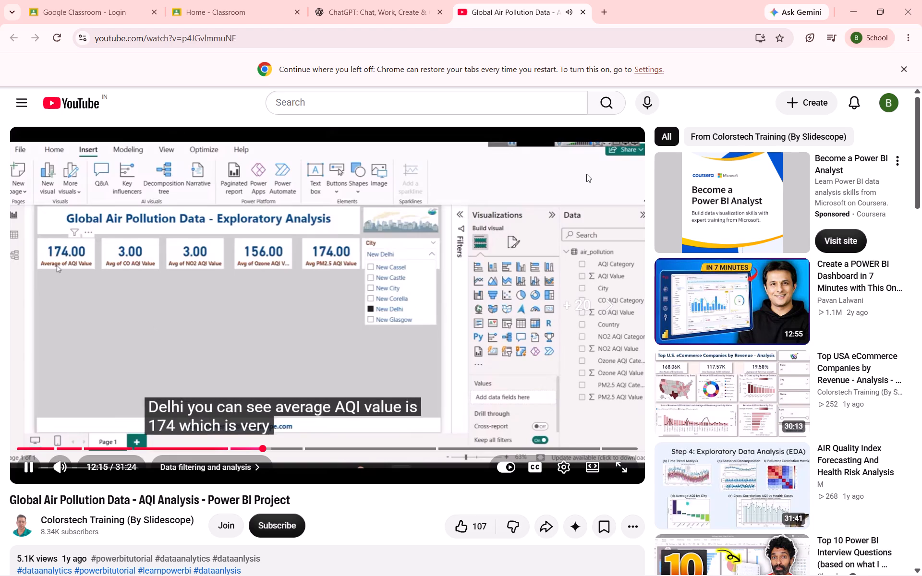
pyautogui.press('Right')
pyautogui.press('Right')
pyautogui.press('Right')
pyautogui.press('Right')
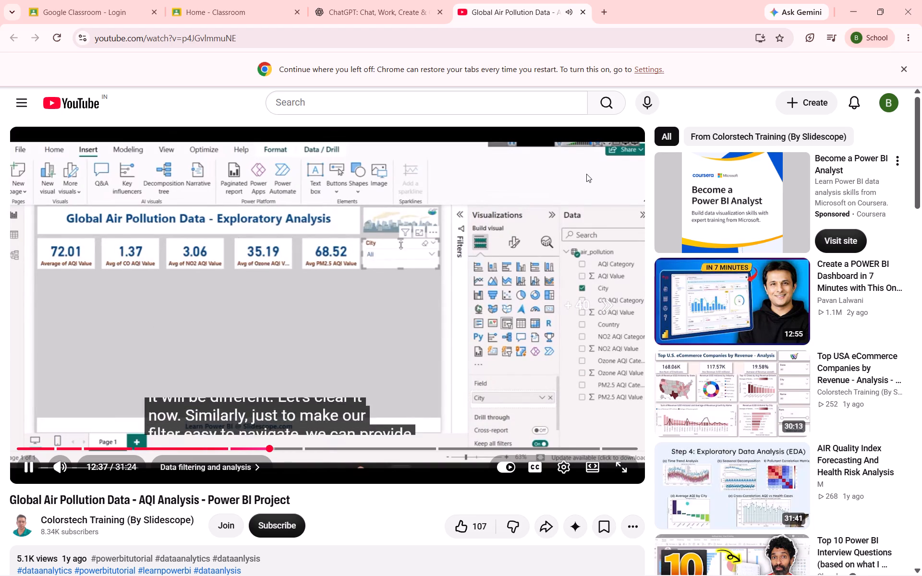
pyautogui.press('Right')
pyautogui.press('Right')
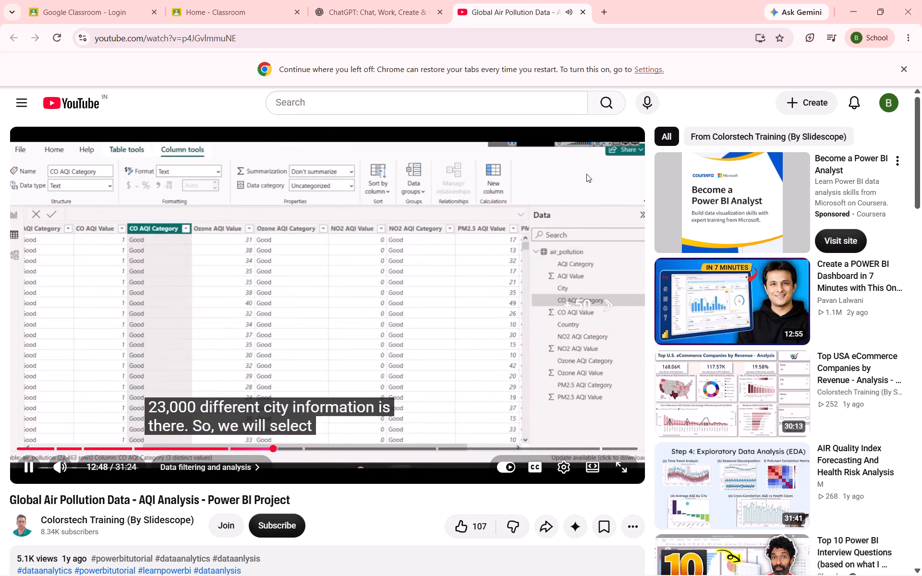
pyautogui.press('Right')
pyautogui.press('Right')
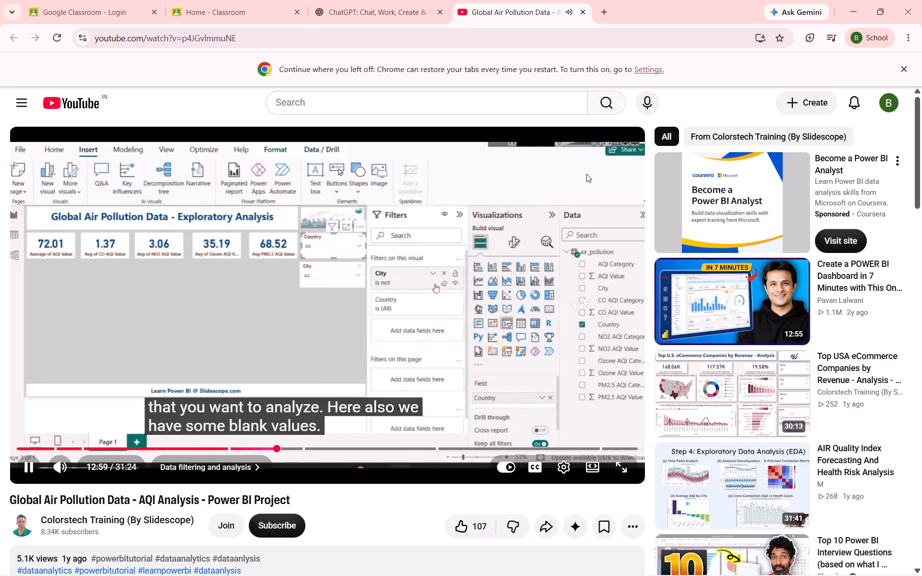
pyautogui.press('Right')
pyautogui.press('Right')
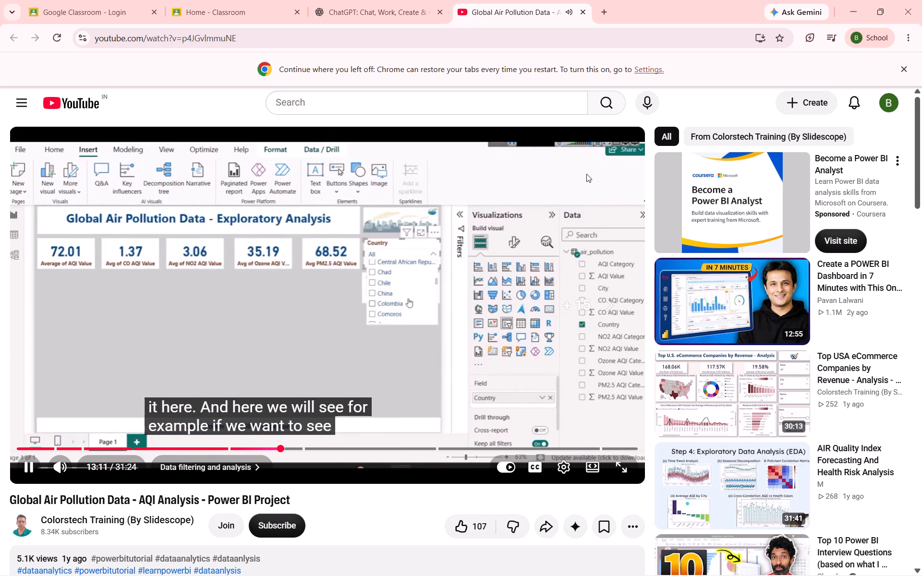
pyautogui.press('space')
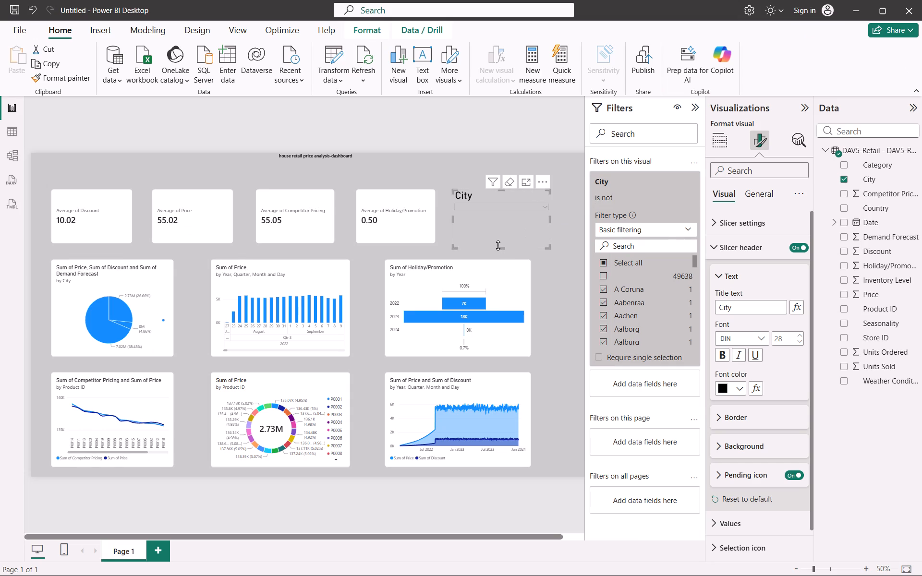
# In Power BI Desktop, shorten the City slicer so it spans only its header and dropdown field.
pyautogui.moveTo(502, 248); pyautogui.dragTo(501, 216)
# Add a slicer for the Country field directly beneath the City slicer, sized to match the City slicer's width.
pyautogui.click(721, 135)
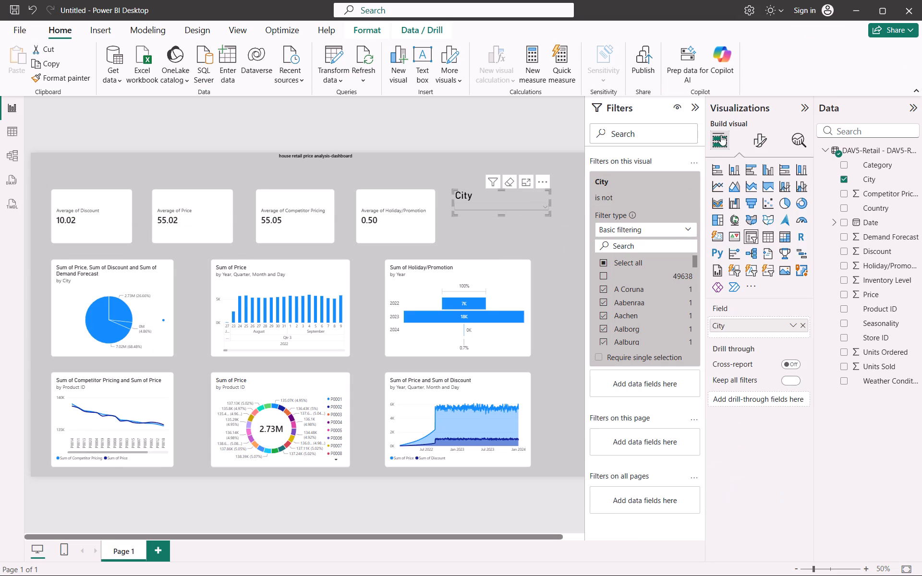
pyautogui.click(755, 237)
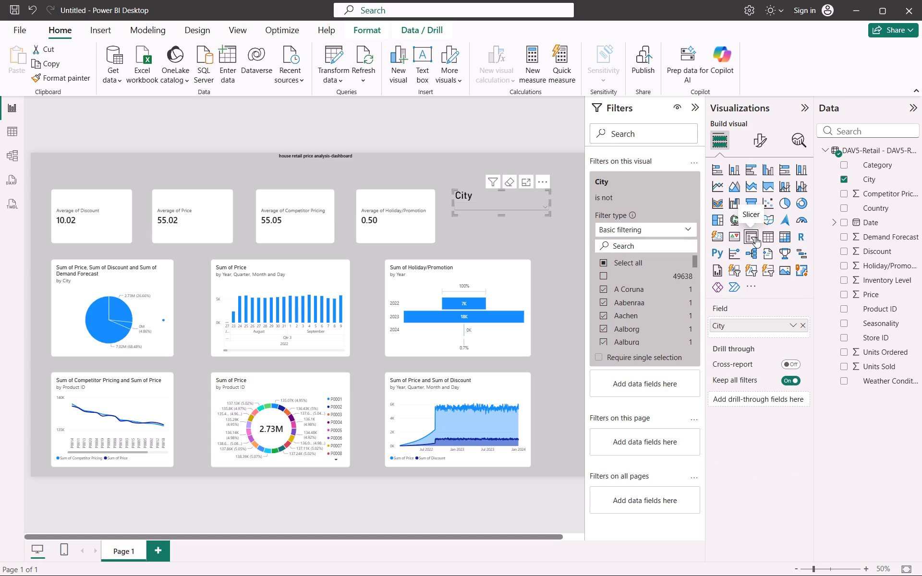
pyautogui.click(555, 238)
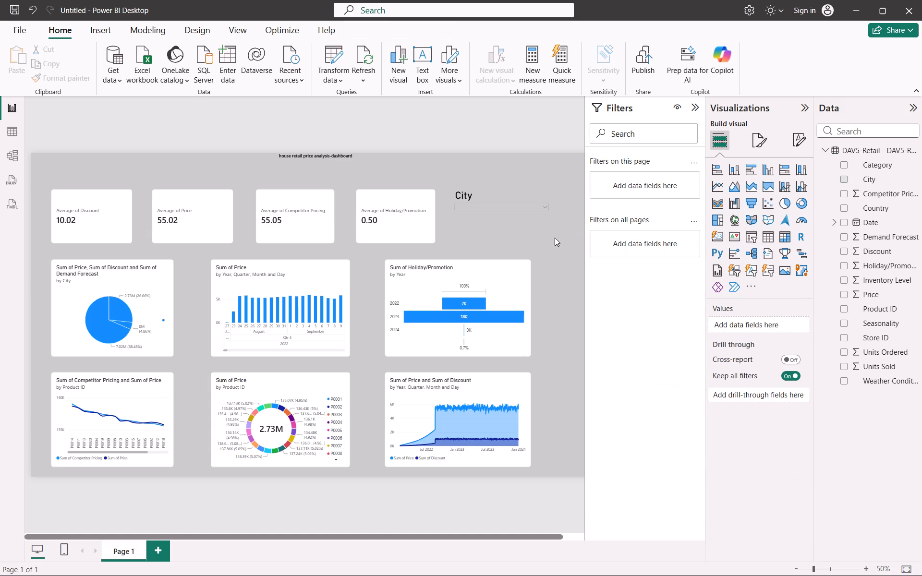
pyautogui.click(752, 236)
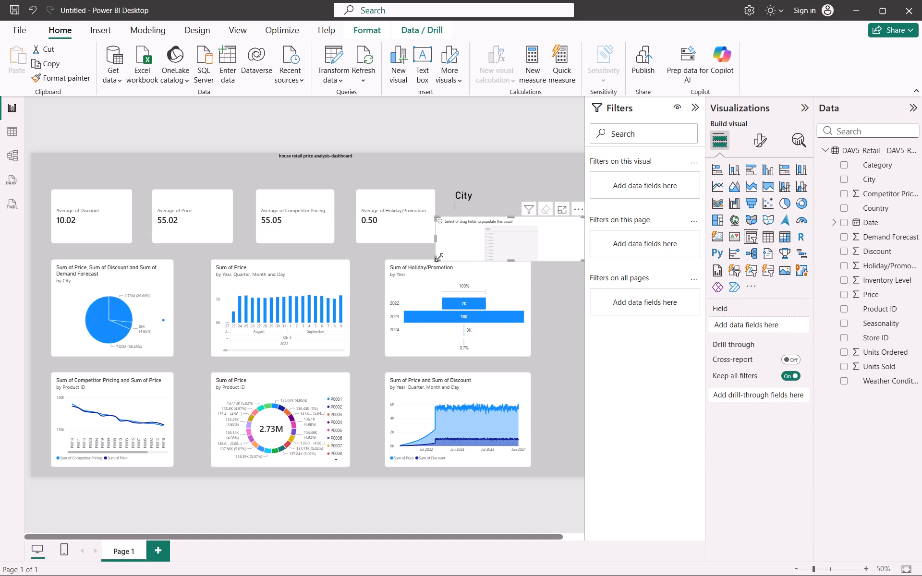
pyautogui.moveTo(439, 257); pyautogui.dragTo(458, 246)
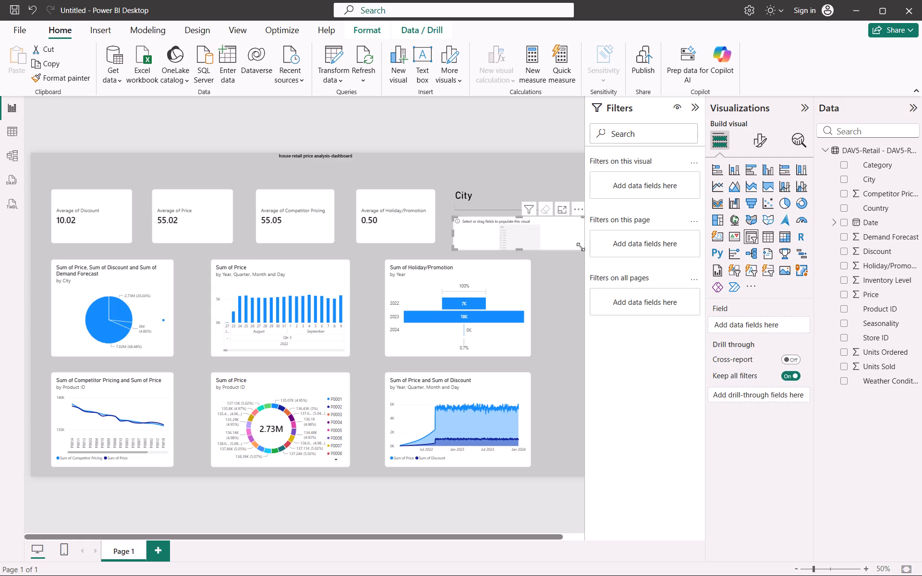
pyautogui.moveTo(582, 249); pyautogui.dragTo(545, 247)
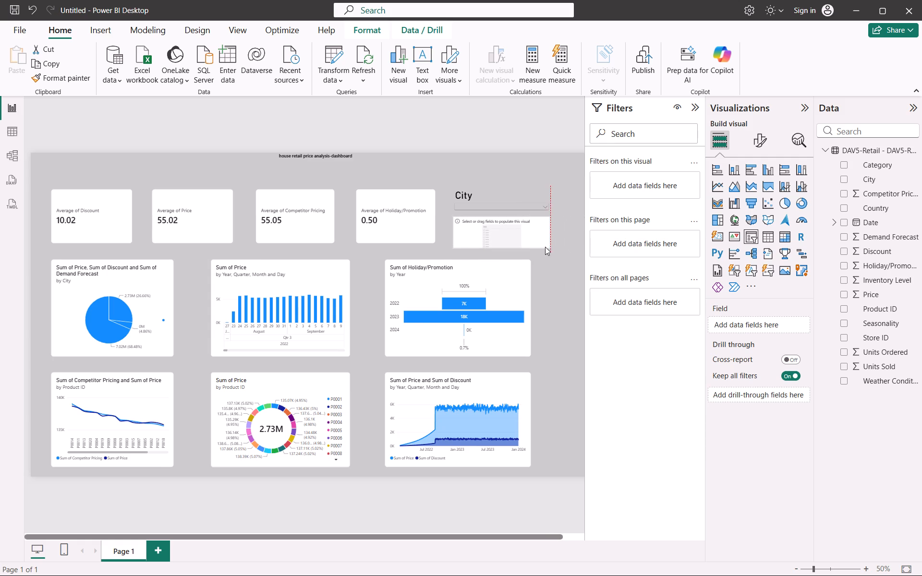
pyautogui.moveTo(545, 247); pyautogui.dragTo(545, 247)
pyautogui.click(508, 228)
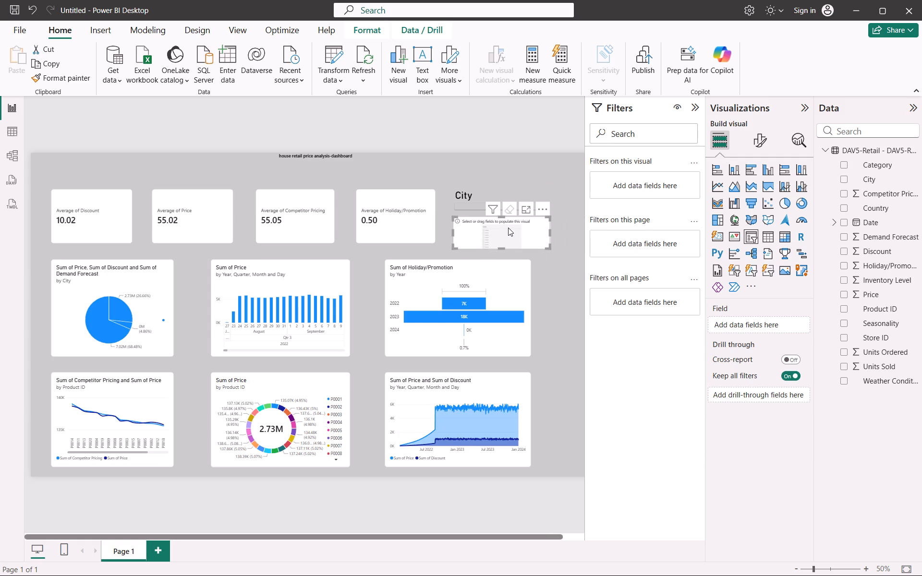
pyautogui.click(844, 208)
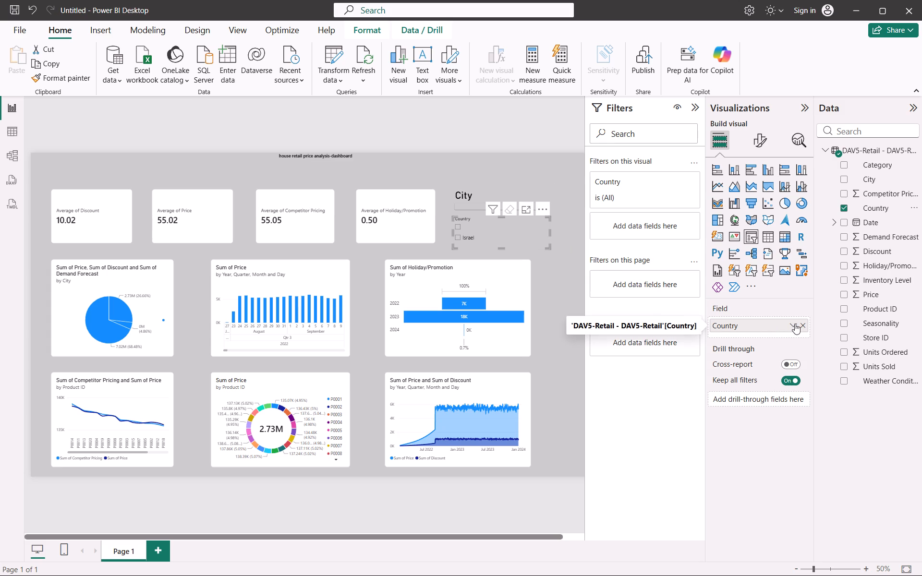
# Set the Country slicer's style to Dropdown.
pyautogui.click(760, 141)
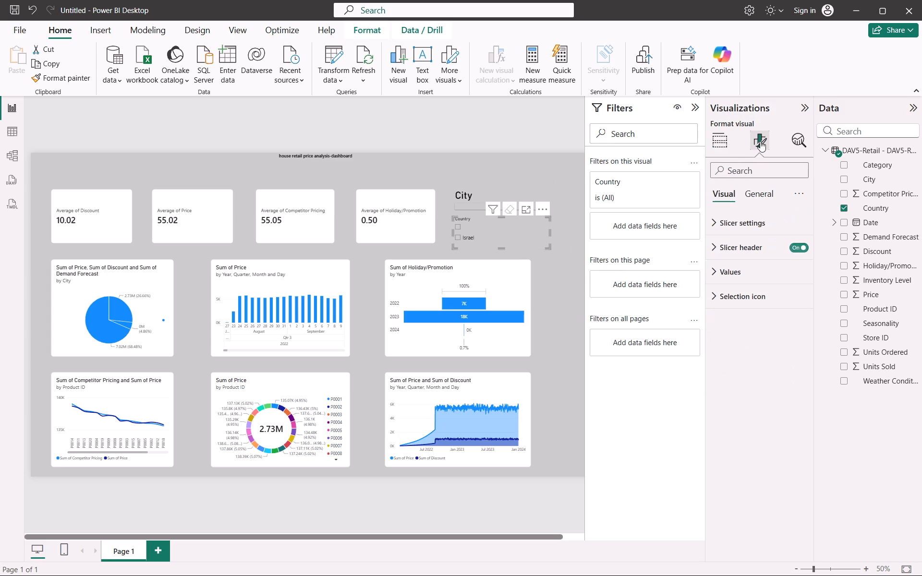
pyautogui.click(757, 228)
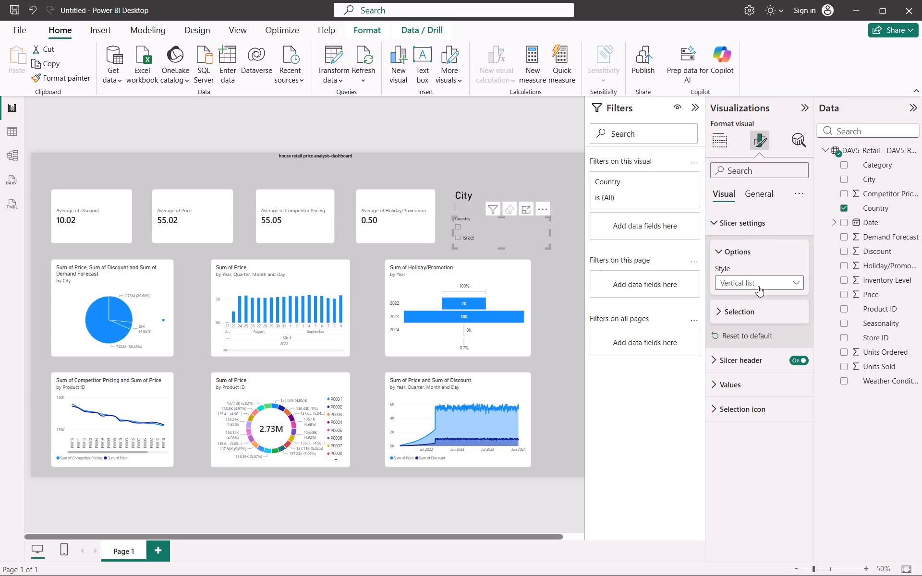
pyautogui.click(783, 284)
pyautogui.moveTo(783, 284); pyautogui.dragTo(768, 305)
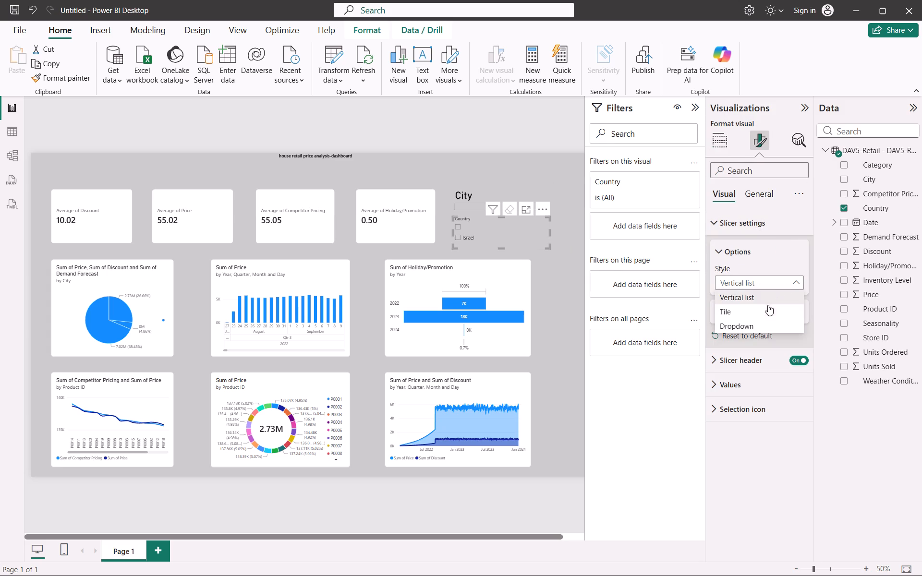
pyautogui.moveTo(768, 305); pyautogui.dragTo(755, 328)
pyautogui.click(755, 328)
# Increase the Country slicer header's font size to 27.
pyautogui.click(735, 363)
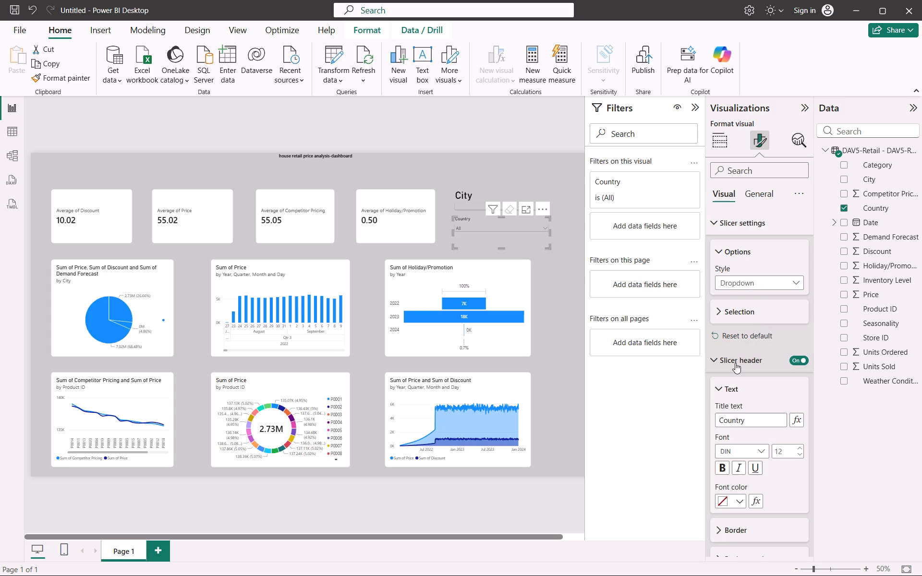
pyautogui.scroll(-1, 772, 481)
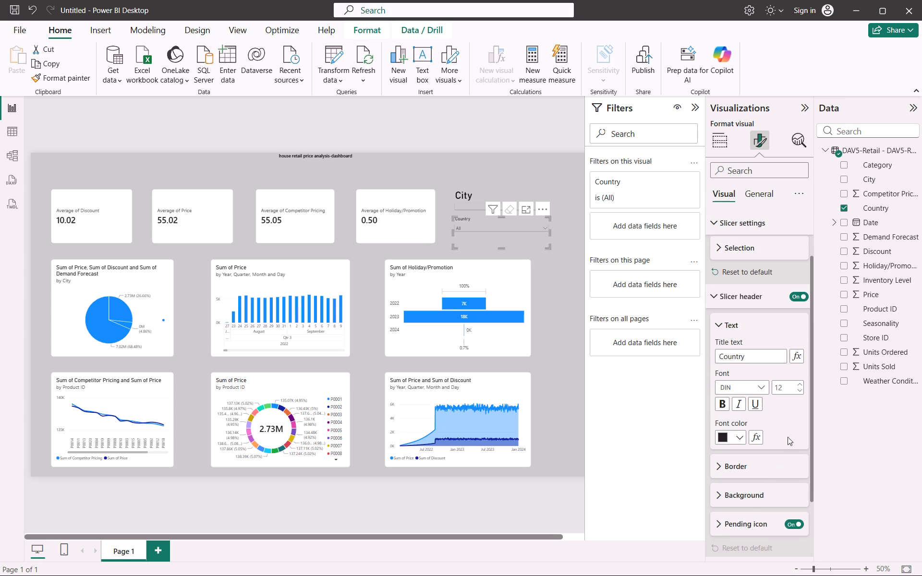
pyautogui.tripleClick(799, 384)
pyautogui.tripleClick(799, 384)
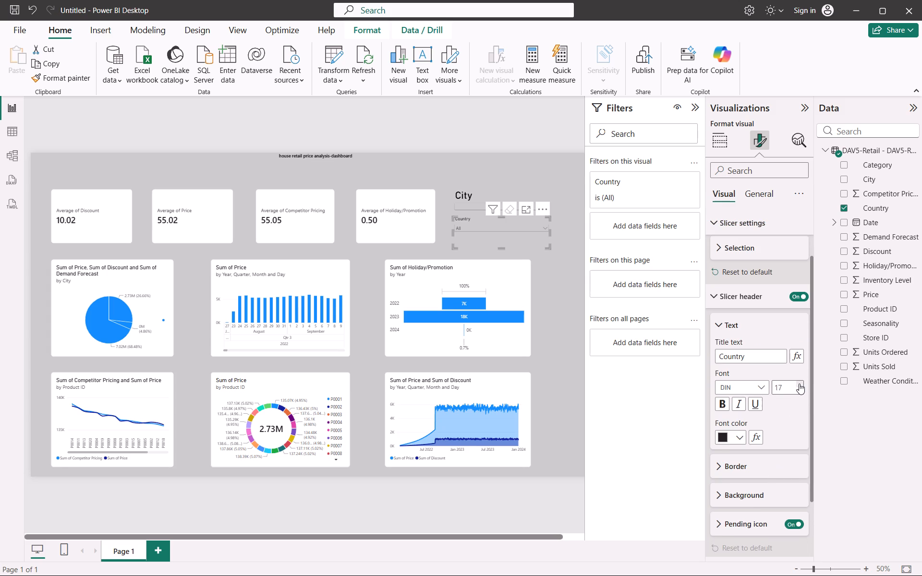
pyautogui.click(799, 384)
pyautogui.tripleClick(799, 384)
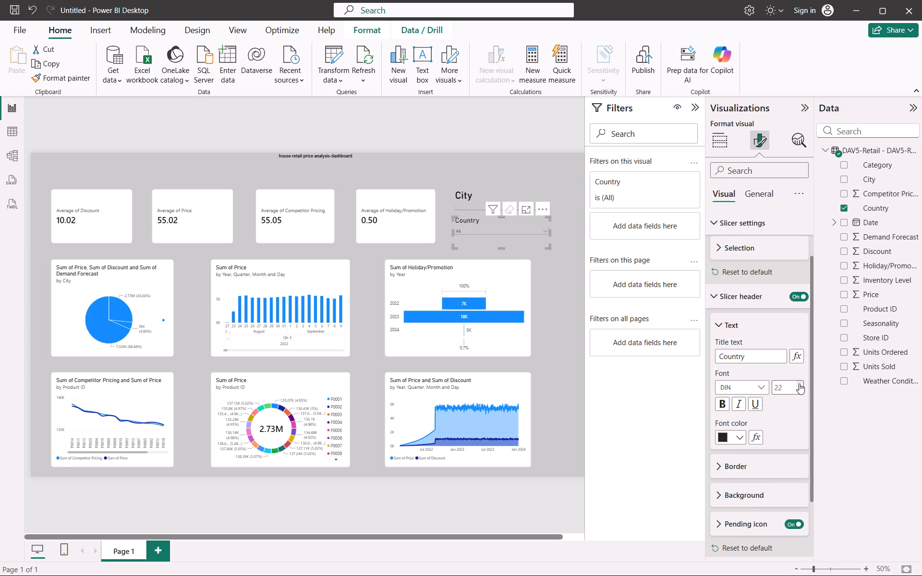
pyautogui.tripleClick(799, 384)
pyautogui.tripleClick(799, 384)
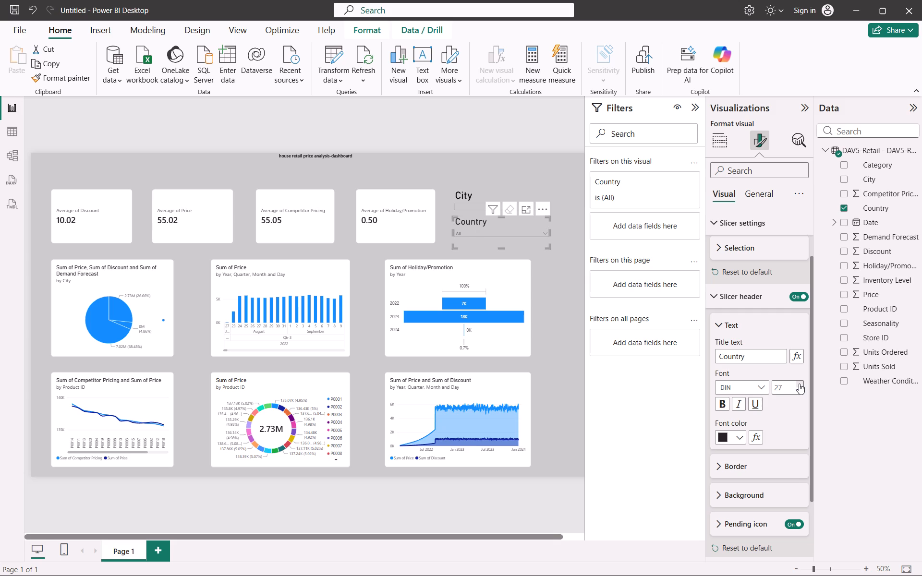
# Increase the Country slicer header's font size to 30.
pyautogui.doubleClick(799, 384)
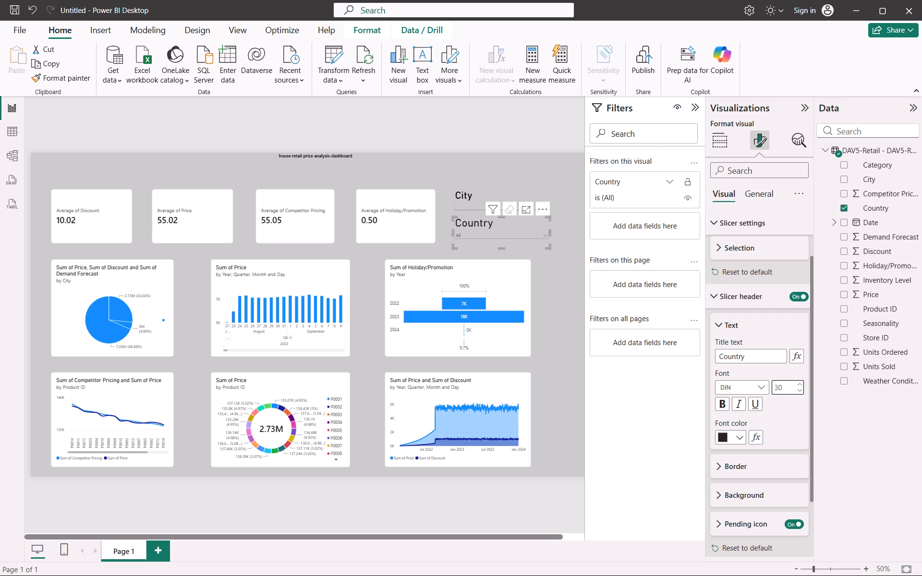
# Filter the Country slicer to include every country value except the blank one.
pyautogui.click(670, 179)
pyautogui.click(603, 263)
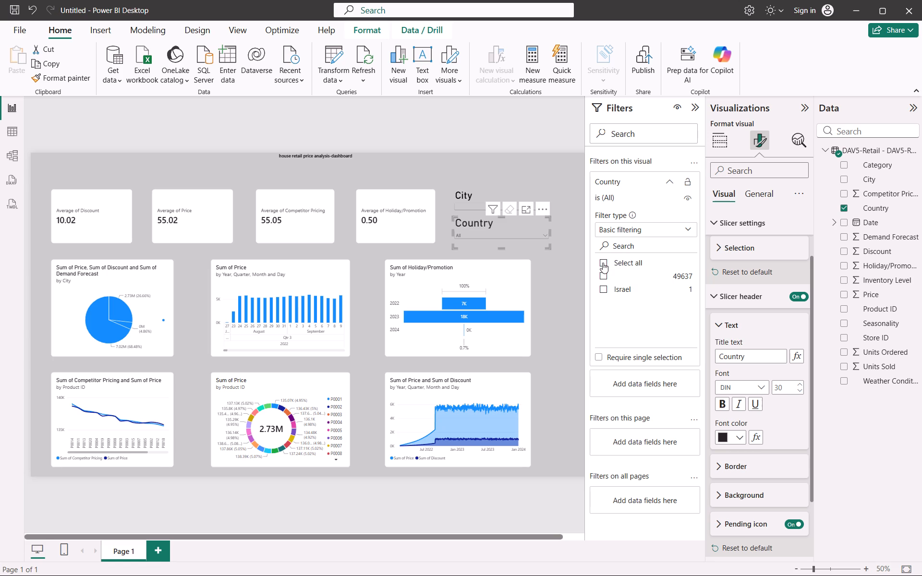
pyautogui.click(603, 278)
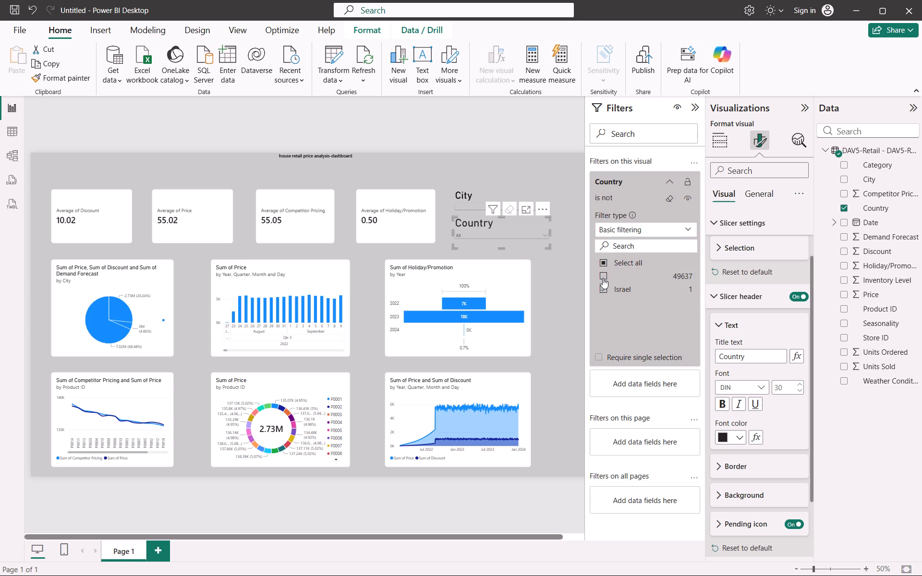
pyautogui.click(571, 303)
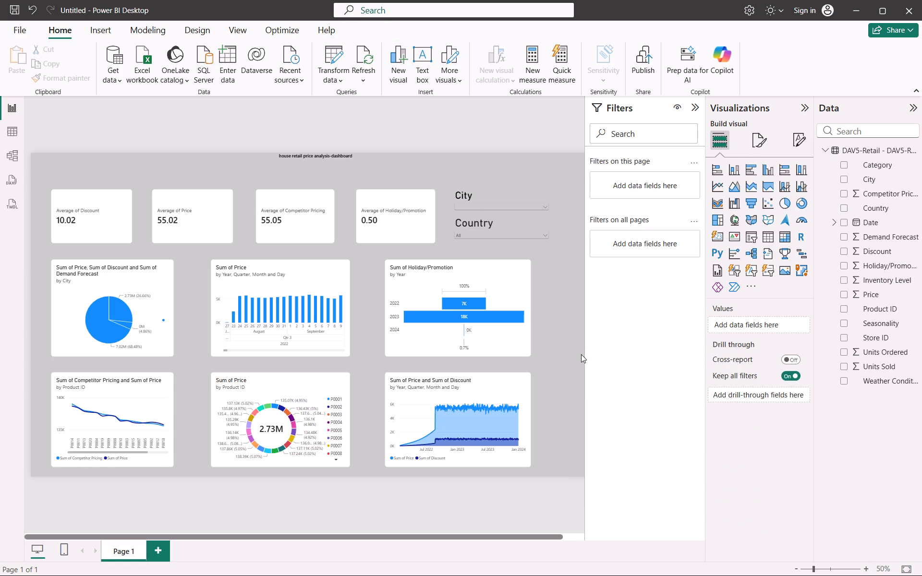
# Examine the field options and callout formatting settings of the Average of Competitor Pricing card.
pyautogui.click(305, 217)
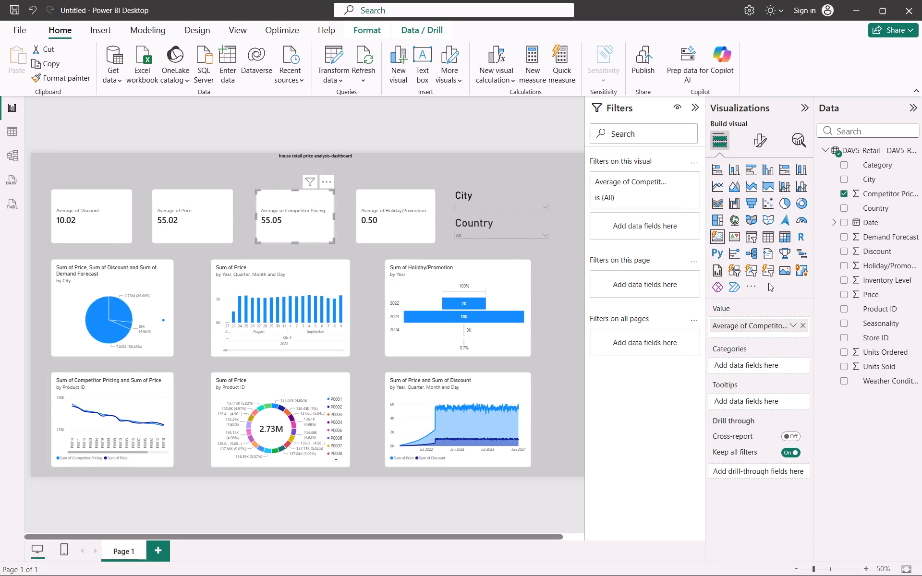
pyautogui.click(796, 324)
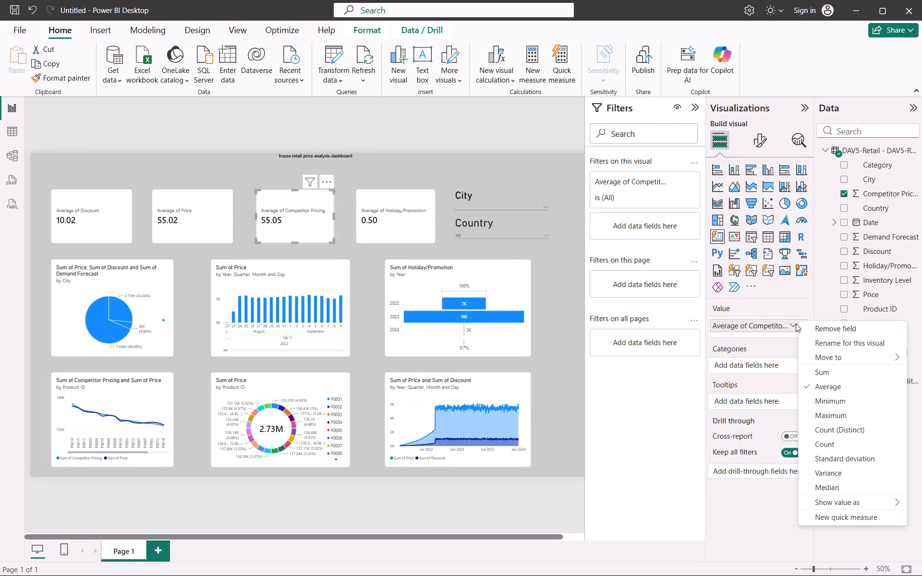
pyautogui.click(796, 324)
pyautogui.click(764, 145)
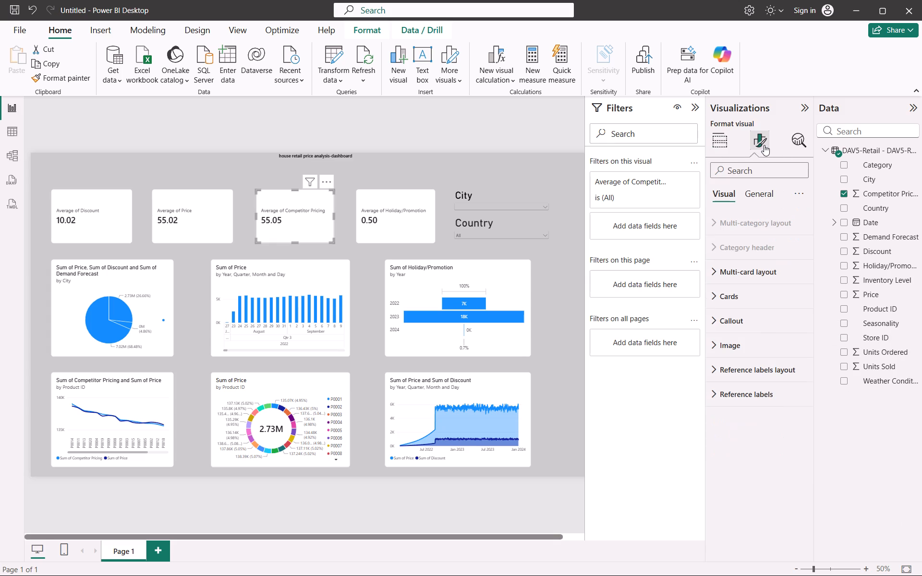
pyautogui.click(745, 329)
pyautogui.scroll(-1, 748, 417)
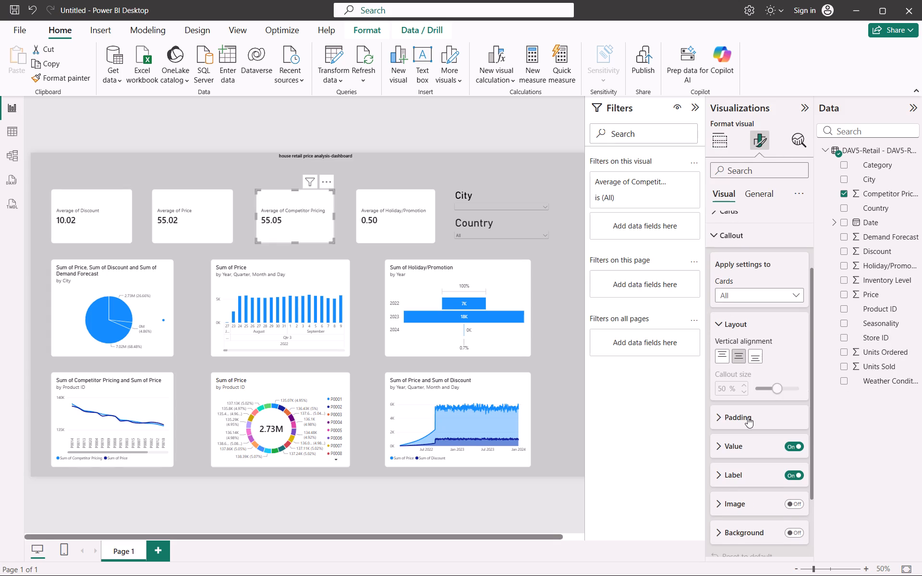
pyautogui.scroll(-2, 748, 417)
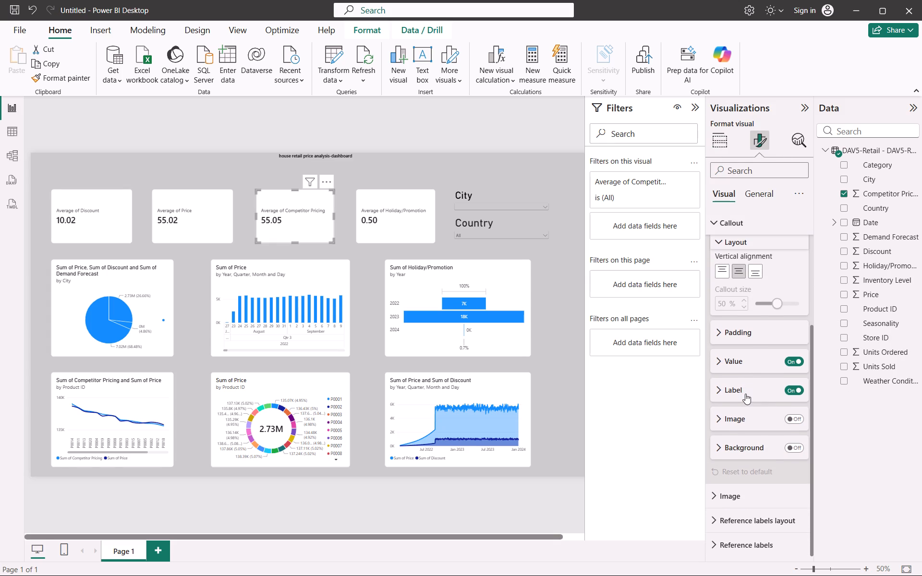
pyautogui.scroll(-1, 745, 394)
pyautogui.scroll(10, 745, 394)
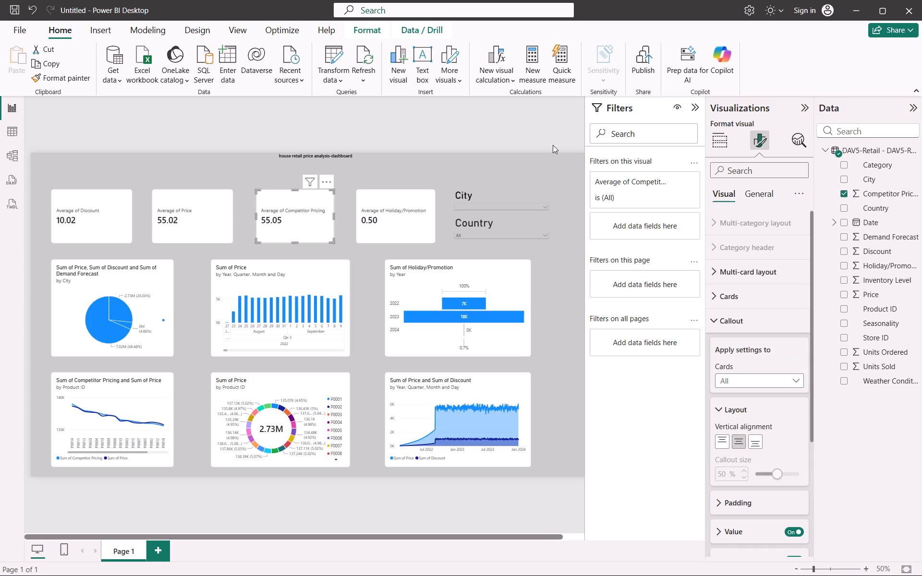
pyautogui.click(549, 145)
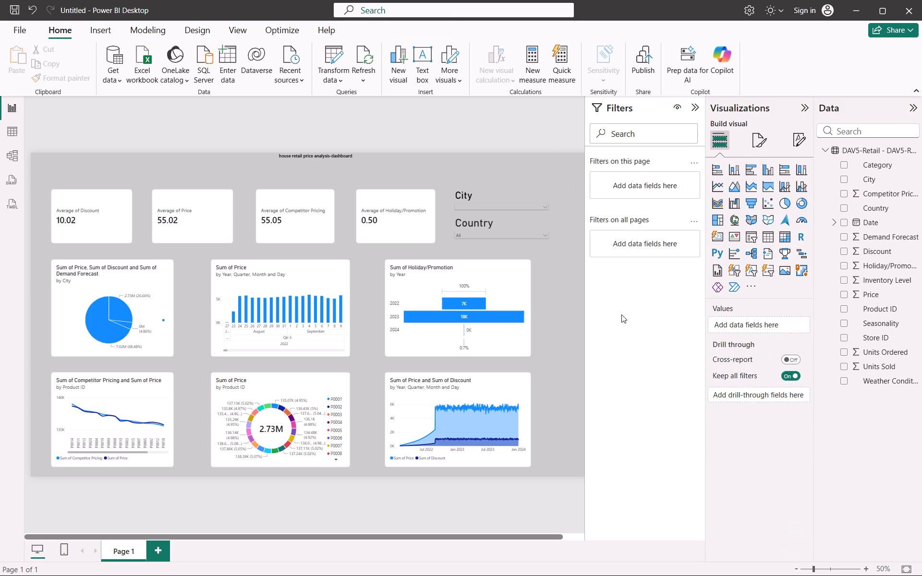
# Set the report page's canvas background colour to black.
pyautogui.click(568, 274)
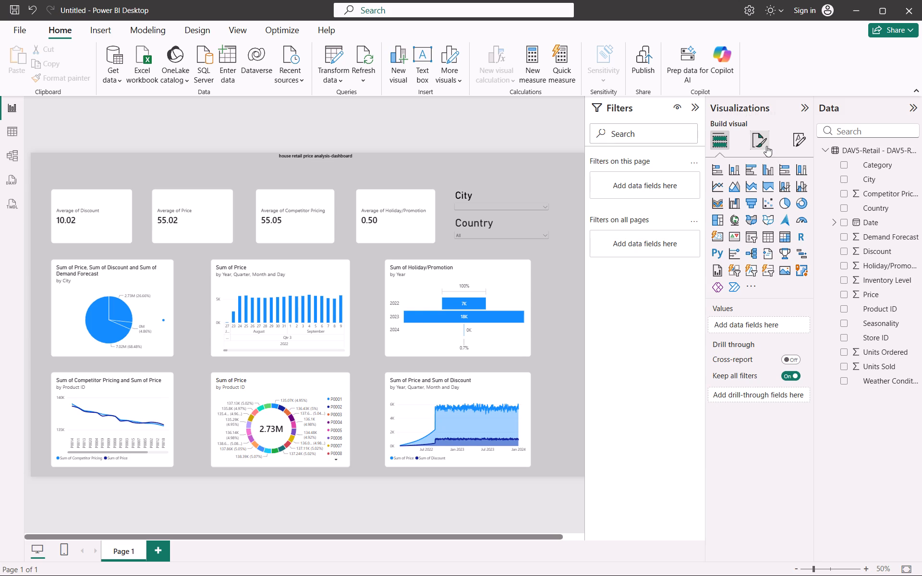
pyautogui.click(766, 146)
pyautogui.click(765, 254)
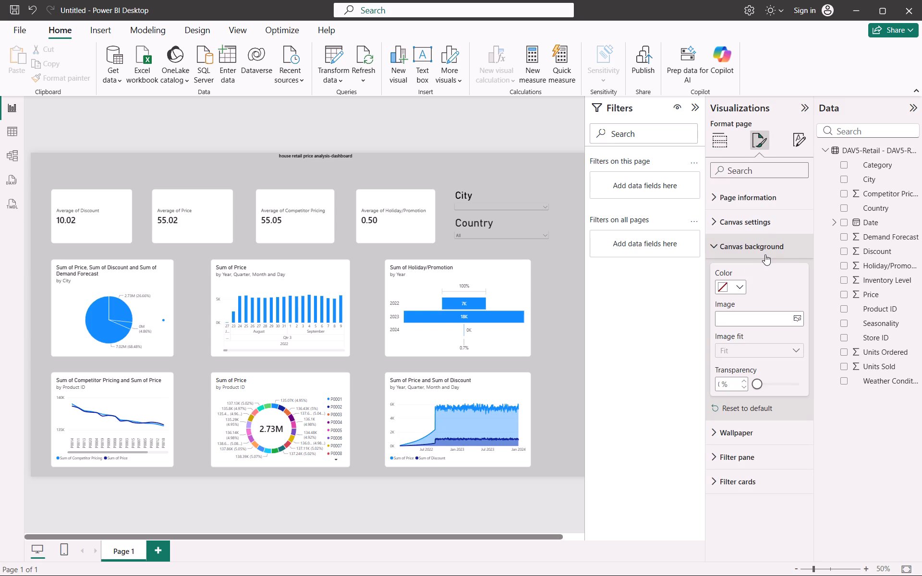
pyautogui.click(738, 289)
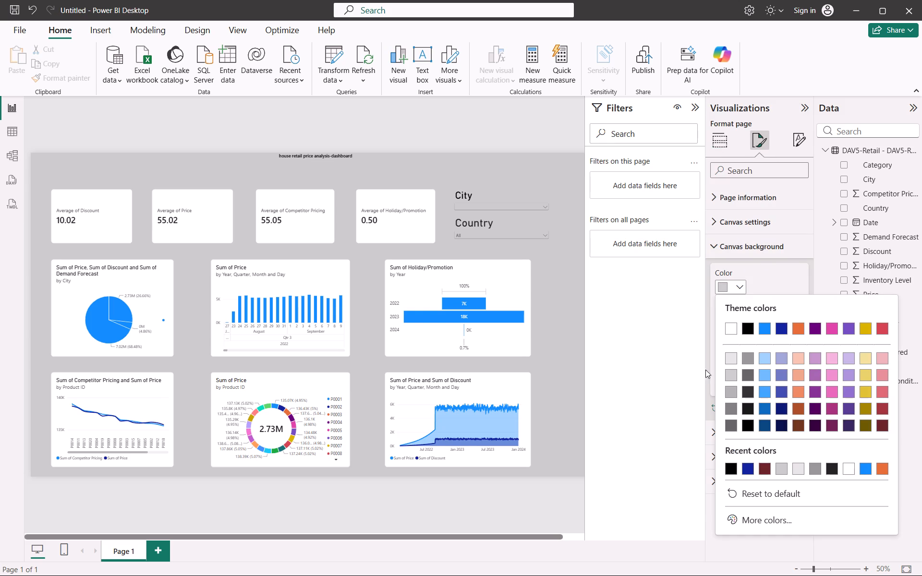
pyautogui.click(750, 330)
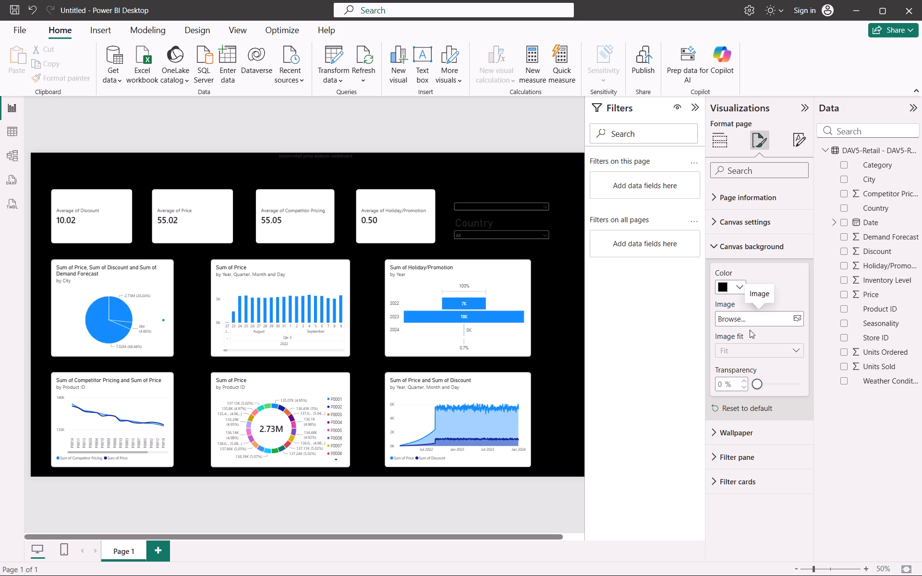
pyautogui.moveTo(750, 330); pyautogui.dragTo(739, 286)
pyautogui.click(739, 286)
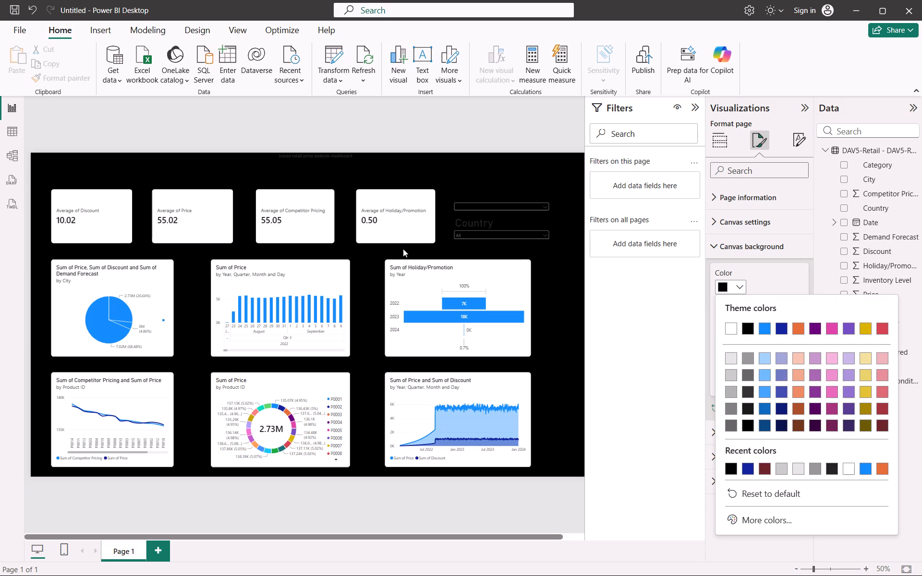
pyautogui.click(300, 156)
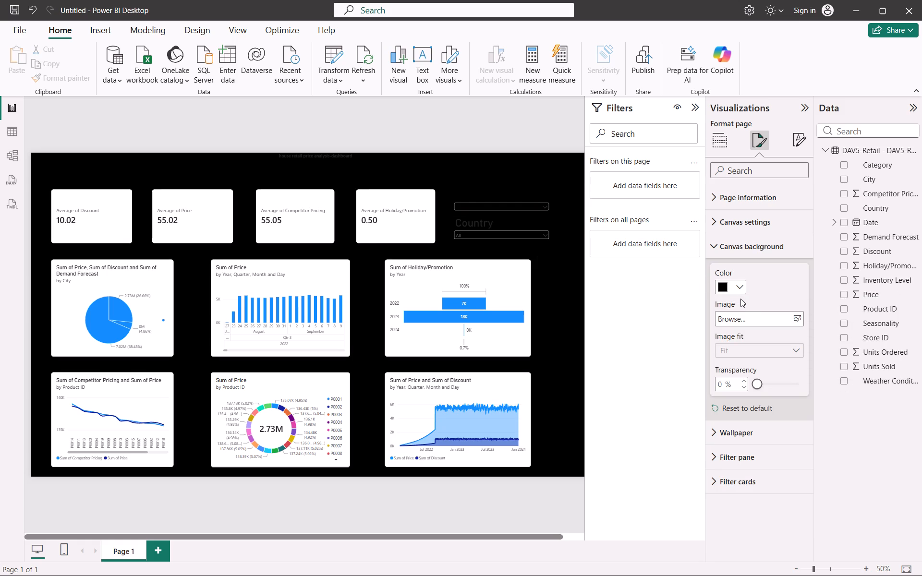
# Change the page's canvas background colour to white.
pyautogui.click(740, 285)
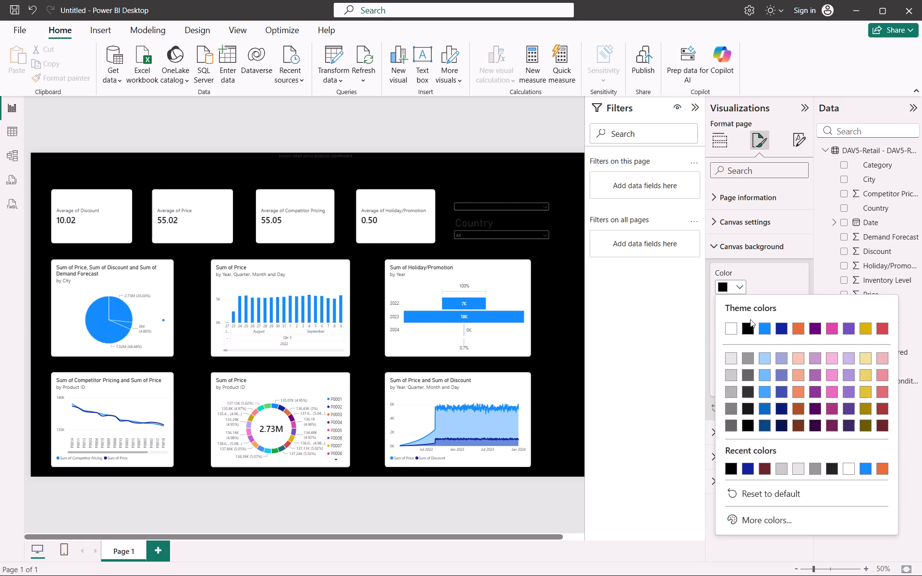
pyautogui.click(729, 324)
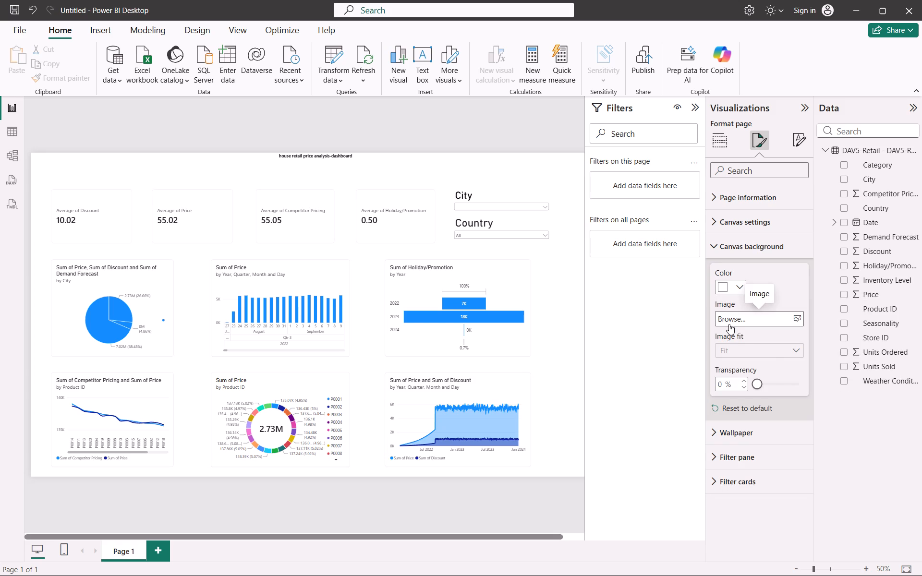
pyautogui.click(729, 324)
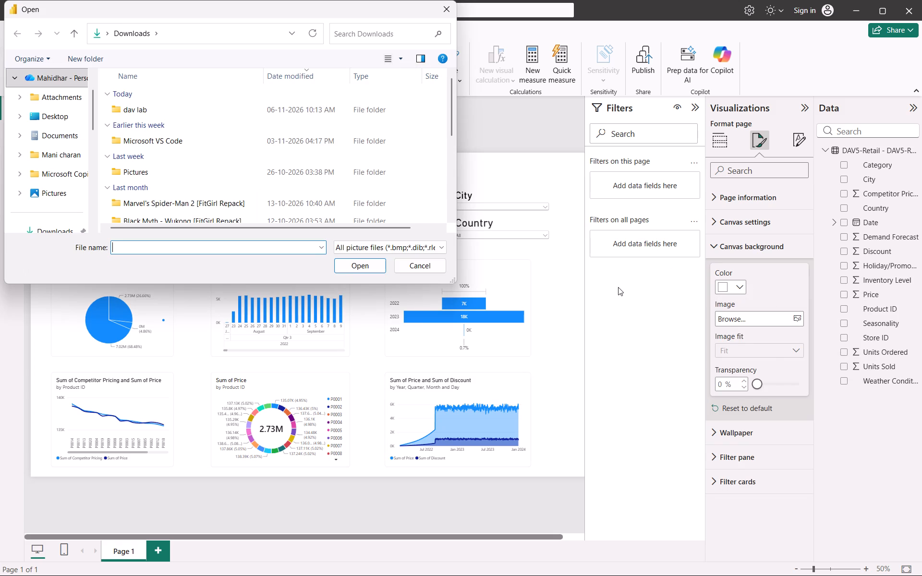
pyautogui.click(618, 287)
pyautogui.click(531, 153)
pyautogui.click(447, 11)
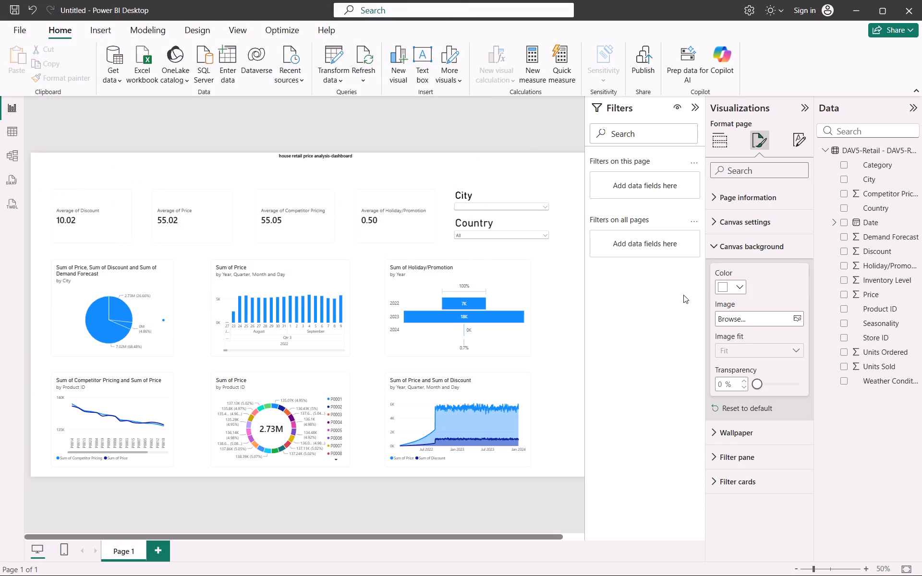
# Set the page's canvas background colour to black.
pyautogui.click(740, 288)
pyautogui.click(747, 327)
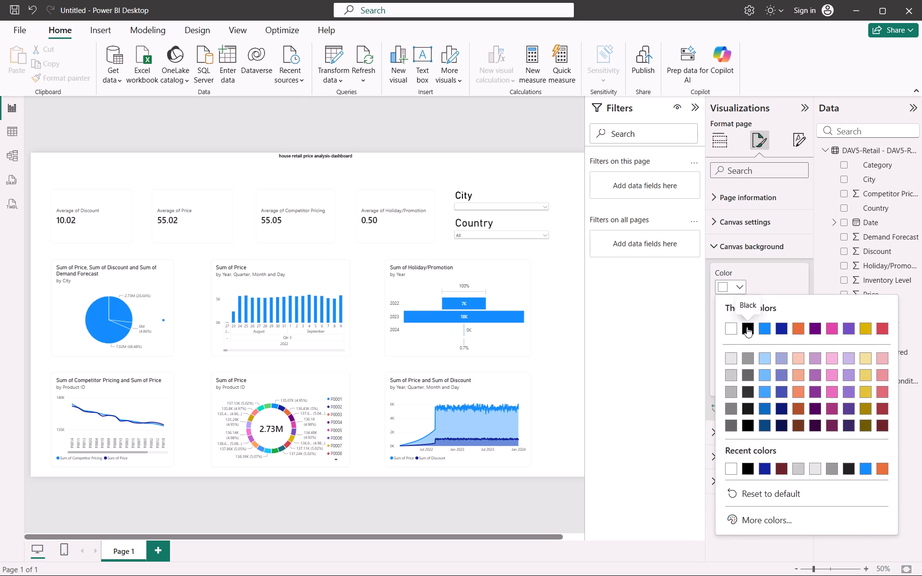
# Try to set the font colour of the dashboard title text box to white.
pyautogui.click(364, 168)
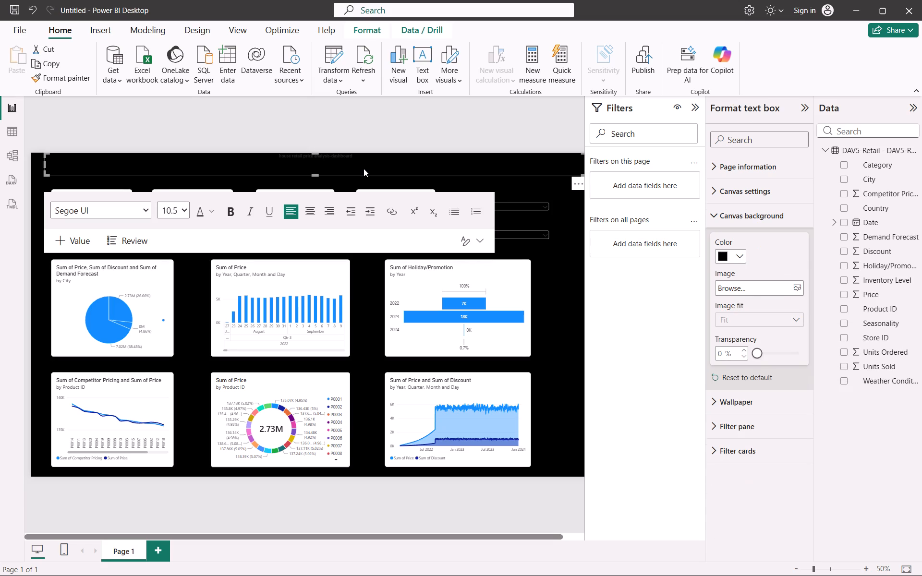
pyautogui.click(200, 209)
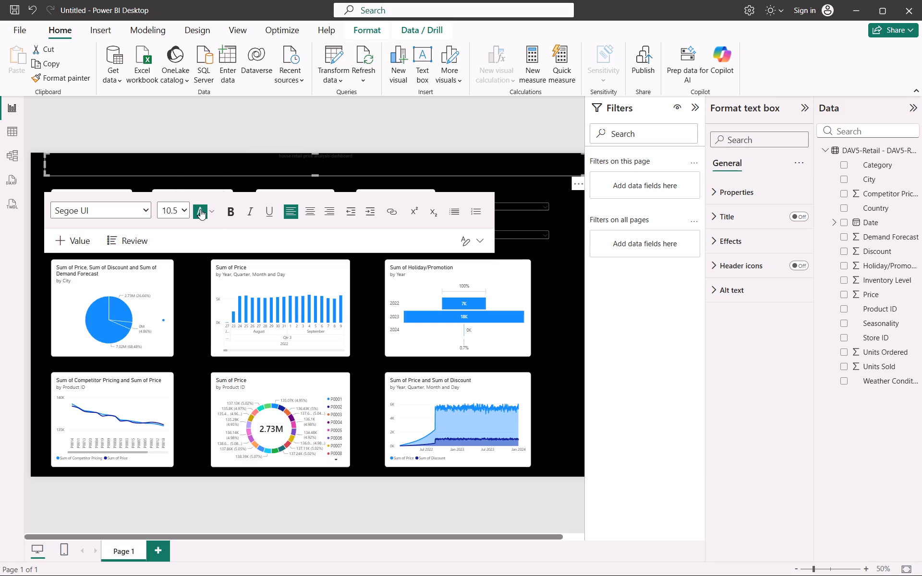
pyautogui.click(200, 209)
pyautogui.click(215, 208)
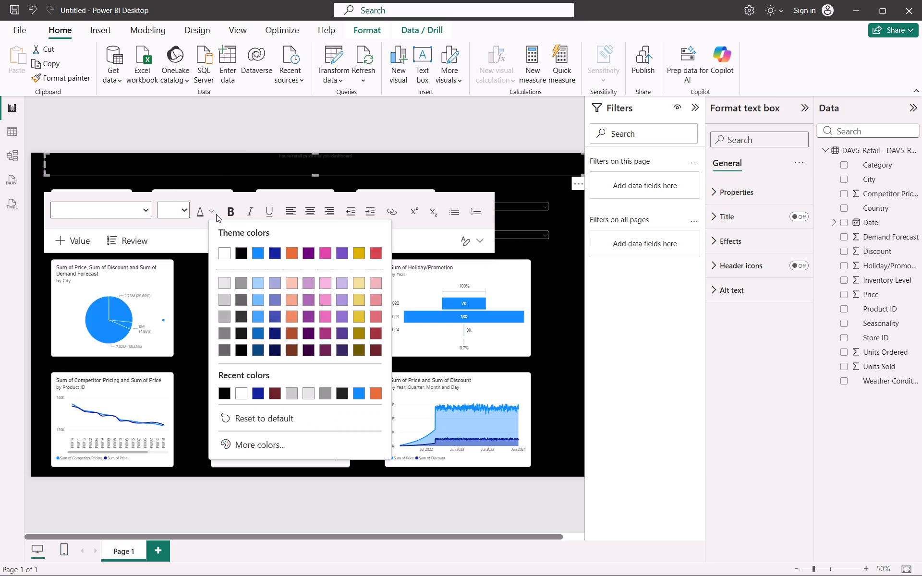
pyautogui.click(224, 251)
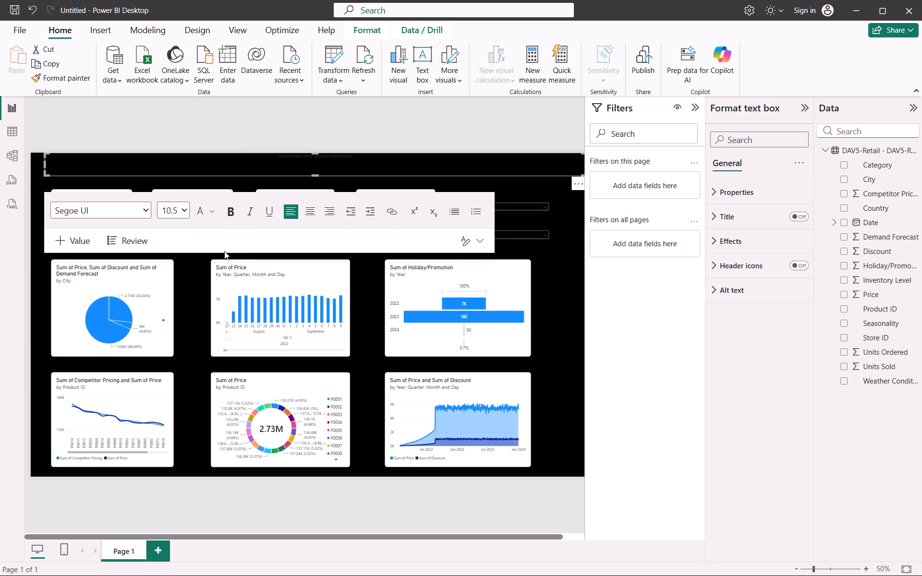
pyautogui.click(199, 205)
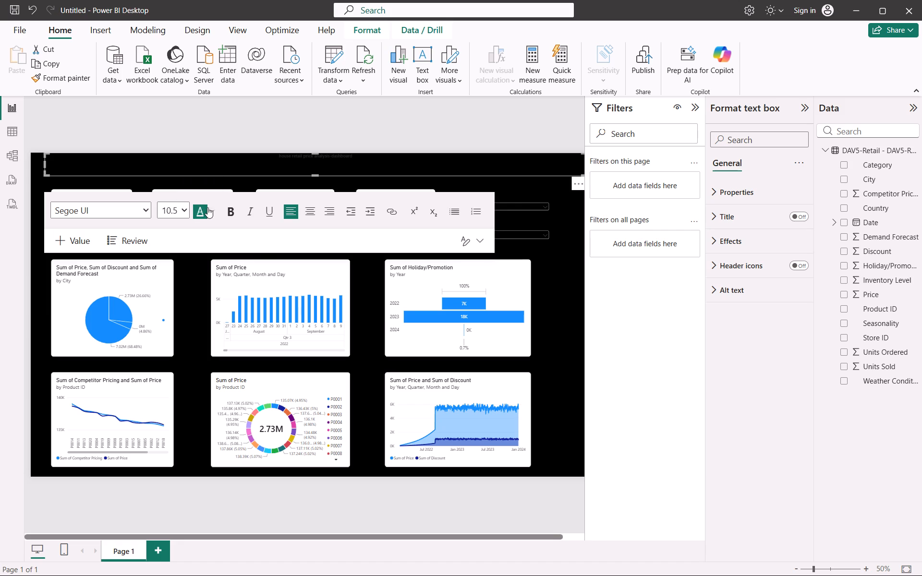
# Set the font colour in the dashboard title text box to a medium indigo-blue theme shade.
pyautogui.click(212, 209)
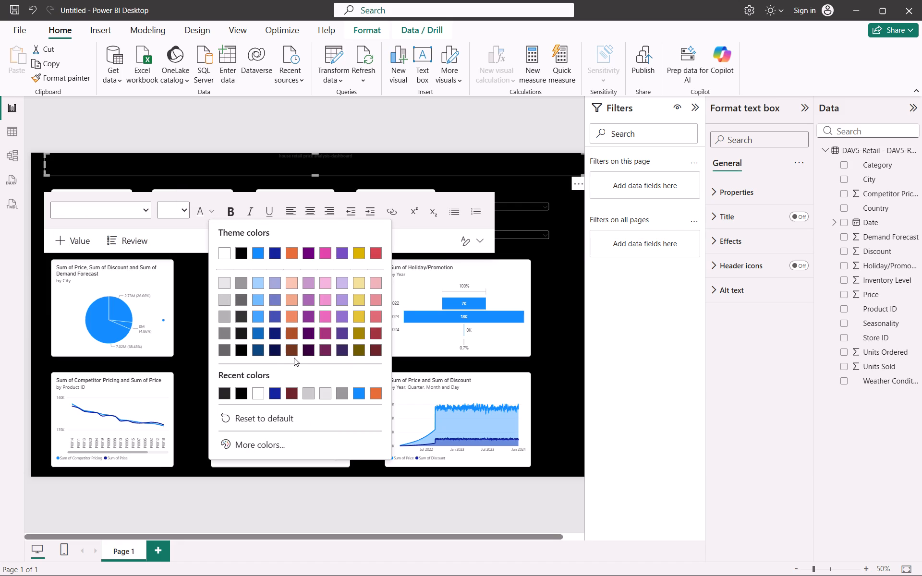
pyautogui.click(276, 315)
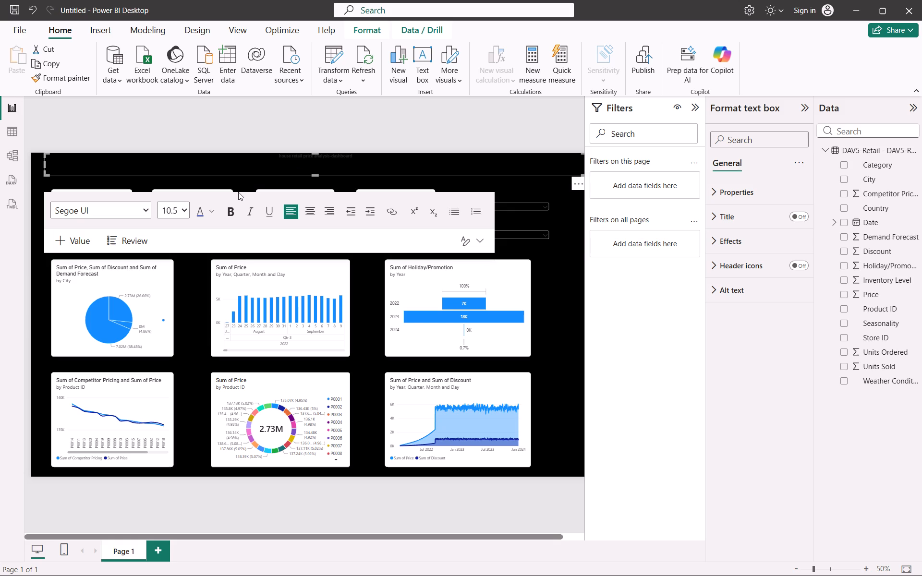
pyautogui.click(212, 211)
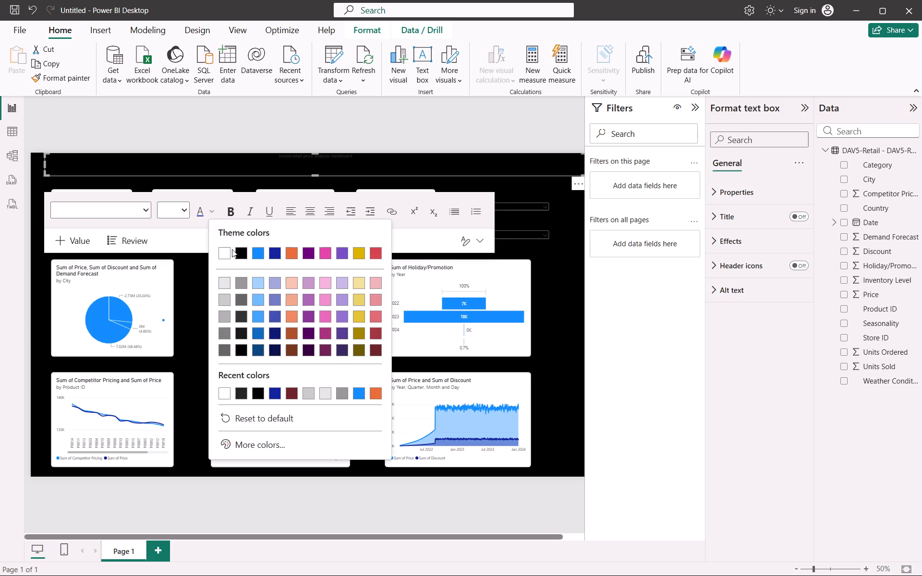
# Centre the dashboard title text and set its font size to 36.
pyautogui.click(312, 209)
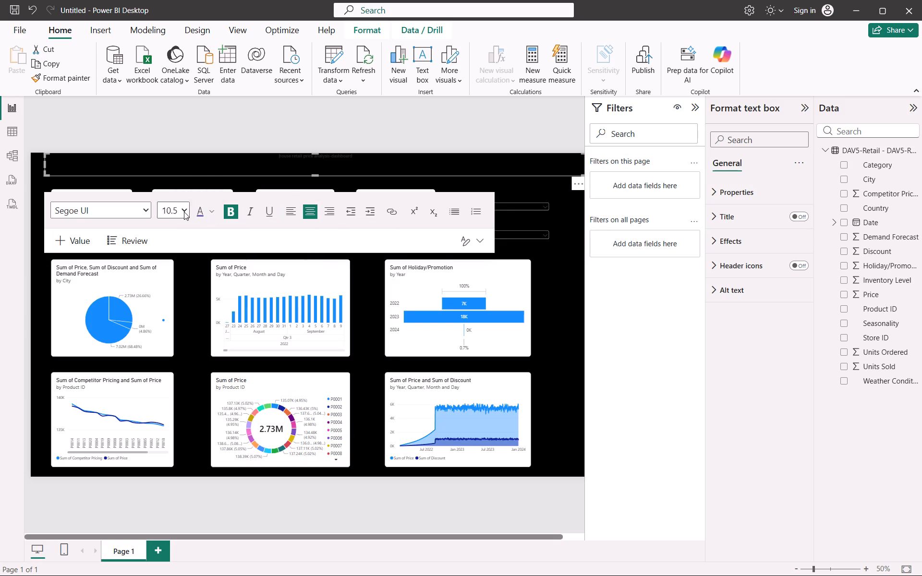
pyautogui.click(181, 211)
pyautogui.click(177, 441)
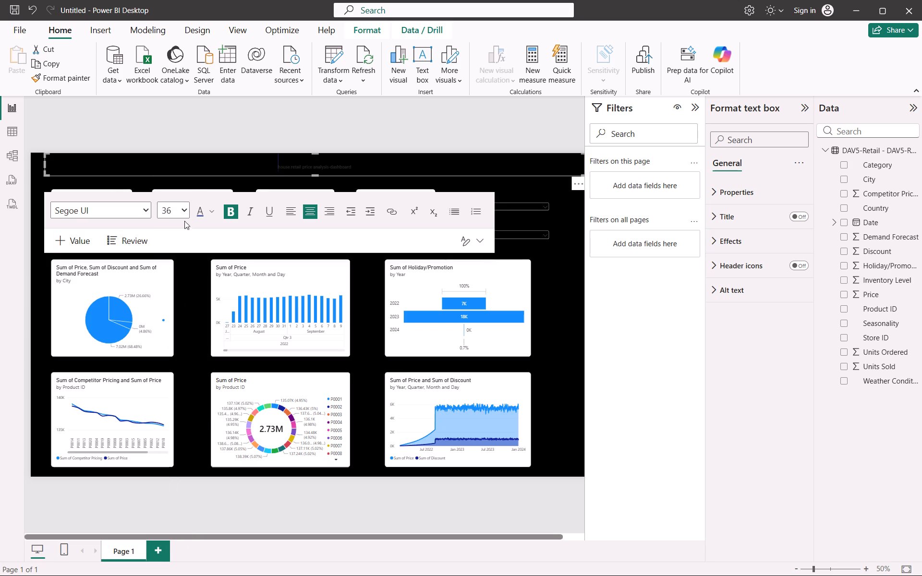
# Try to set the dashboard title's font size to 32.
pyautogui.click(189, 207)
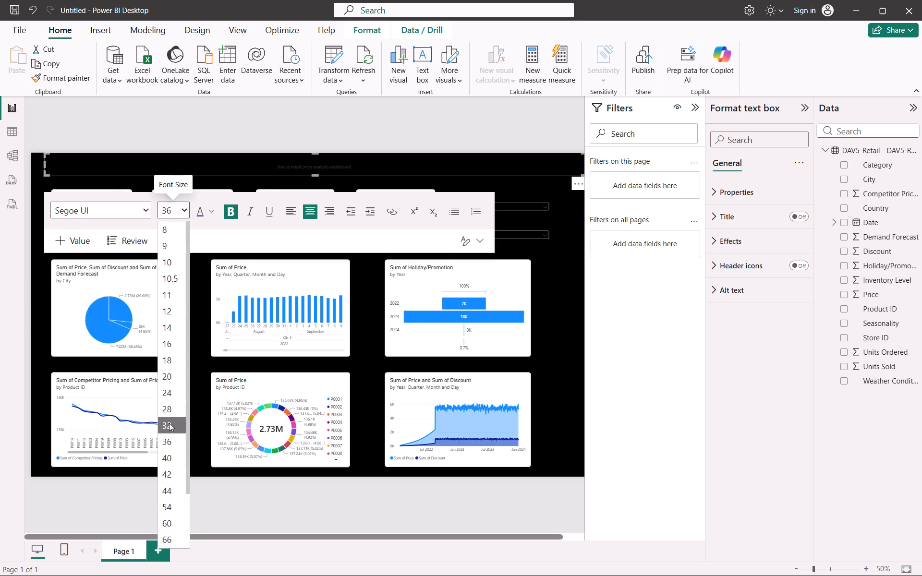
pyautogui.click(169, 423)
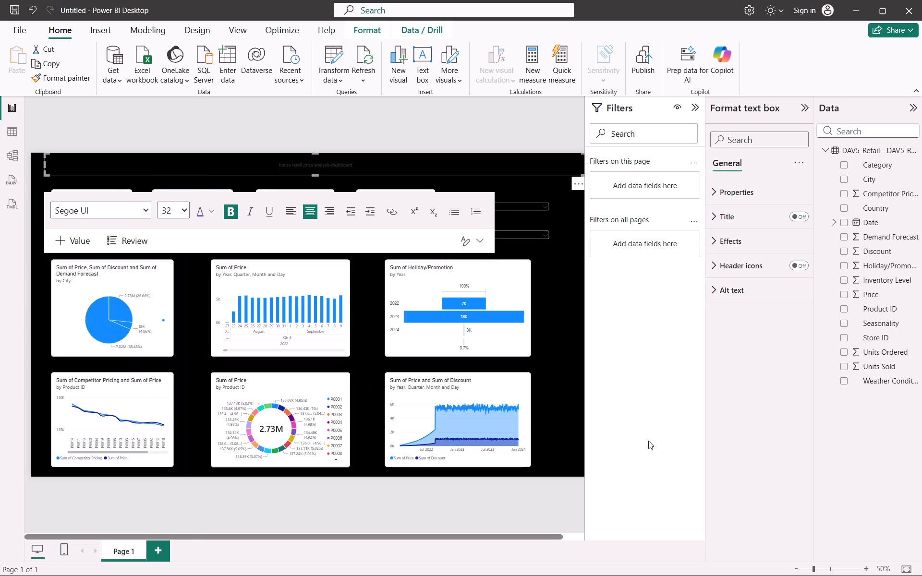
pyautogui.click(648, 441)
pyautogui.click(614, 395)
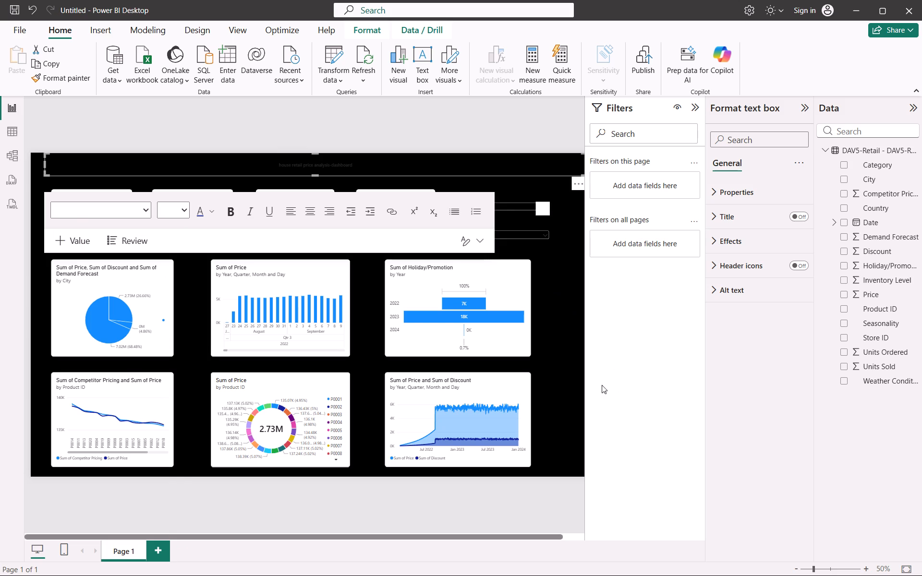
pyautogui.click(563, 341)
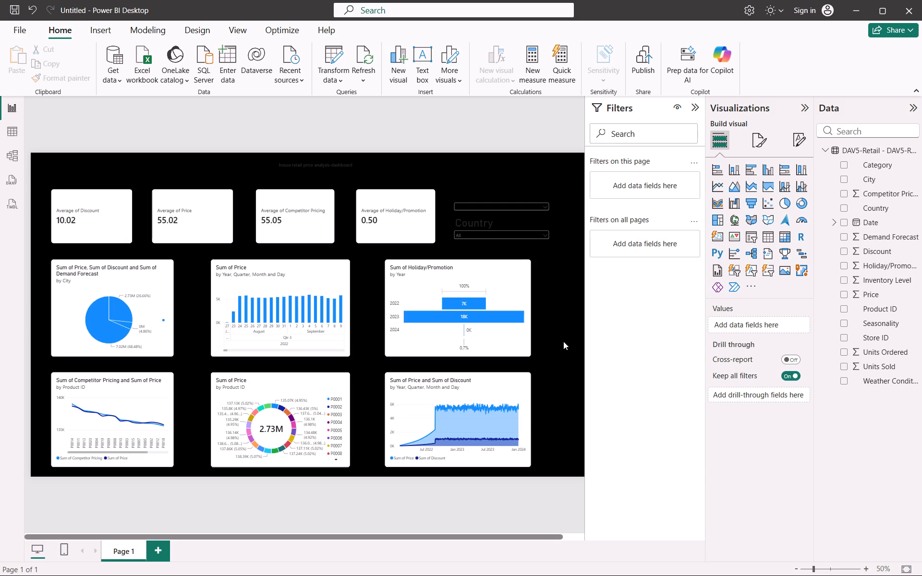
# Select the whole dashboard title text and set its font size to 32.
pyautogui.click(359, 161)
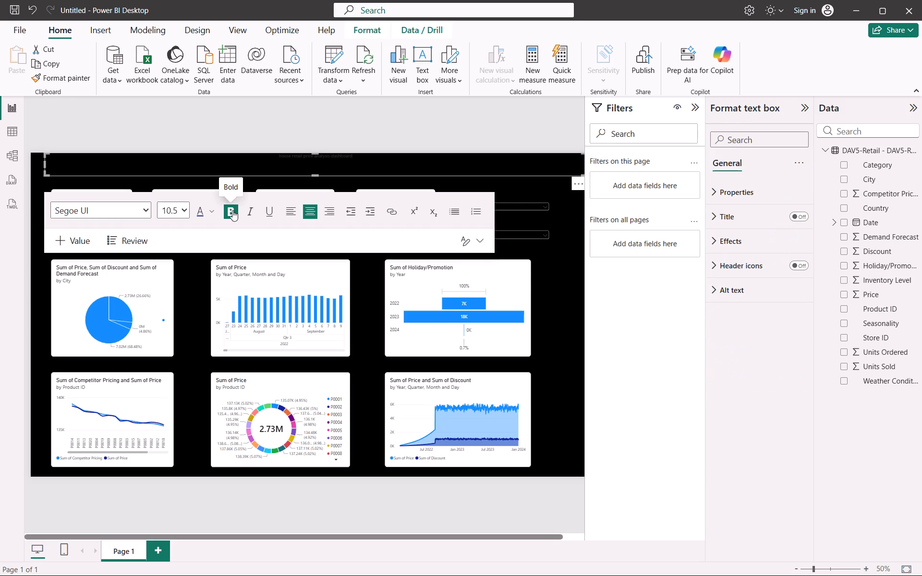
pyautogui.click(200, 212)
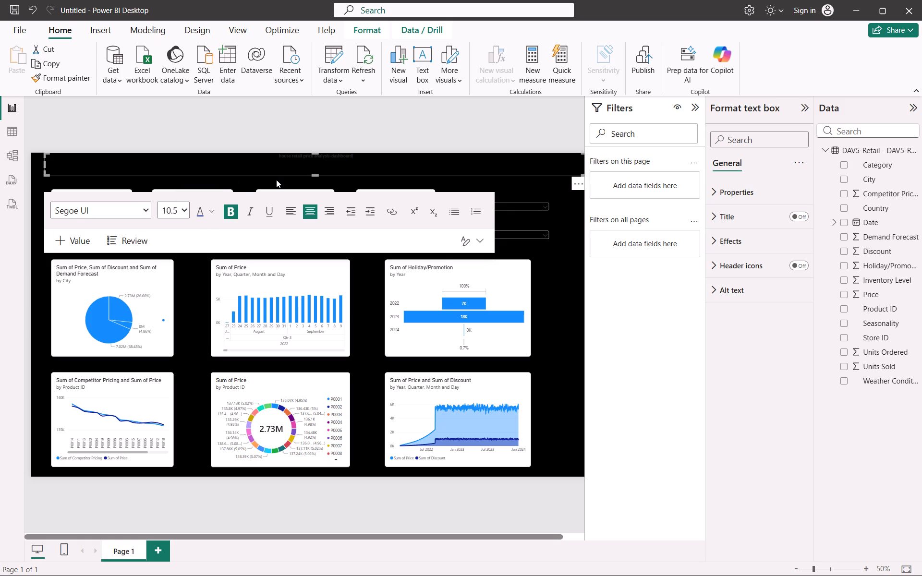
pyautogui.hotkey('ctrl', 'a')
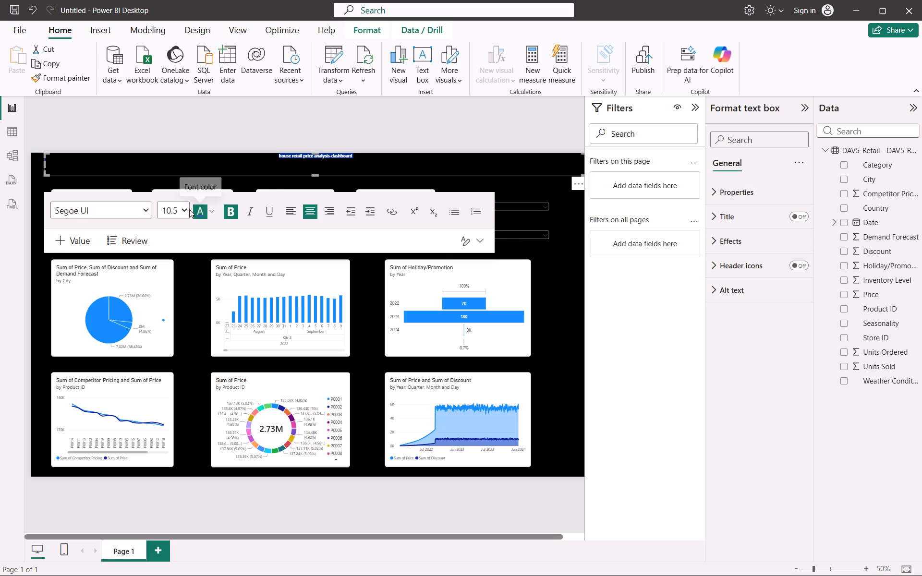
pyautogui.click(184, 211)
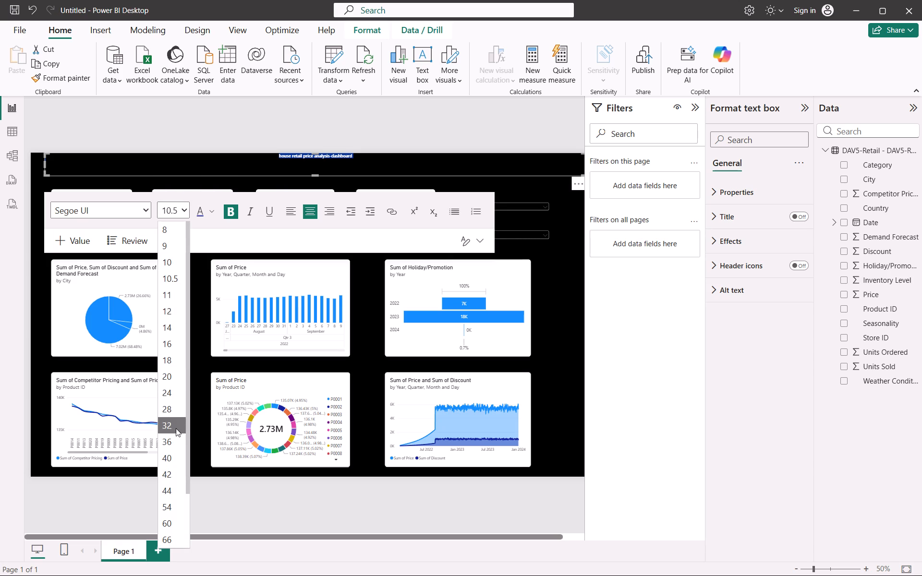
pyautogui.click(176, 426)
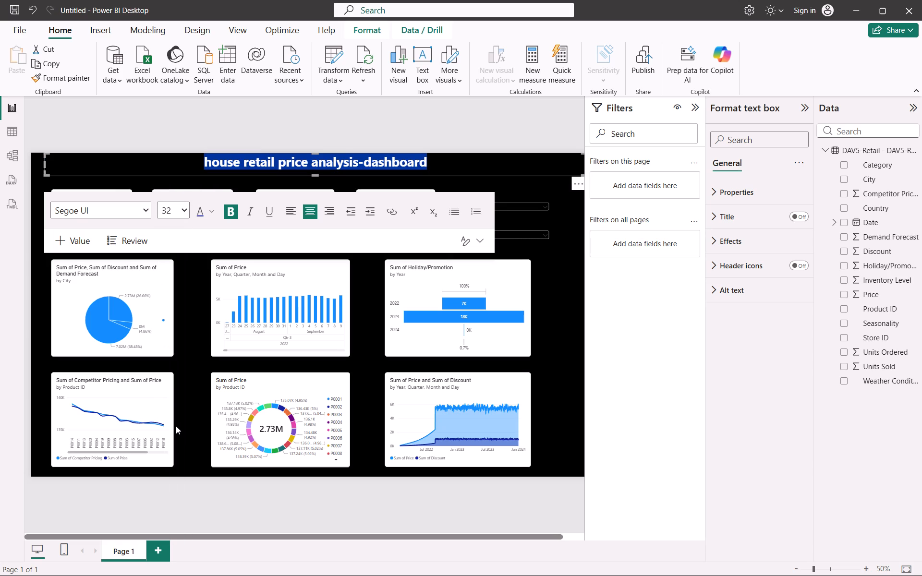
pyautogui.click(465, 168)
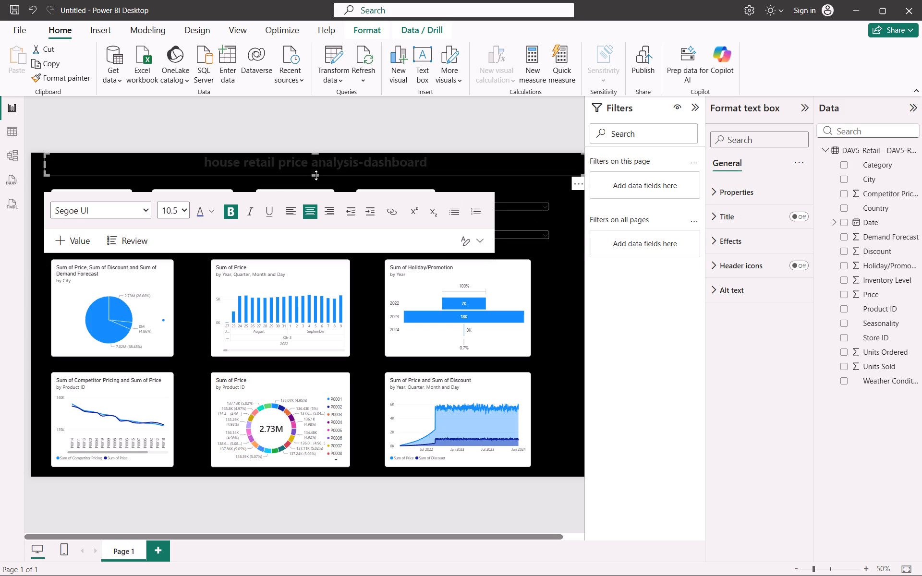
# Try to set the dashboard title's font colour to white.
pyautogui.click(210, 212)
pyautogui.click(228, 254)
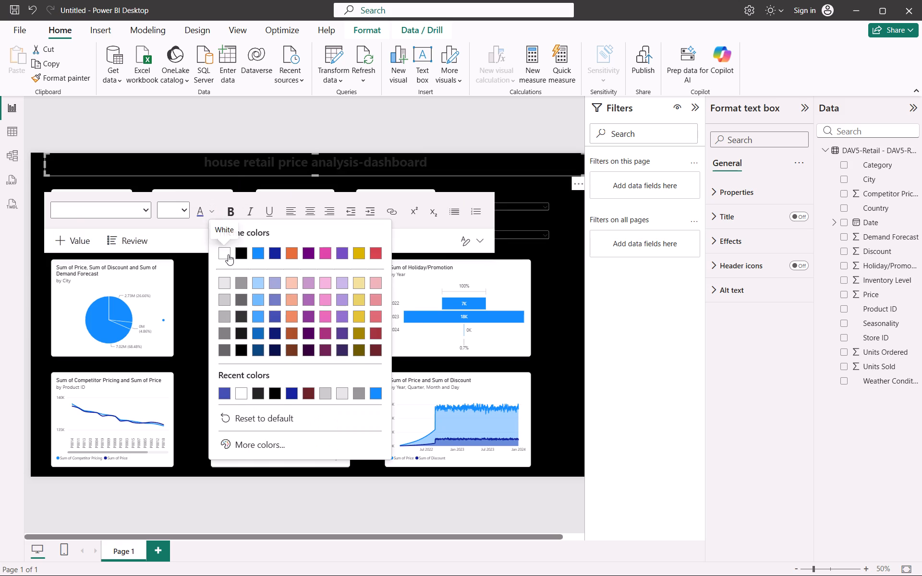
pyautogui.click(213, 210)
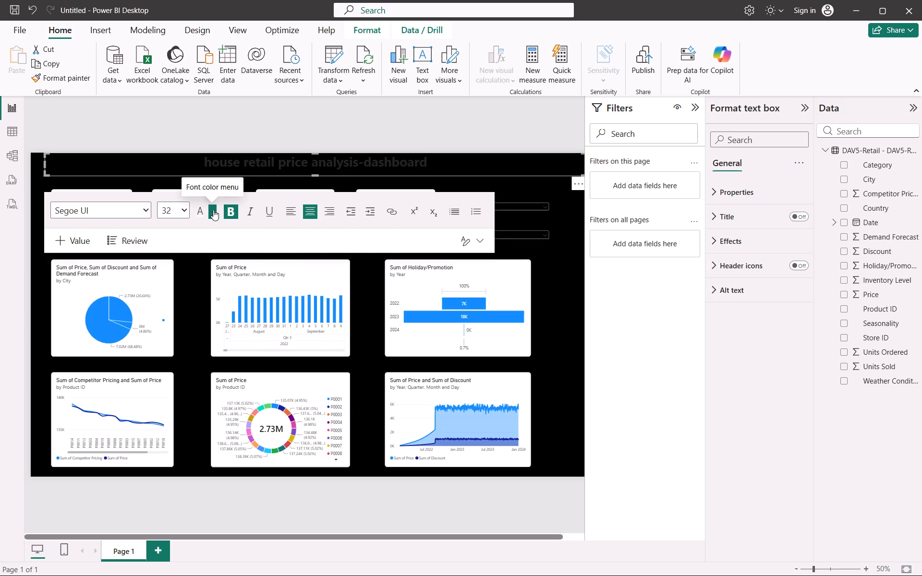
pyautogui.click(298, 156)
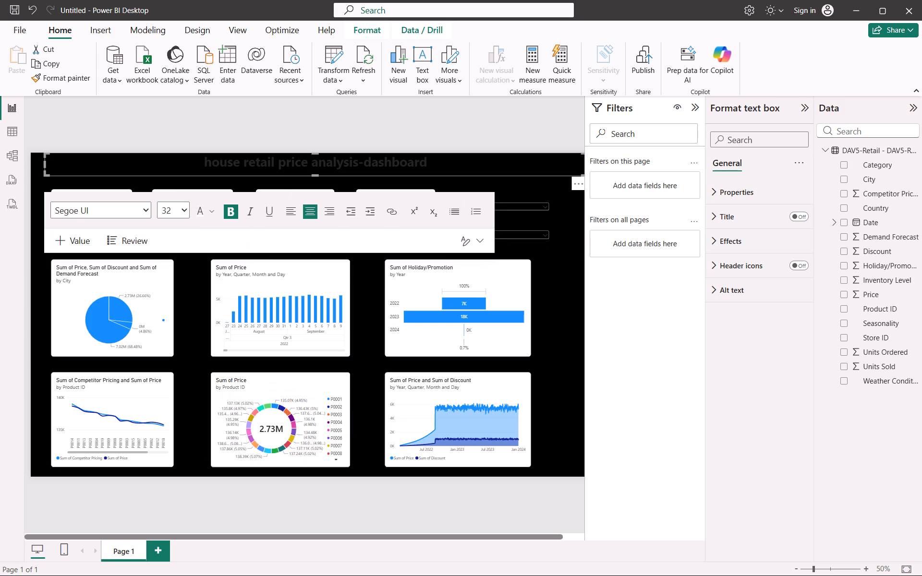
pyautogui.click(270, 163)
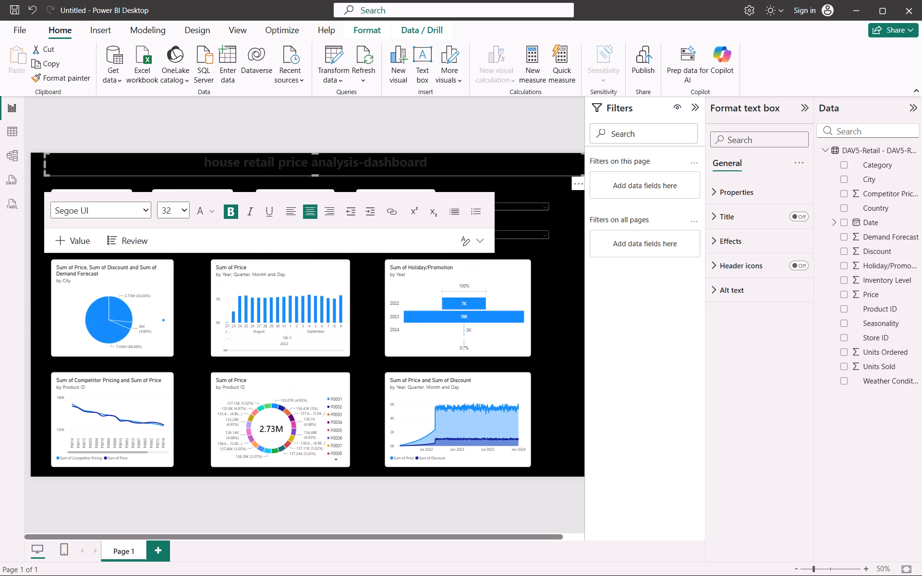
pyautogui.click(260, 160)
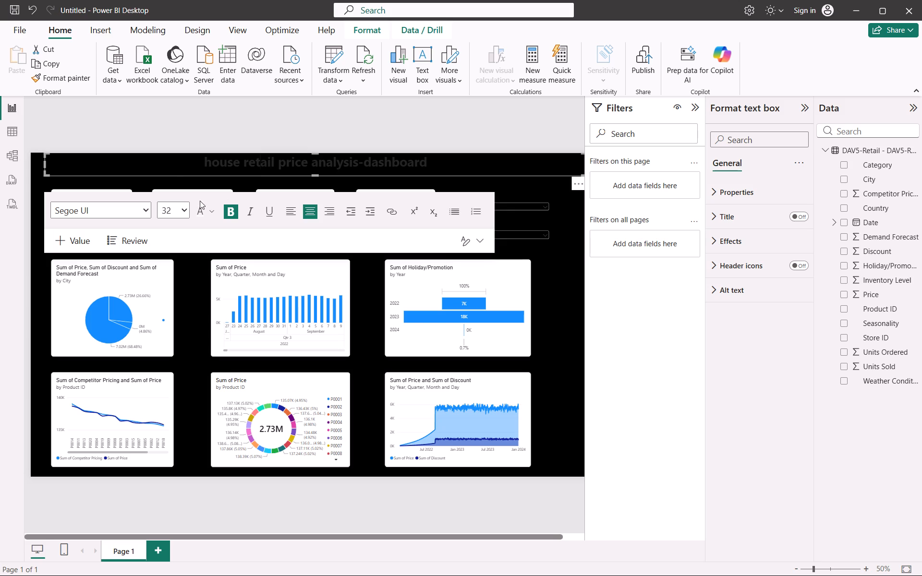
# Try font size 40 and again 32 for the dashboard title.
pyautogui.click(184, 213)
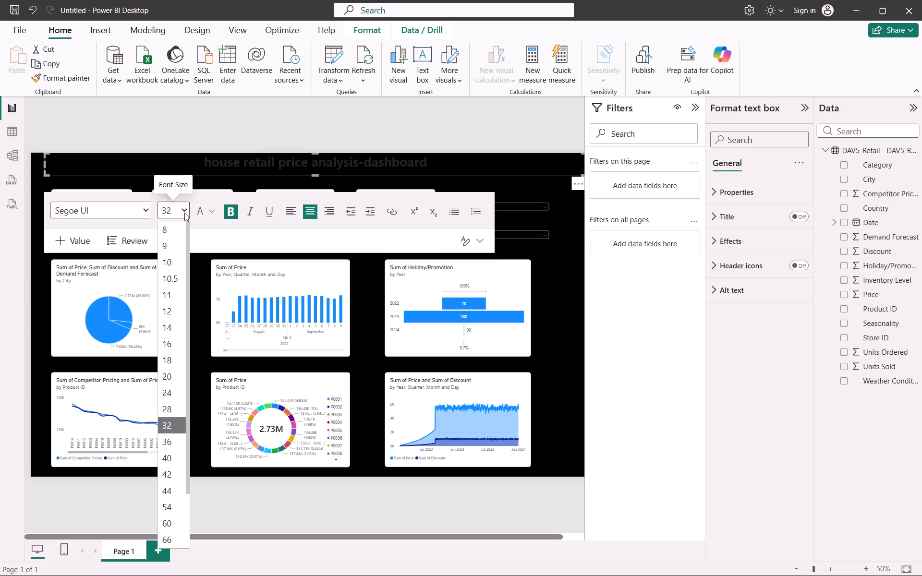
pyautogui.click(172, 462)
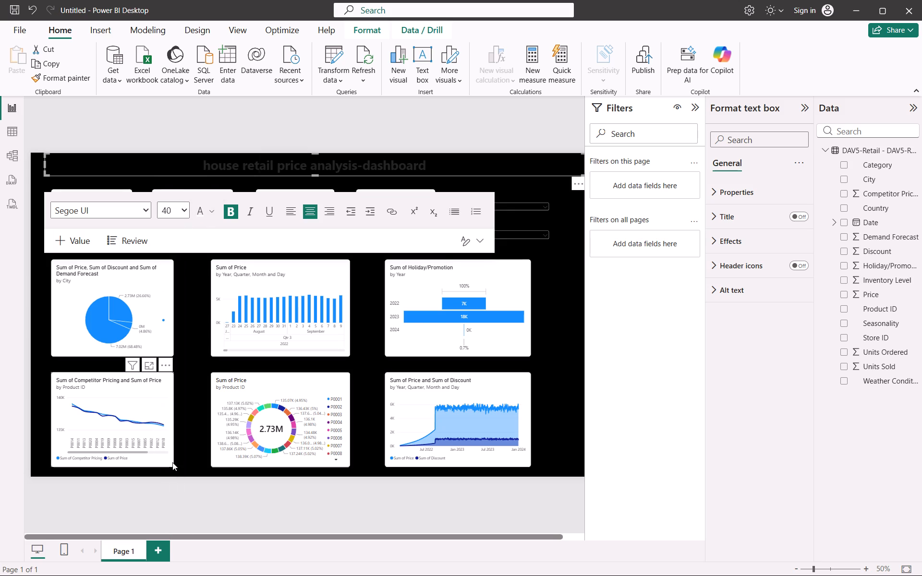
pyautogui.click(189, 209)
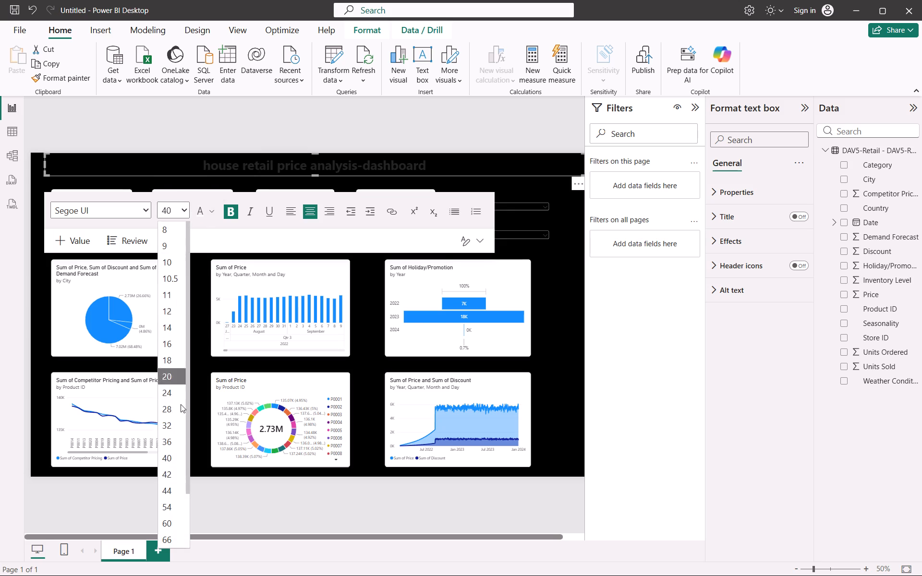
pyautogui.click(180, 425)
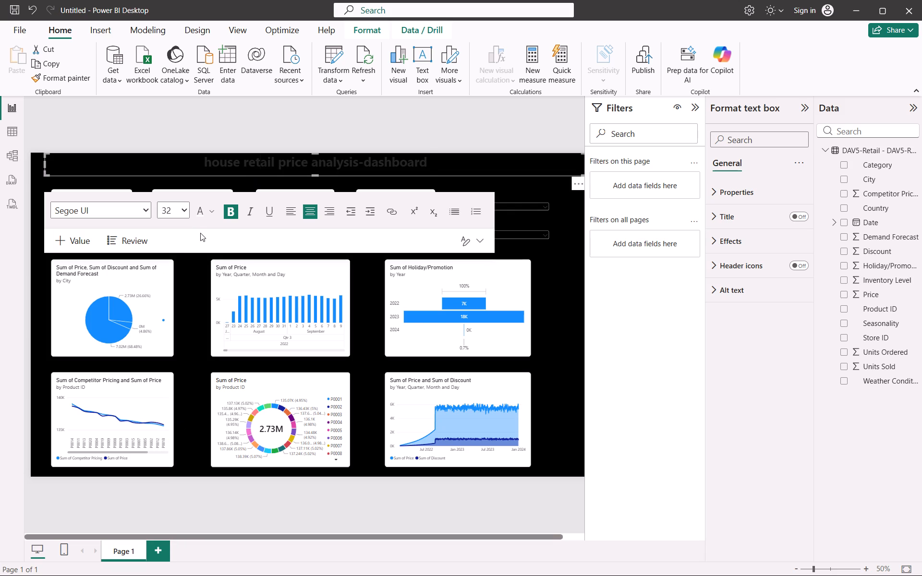
# Select the whole dashboard title text and set its font size to 40.
pyautogui.hotkey('ctrl', 'a')
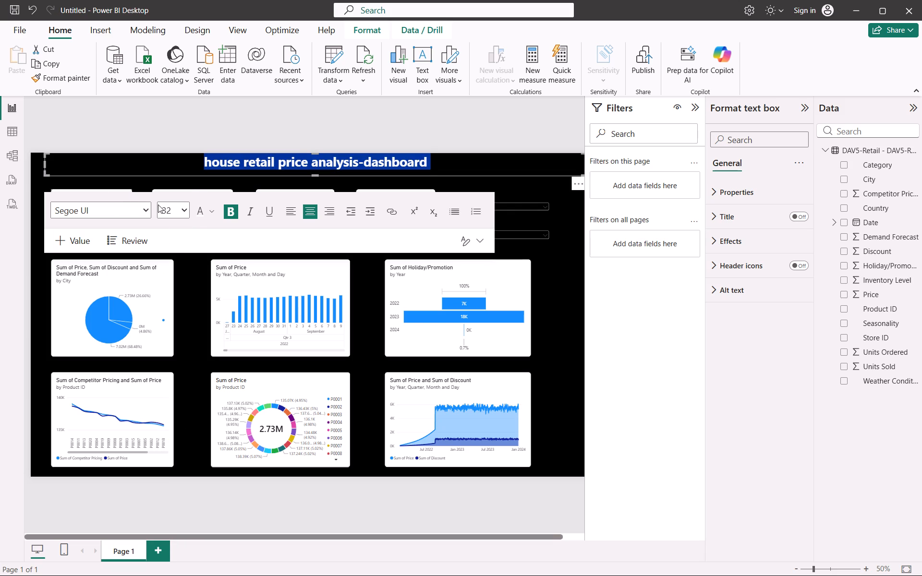
pyautogui.click(190, 210)
pyautogui.click(186, 210)
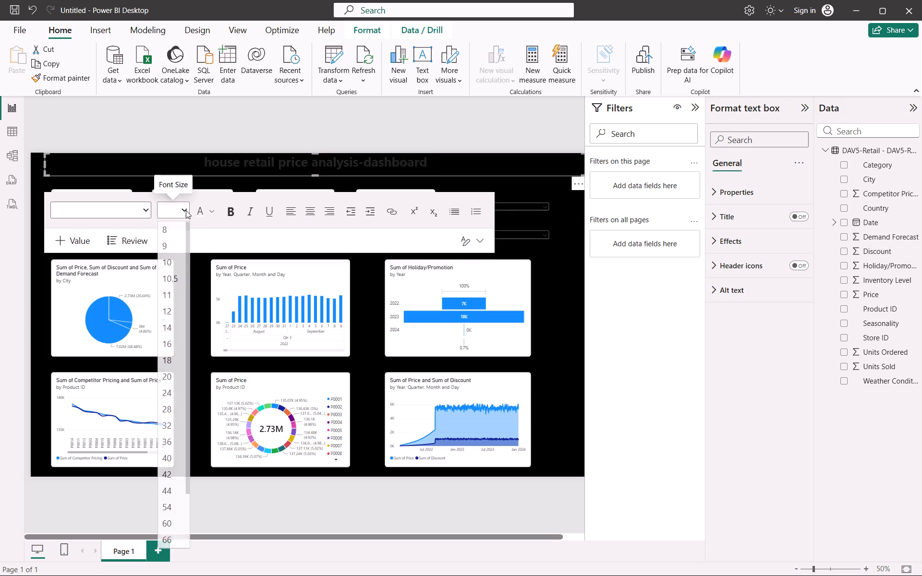
pyautogui.click(177, 463)
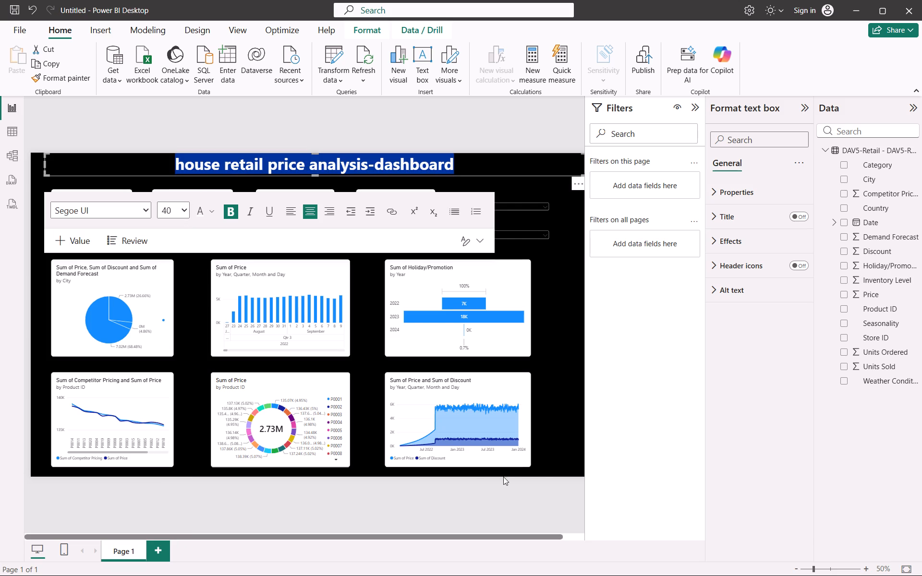
pyautogui.click(569, 400)
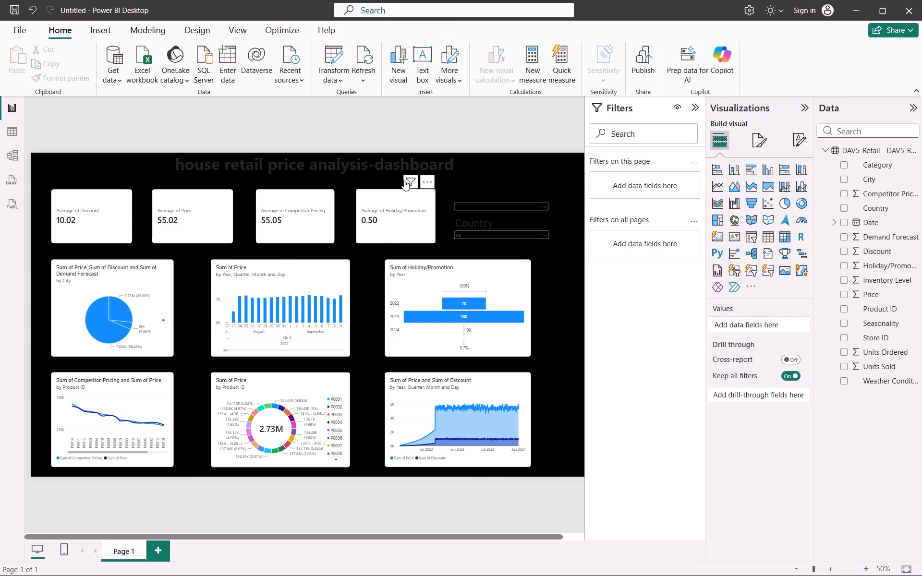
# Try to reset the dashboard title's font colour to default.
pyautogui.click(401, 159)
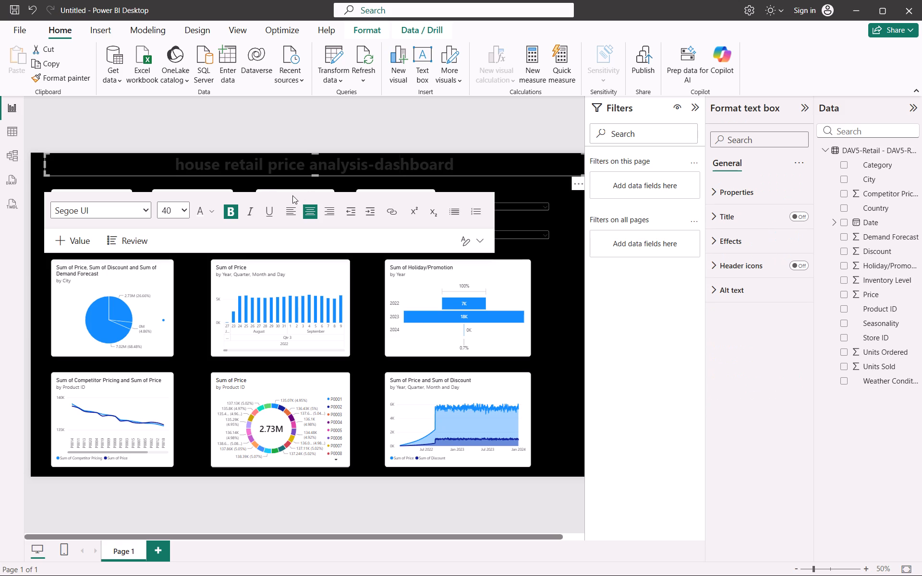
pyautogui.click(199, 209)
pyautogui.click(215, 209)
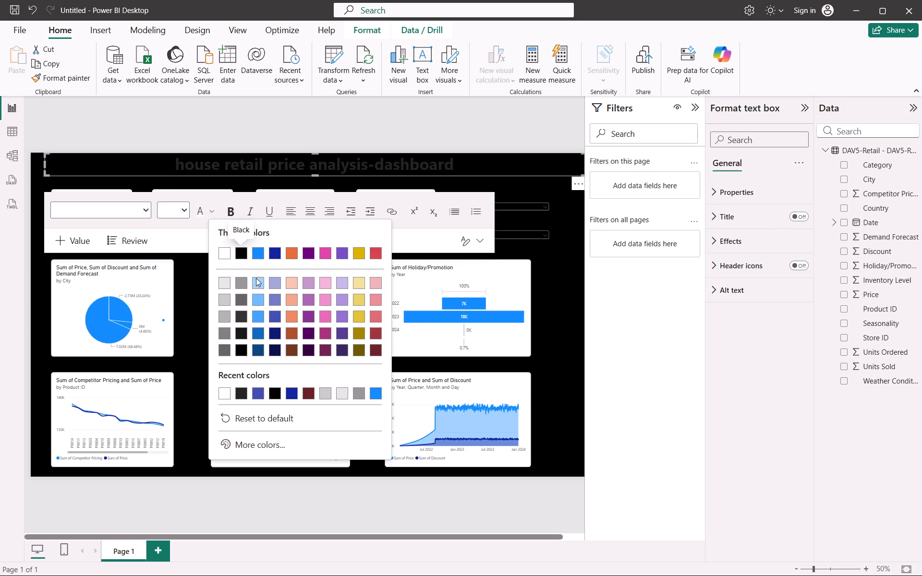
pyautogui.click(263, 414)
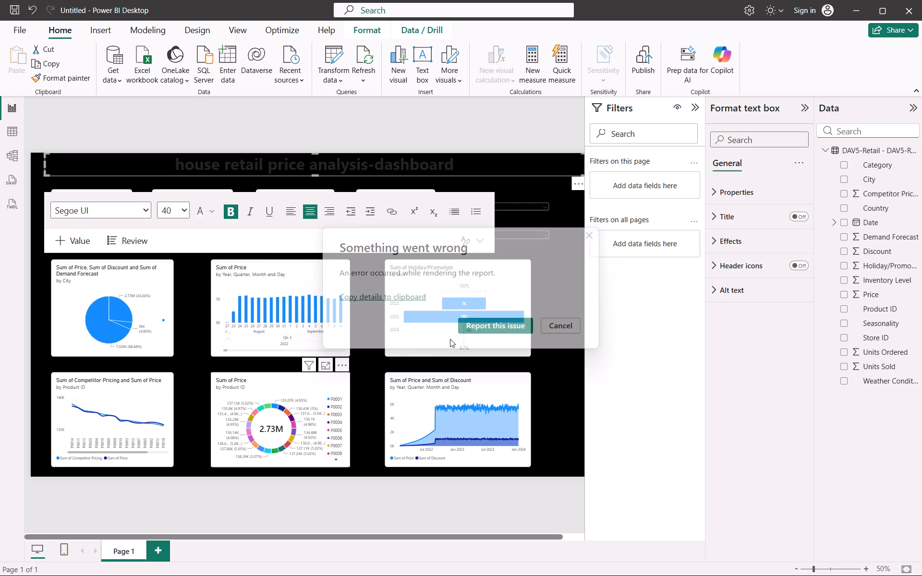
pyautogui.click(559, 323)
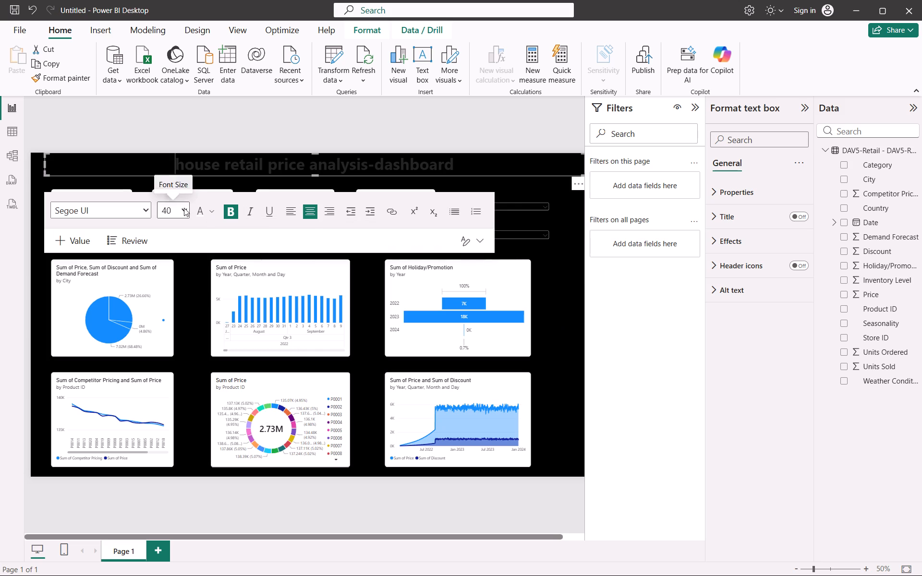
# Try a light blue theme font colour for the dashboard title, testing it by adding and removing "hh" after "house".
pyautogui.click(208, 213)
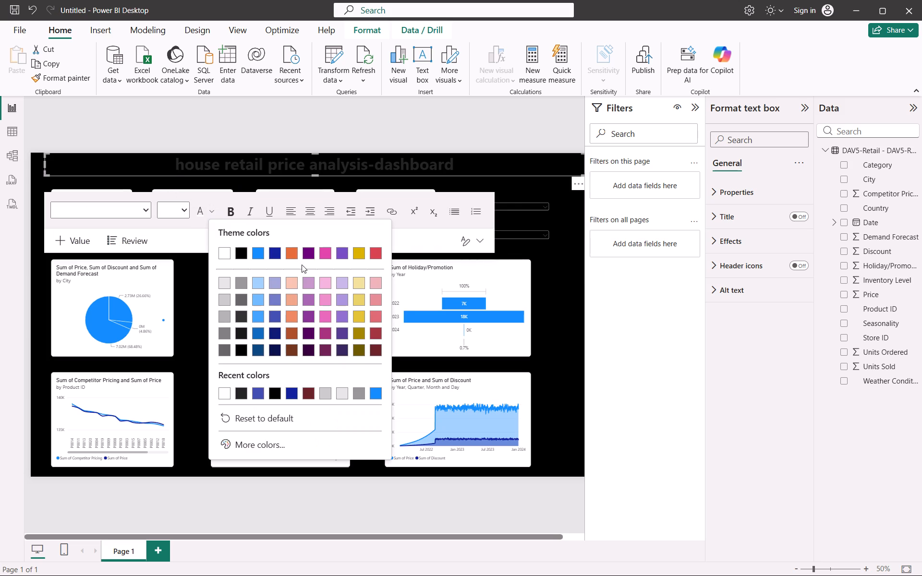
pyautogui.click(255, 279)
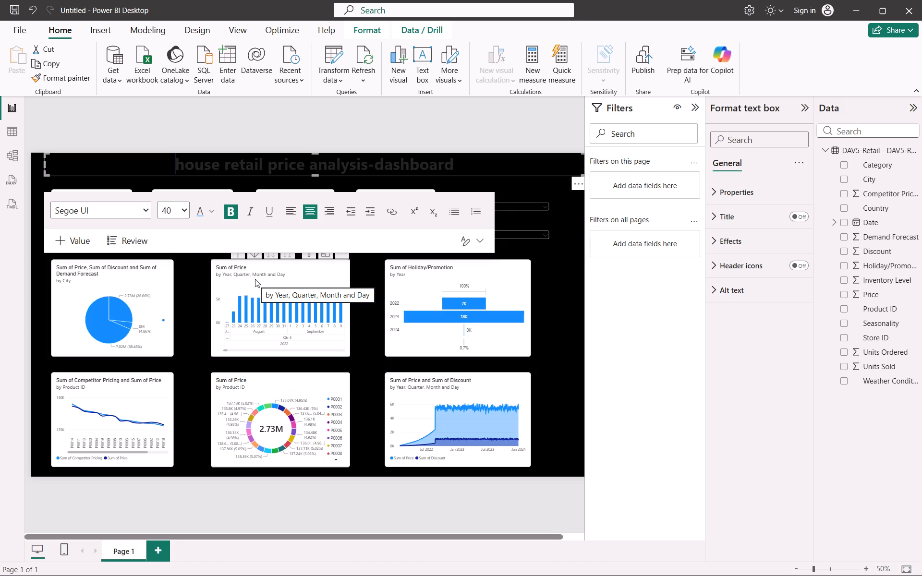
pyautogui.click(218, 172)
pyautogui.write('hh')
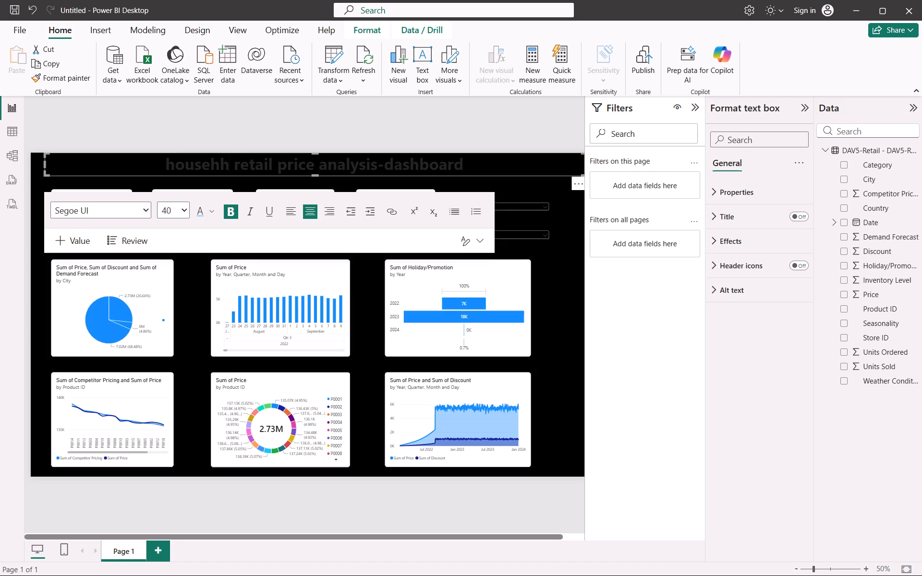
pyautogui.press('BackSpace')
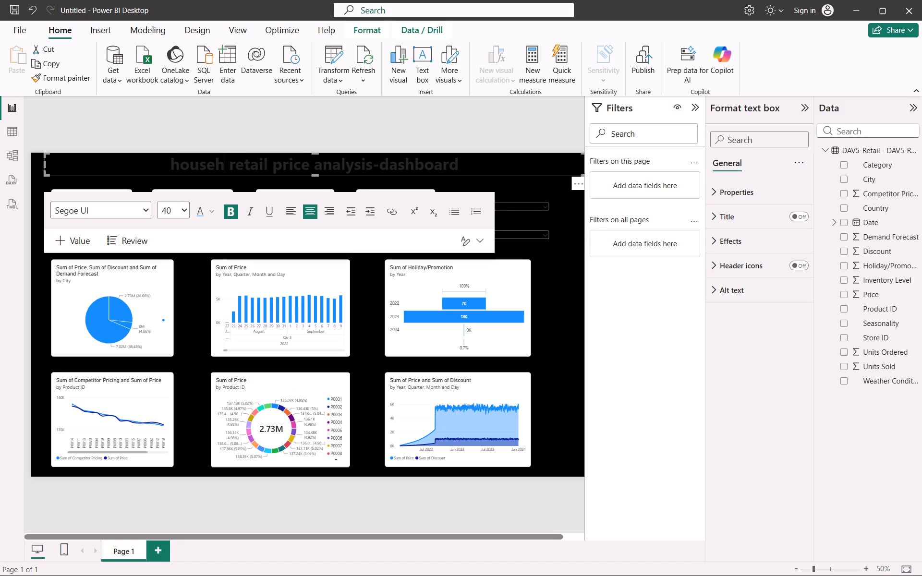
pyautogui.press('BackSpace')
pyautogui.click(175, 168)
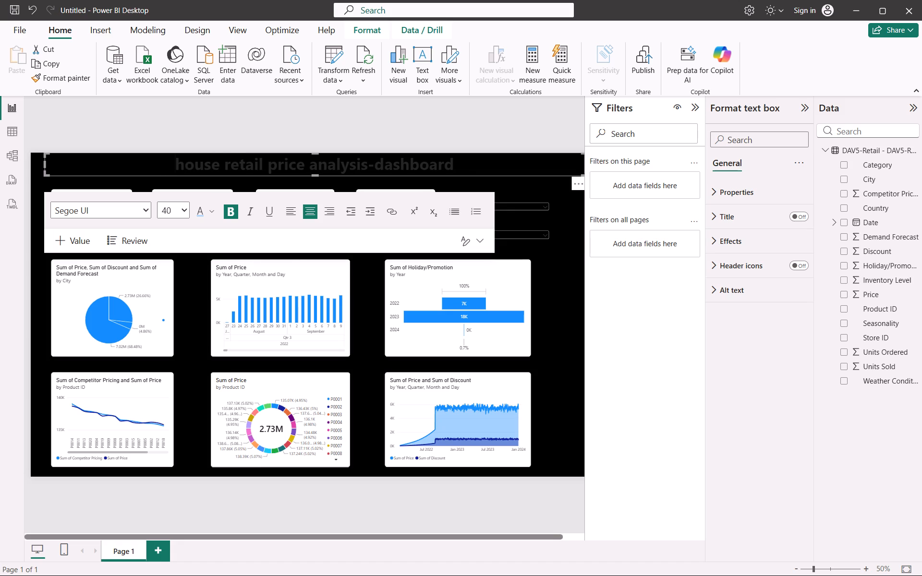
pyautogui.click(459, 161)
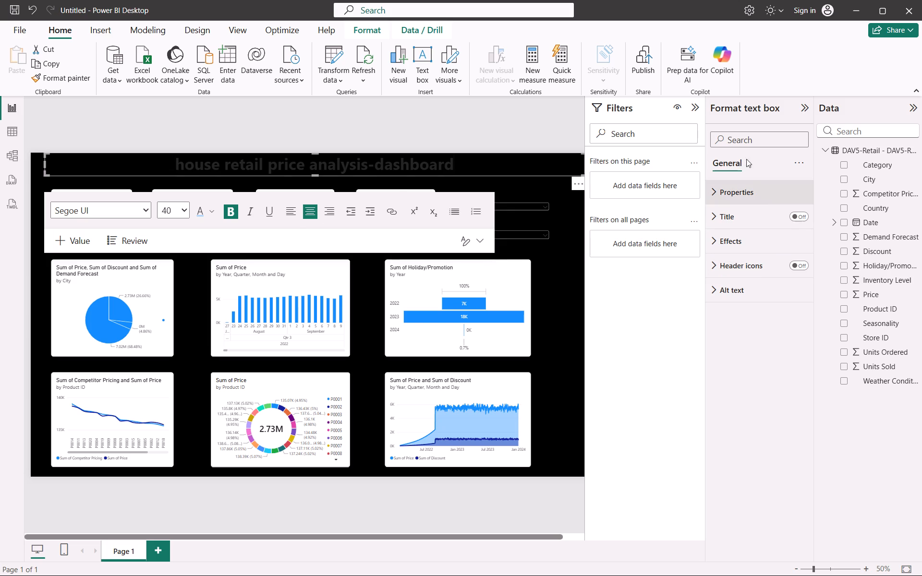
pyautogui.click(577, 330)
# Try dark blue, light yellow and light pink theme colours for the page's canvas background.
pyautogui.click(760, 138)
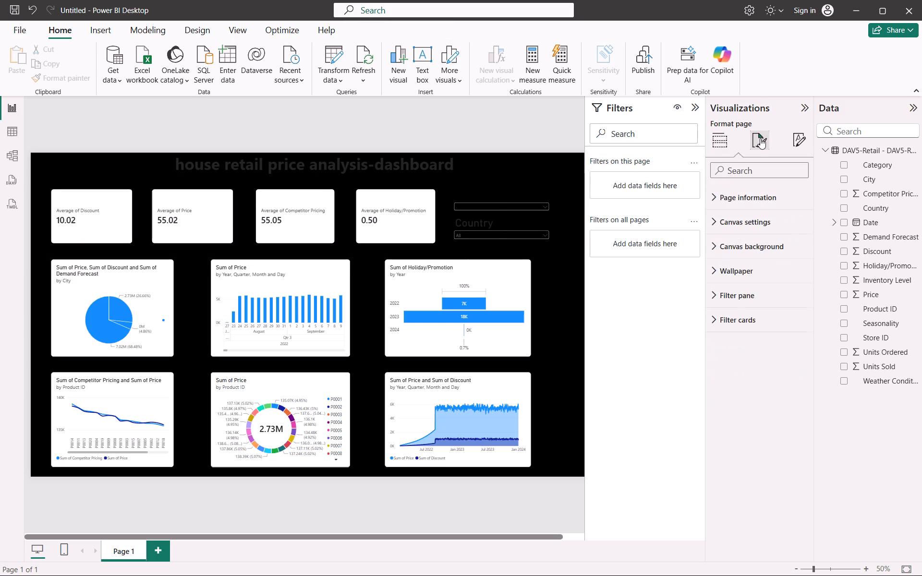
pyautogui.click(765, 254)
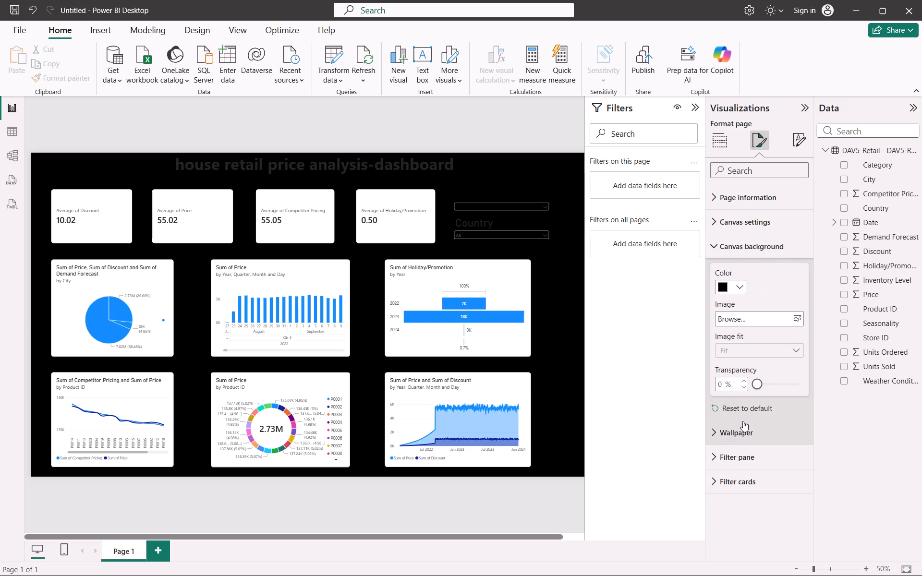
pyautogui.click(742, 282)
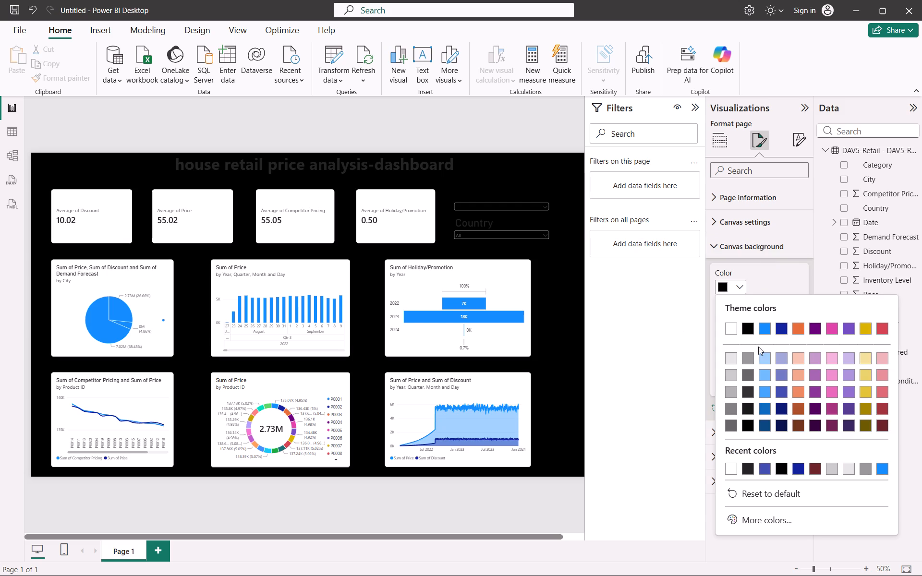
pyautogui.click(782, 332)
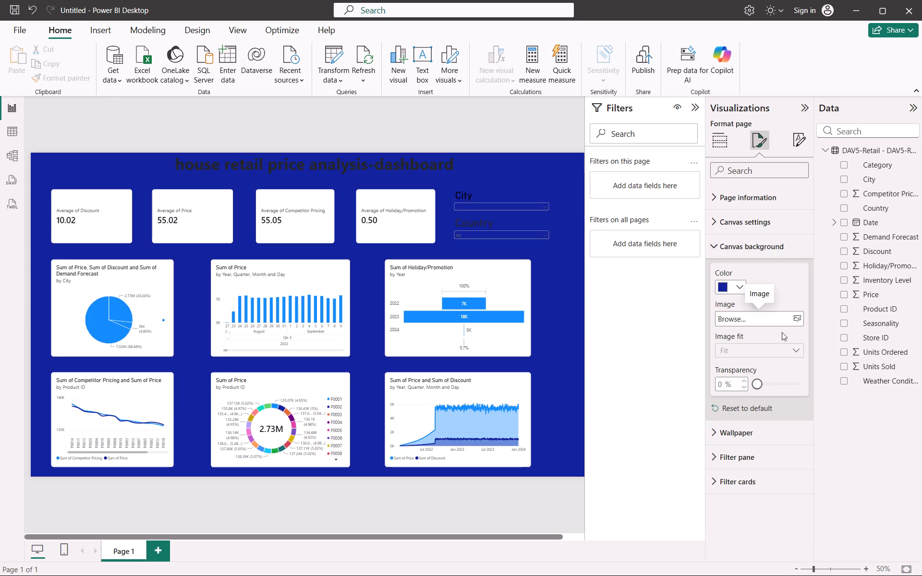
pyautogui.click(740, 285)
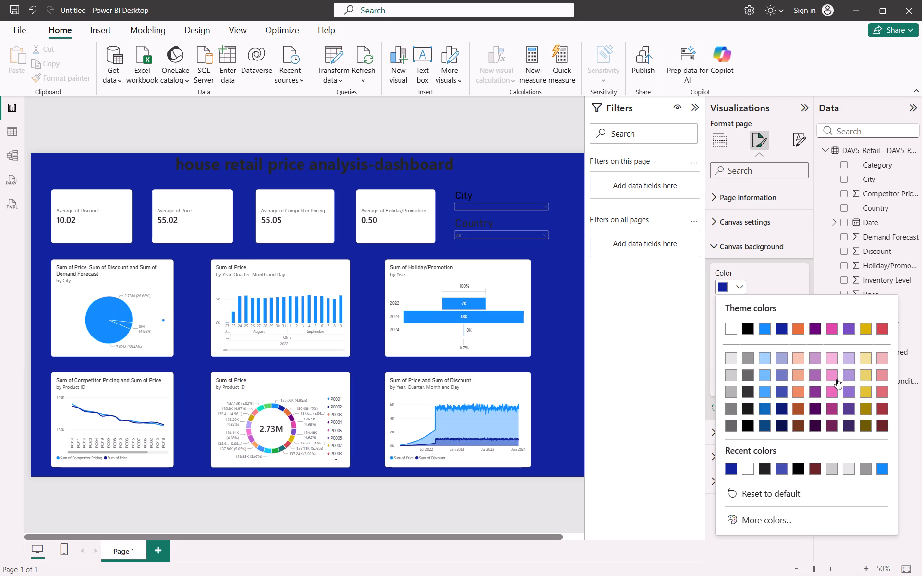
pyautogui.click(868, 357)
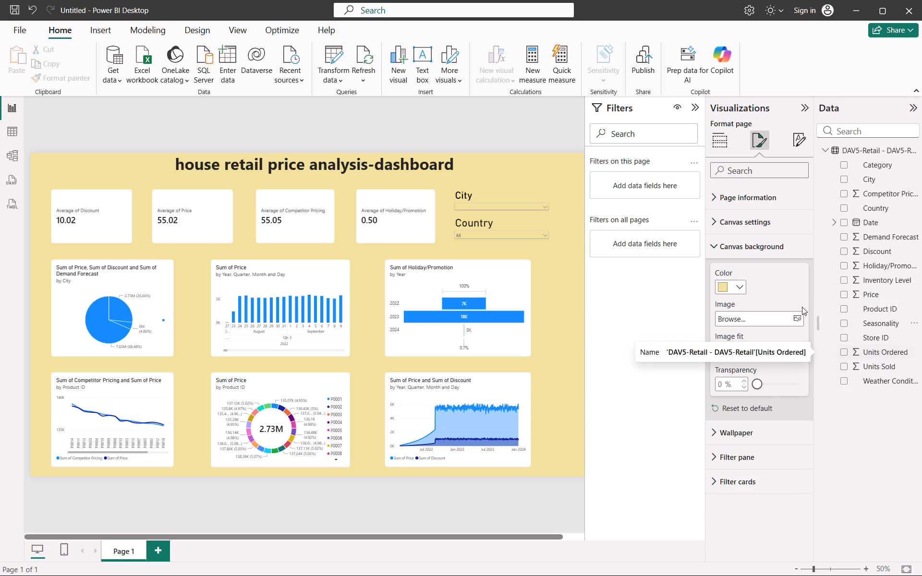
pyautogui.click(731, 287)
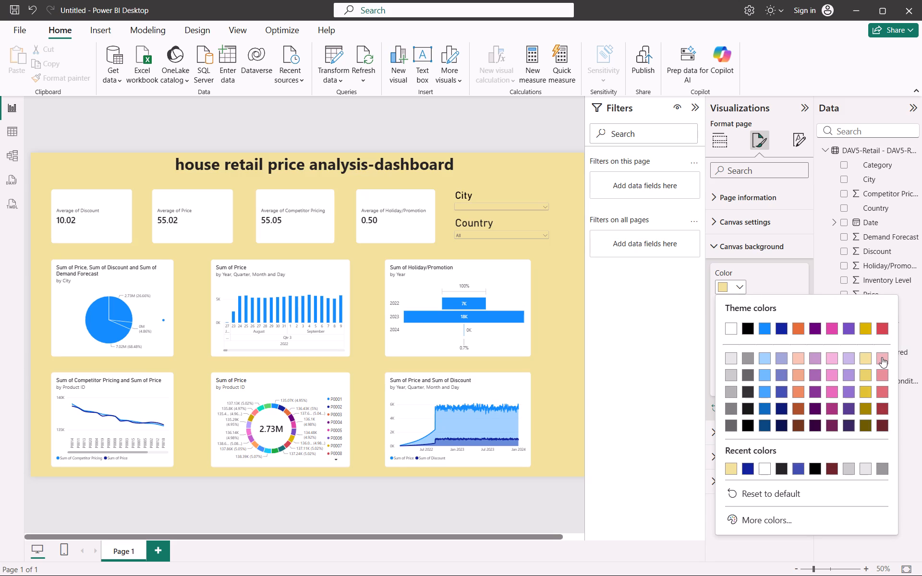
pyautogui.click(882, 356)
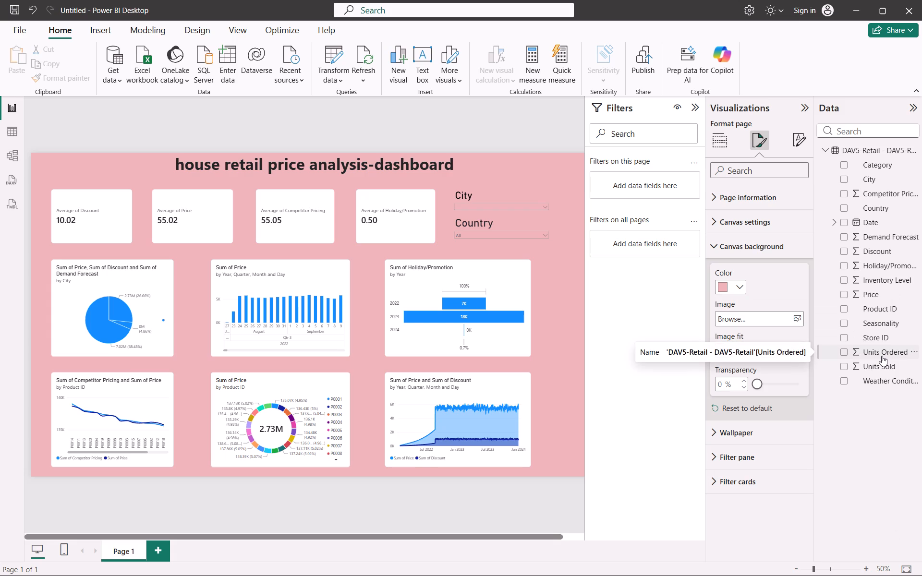
# Set the page's canvas background to a light grey theme colour.
pyautogui.click(739, 284)
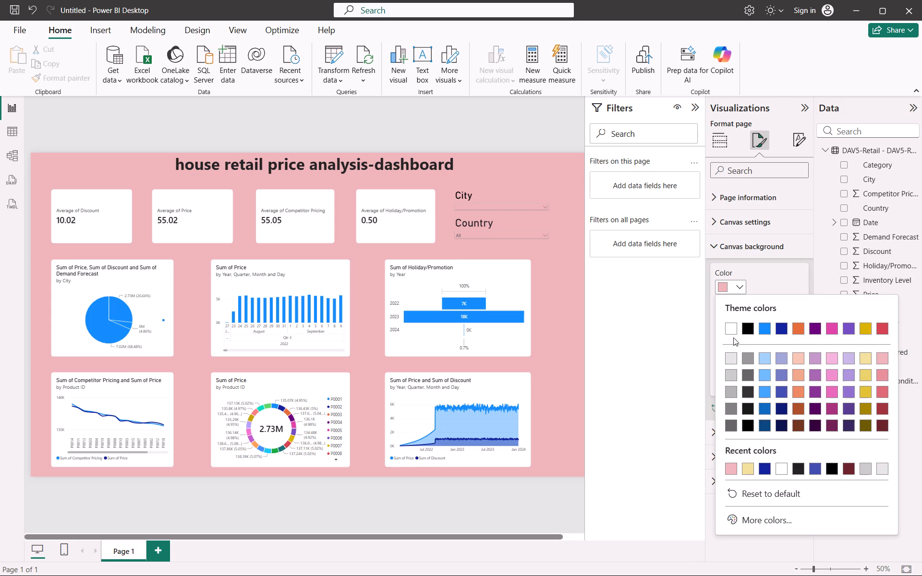
pyautogui.click(729, 372)
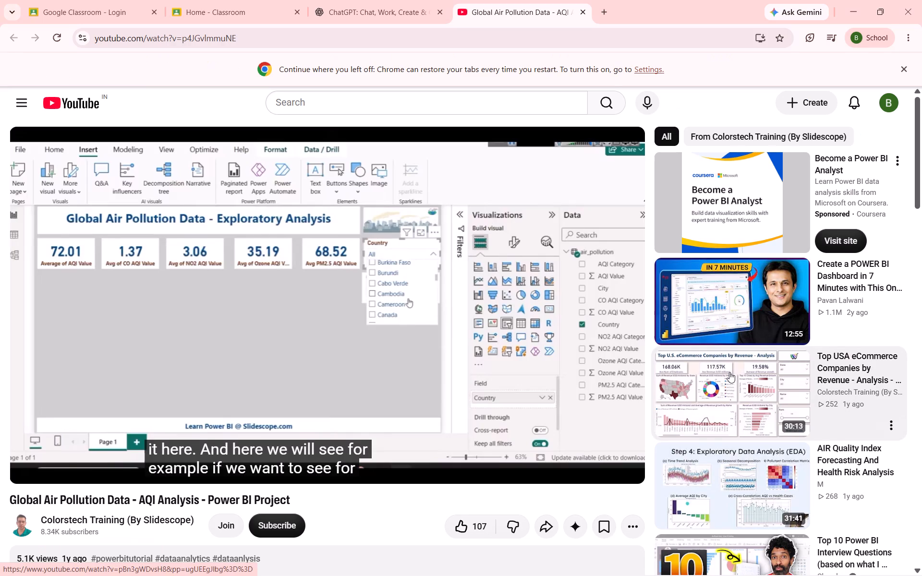
# Switch to the Global Air Pollution Data Power BI tutorial in Chrome and skim the Country and City slicer section, skipping the advertisement.
pyautogui.press('space')
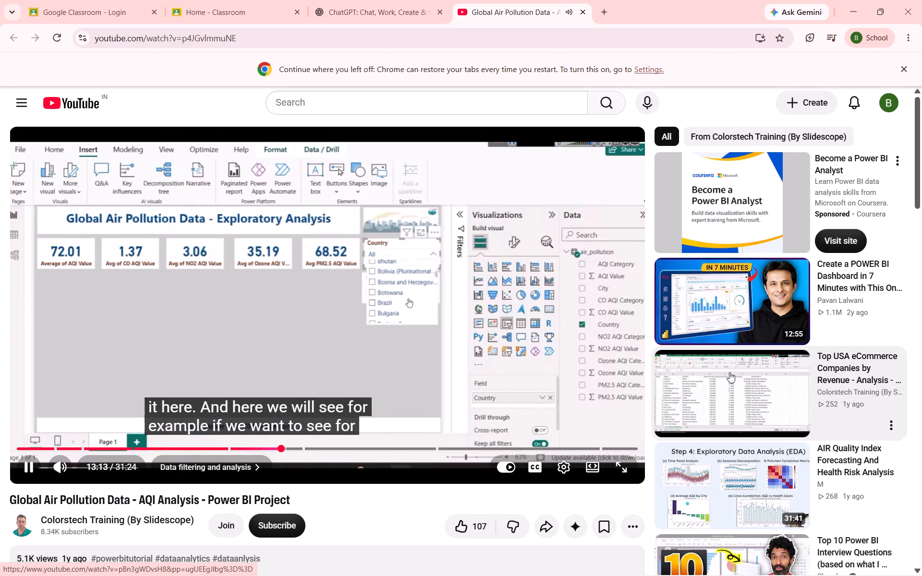
pyautogui.press('Right')
pyautogui.press('Right')
pyautogui.press('Right')
pyautogui.press('Right')
pyautogui.press('Right')
pyautogui.press('Right')
pyautogui.press('Right')
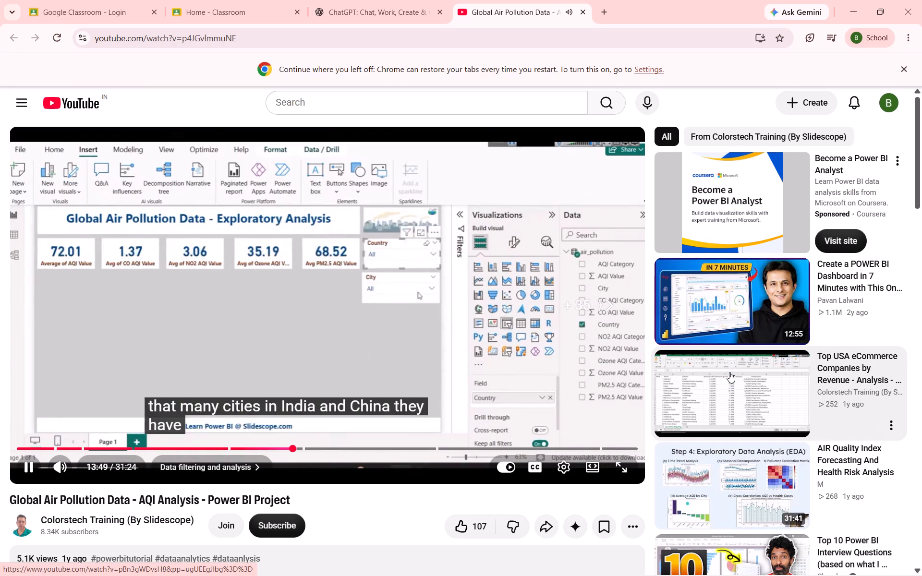
pyautogui.press('Right')
pyautogui.press('Right')
pyautogui.press('Right')
pyautogui.press('Right')
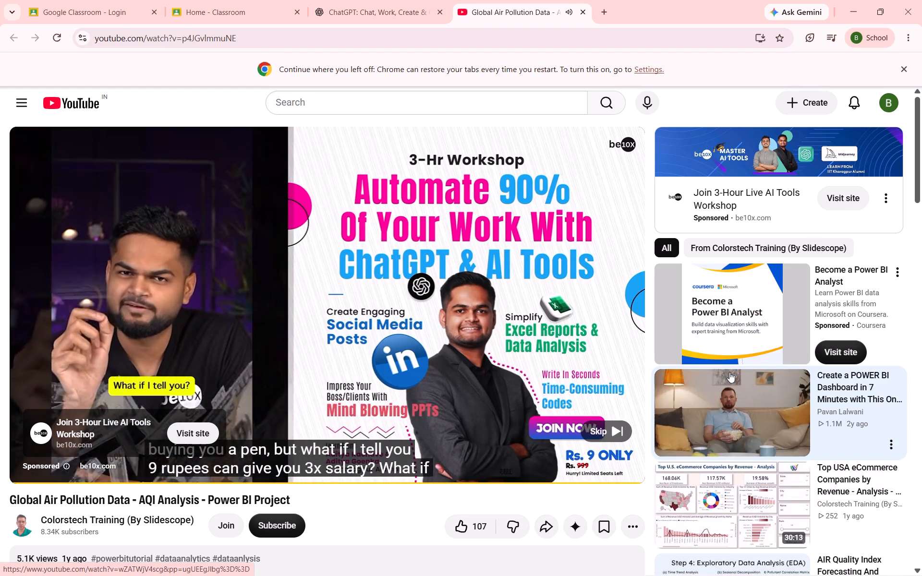
pyautogui.click(612, 428)
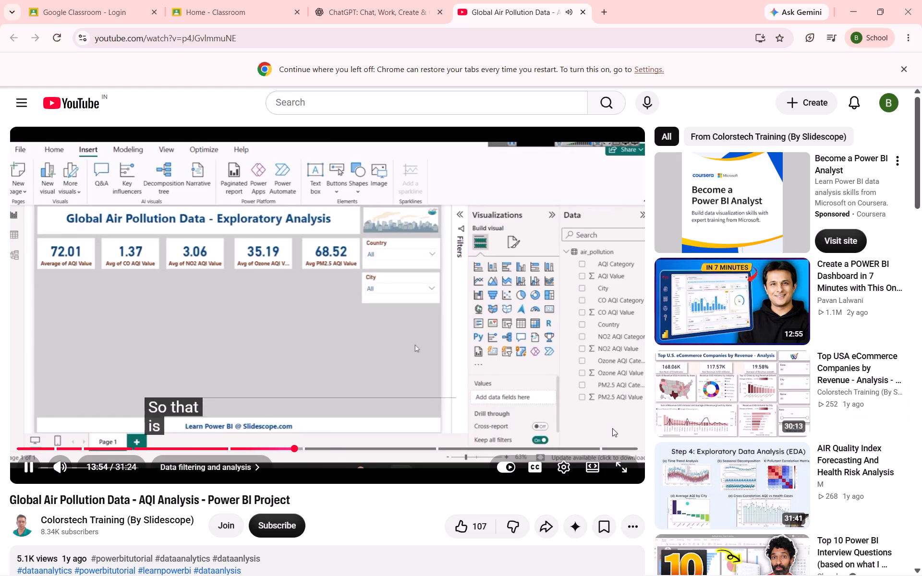
pyautogui.press('Right')
pyautogui.press('Right')
pyautogui.press('Right')
pyautogui.press('Right')
pyautogui.press('Right')
pyautogui.press('Right')
pyautogui.press('Right')
pyautogui.press('Right')
pyautogui.press('Right')
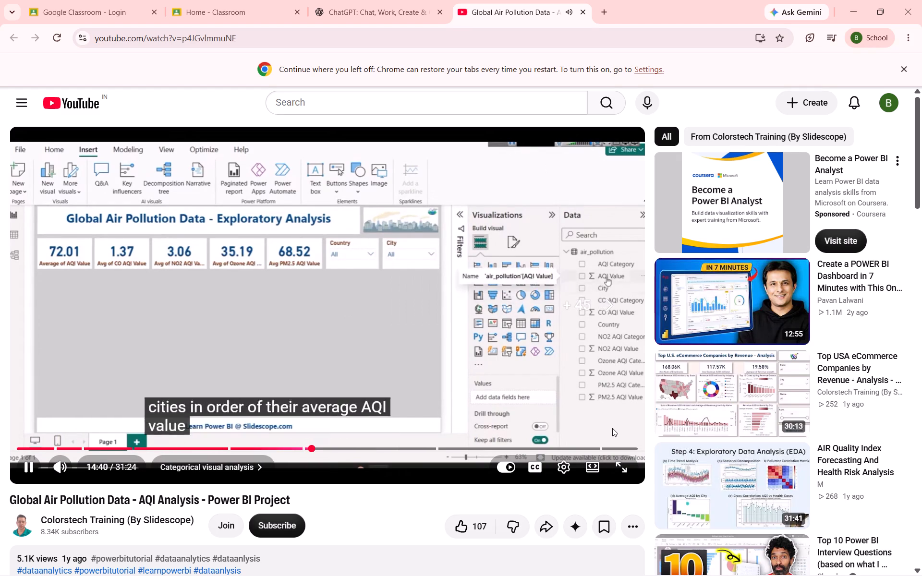
# Skim the tutorial's categorical visual analysis section to examine how the AQI category charts are built and titled.
pyautogui.press('Right')
pyautogui.press('Right')
pyautogui.press('Right')
pyautogui.press('Right')
pyautogui.press('Right')
pyautogui.press('Right')
pyautogui.press('Right')
pyautogui.press('Right')
pyautogui.press('Right')
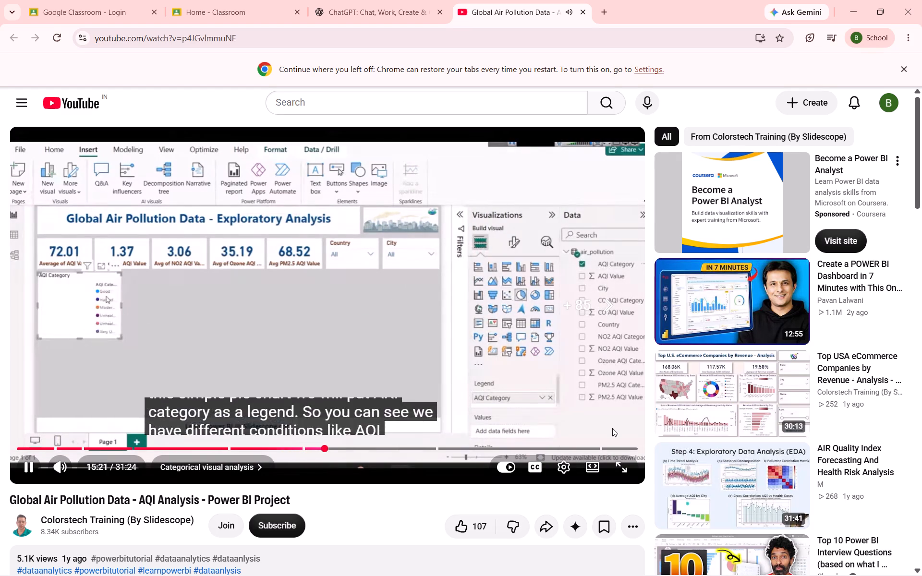
pyautogui.press('Right')
pyautogui.press('Right')
pyautogui.press('Right')
pyautogui.press('Right')
pyautogui.press('Right')
pyautogui.press('Right')
pyautogui.press('Right')
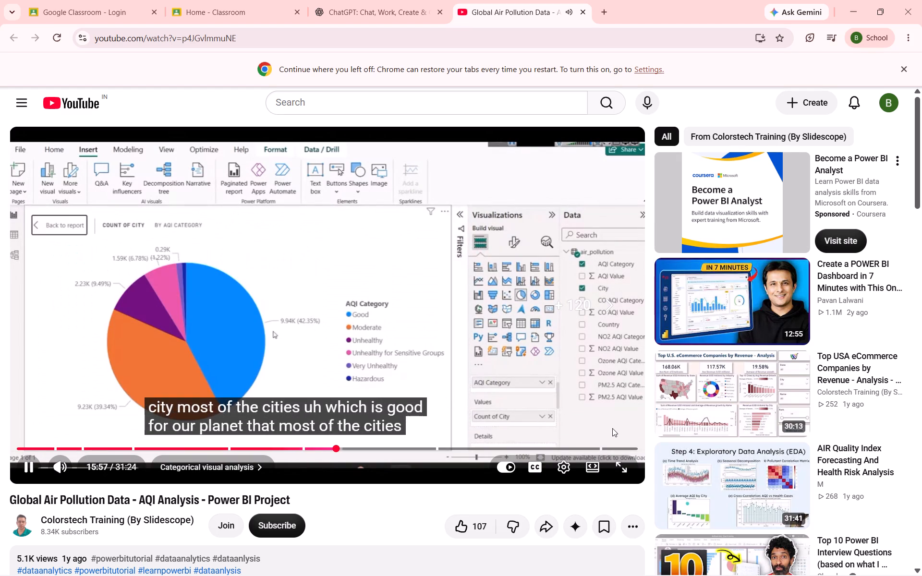
pyautogui.press('Right')
pyautogui.press('Right')
pyautogui.press('Right')
pyautogui.press('Right')
pyautogui.press('Right')
pyautogui.press('Right')
pyautogui.press('Right')
pyautogui.press('Right')
pyautogui.press('Right')
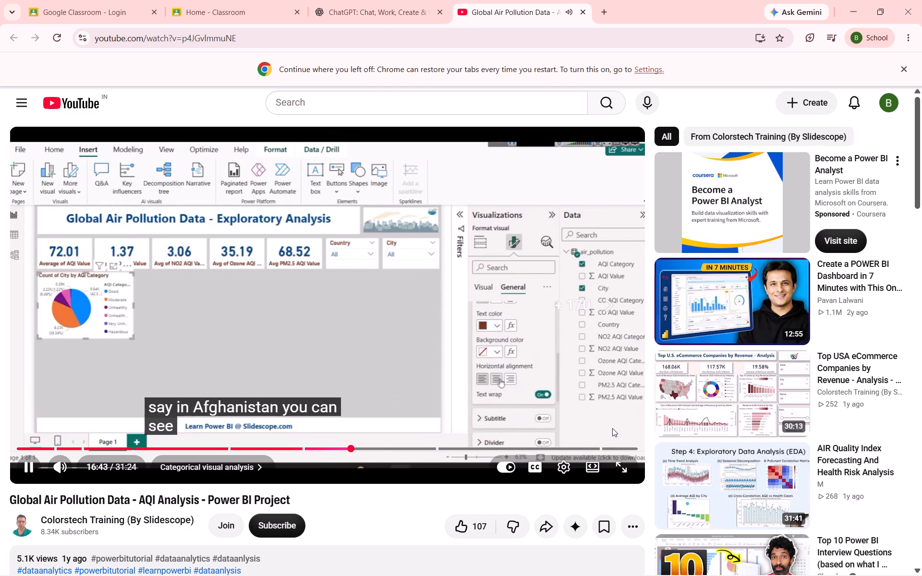
pyautogui.press('Right')
pyautogui.press('Right')
pyautogui.press('Right')
pyautogui.press('Right')
pyautogui.press('Right')
pyautogui.press('Right')
pyautogui.press('Right')
pyautogui.press('Right')
pyautogui.press('Right')
pyautogui.press('Right')
pyautogui.press('Right')
pyautogui.press('Right')
pyautogui.press('Right')
pyautogui.press('Right')
pyautogui.press('Right')
pyautogui.press('Right')
pyautogui.press('Right')
pyautogui.press('Right')
pyautogui.press('Right')
pyautogui.press('Right')
pyautogui.press('Right')
pyautogui.press('Right')
pyautogui.press('Right')
pyautogui.press('Right')
pyautogui.press('Right')
pyautogui.press('Right')
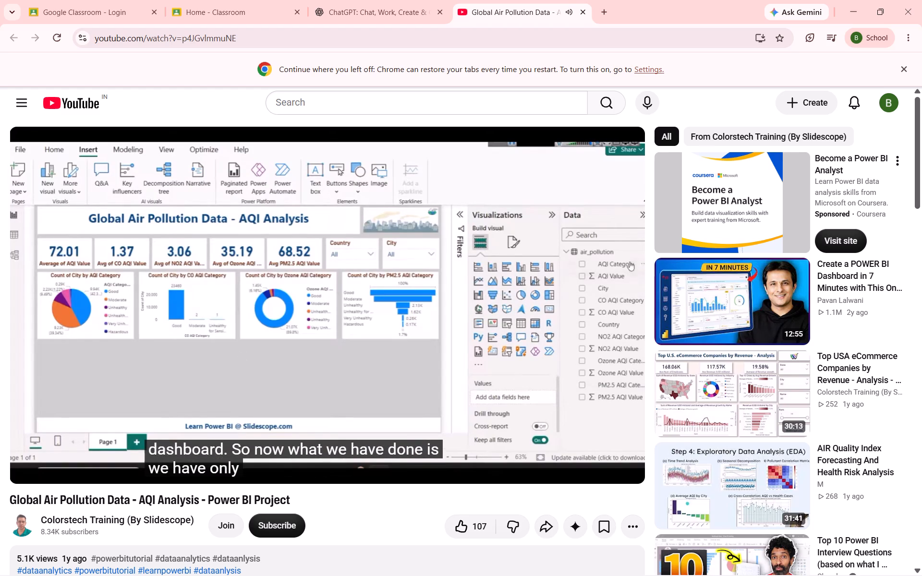
pyautogui.press('Right')
pyautogui.press('Right')
pyautogui.press('Right')
pyautogui.press('Right')
pyautogui.press('Right')
pyautogui.press('Right')
pyautogui.press('Right')
pyautogui.press('Right')
pyautogui.press('Right')
pyautogui.press('Right')
pyautogui.press('Right')
pyautogui.press('Right')
pyautogui.press('Right')
pyautogui.press('Right')
pyautogui.press('Right')
pyautogui.press('Right')
pyautogui.press('Right')
pyautogui.press('Right')
pyautogui.press('Right')
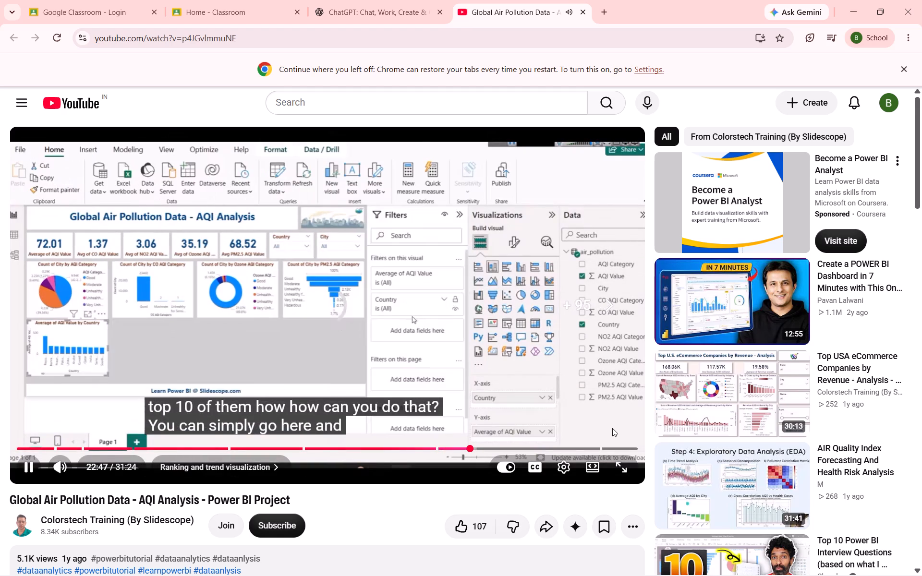
pyautogui.press('Right')
pyautogui.press('Right')
pyautogui.press('Right')
pyautogui.press('Right')
pyautogui.press('Right')
pyautogui.press('Right')
pyautogui.press('Right')
pyautogui.press('Right')
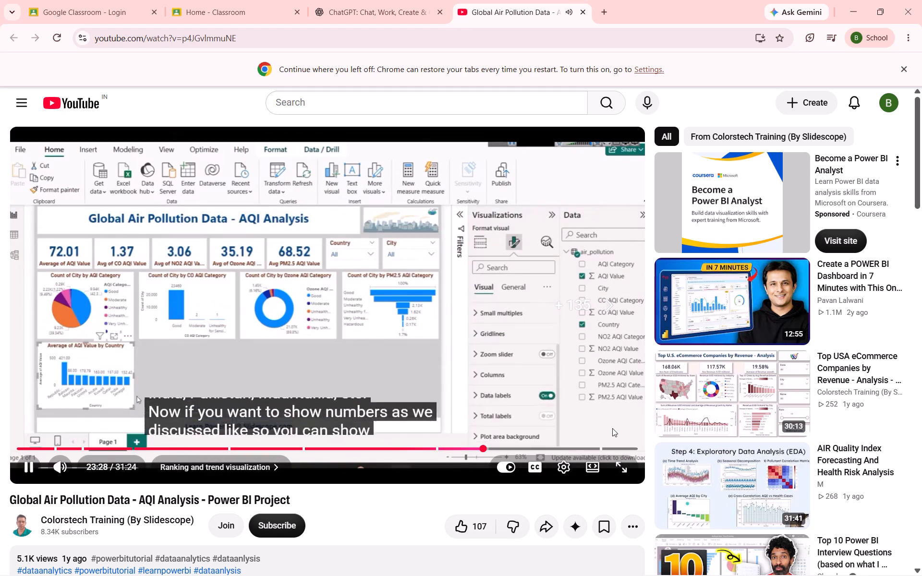
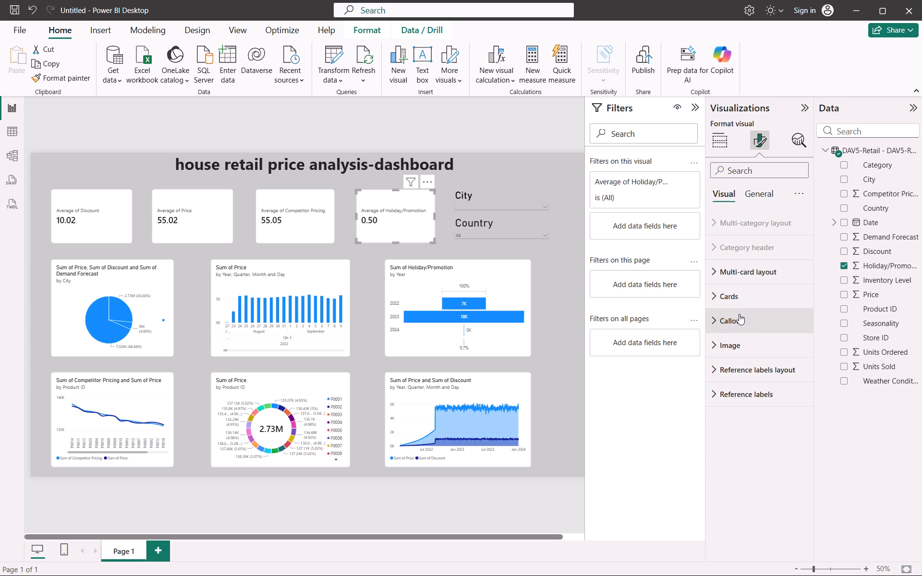
pyautogui.click(739, 314)
pyautogui.scroll(1, 744, 411)
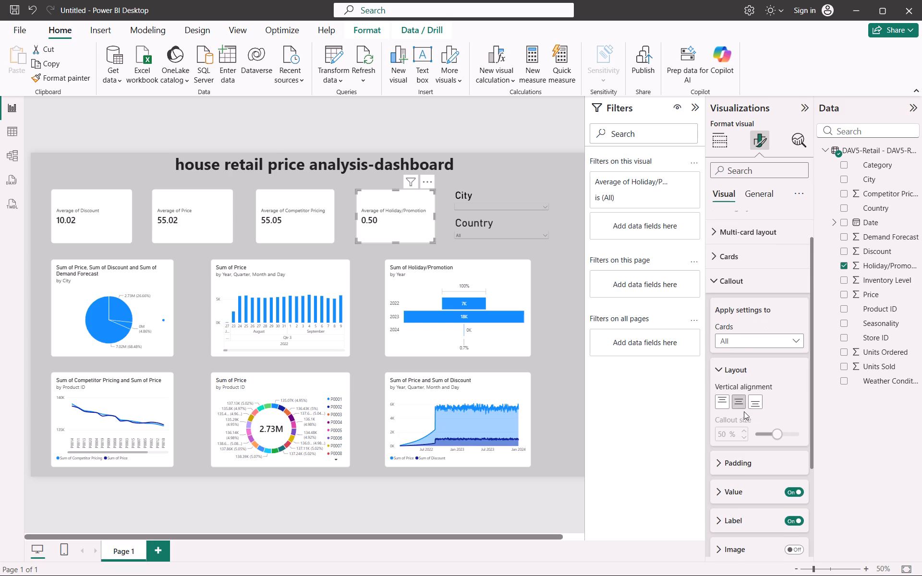
pyautogui.scroll(1, 744, 411)
pyautogui.click(742, 321)
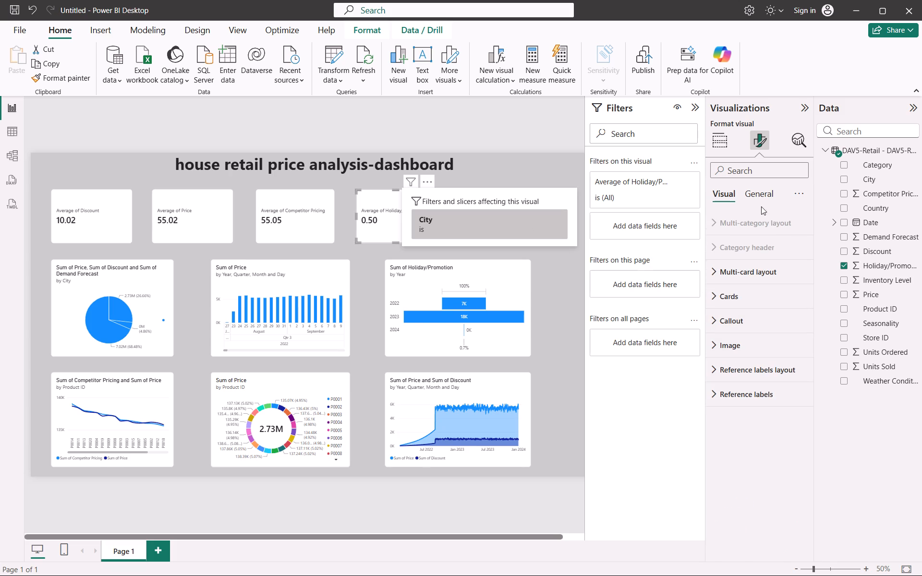
pyautogui.click(759, 193)
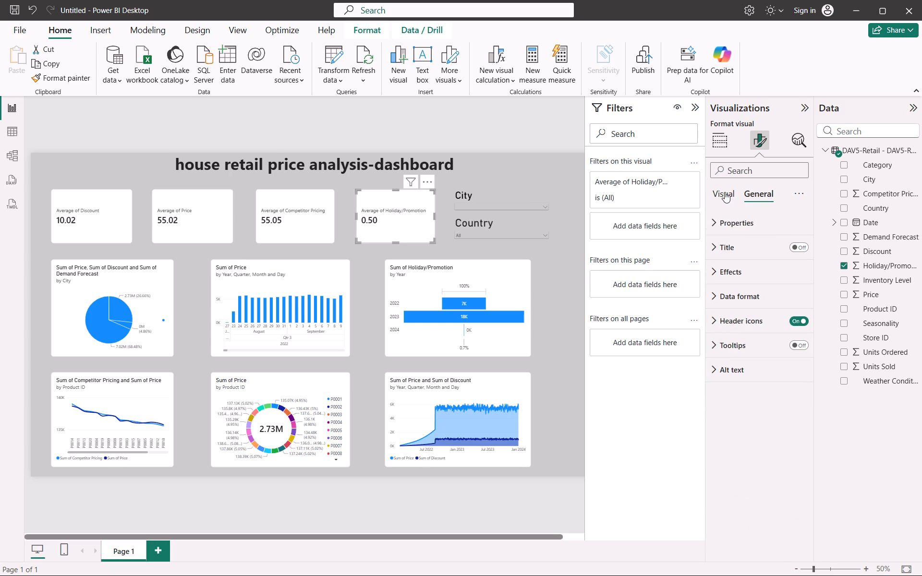
pyautogui.moveTo(725, 192); pyautogui.dragTo(721, 133)
# Change the aggregation of Price, Discount and Demand Forecast in the City pie chart to Average.
pyautogui.click(721, 133)
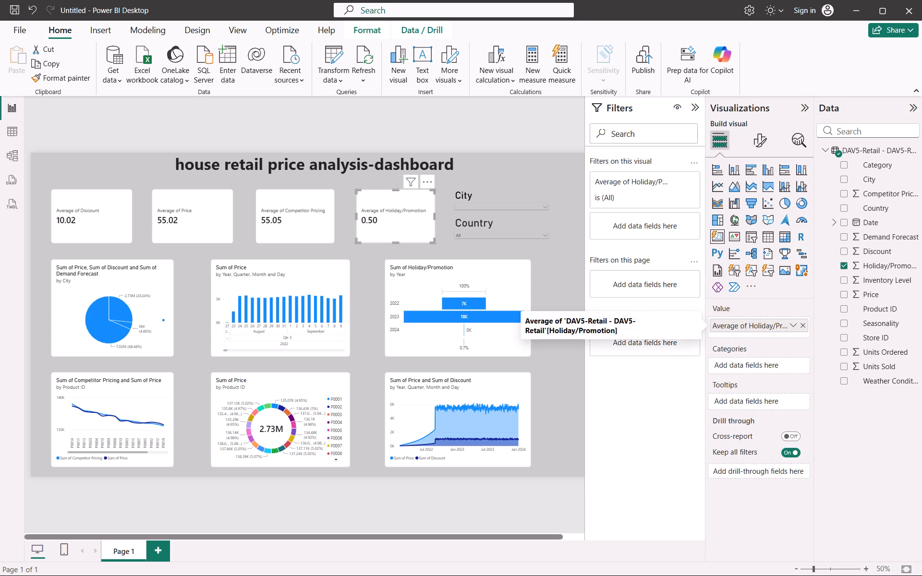
pyautogui.click(82, 304)
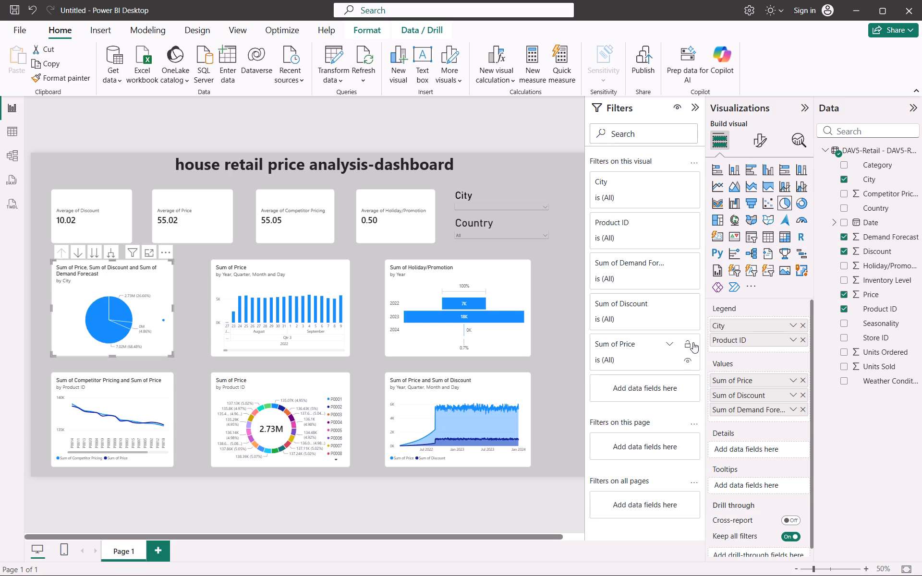
pyautogui.click(791, 380)
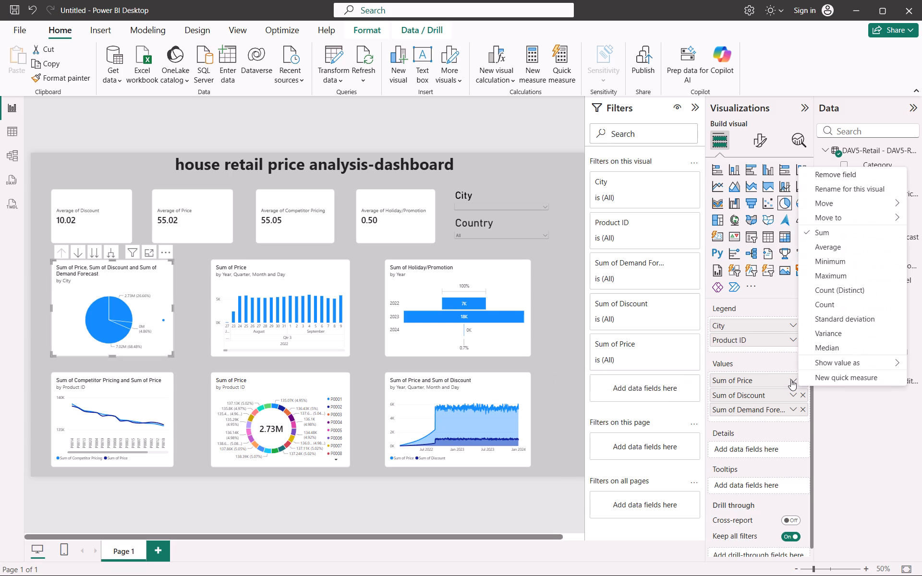
pyautogui.click(826, 245)
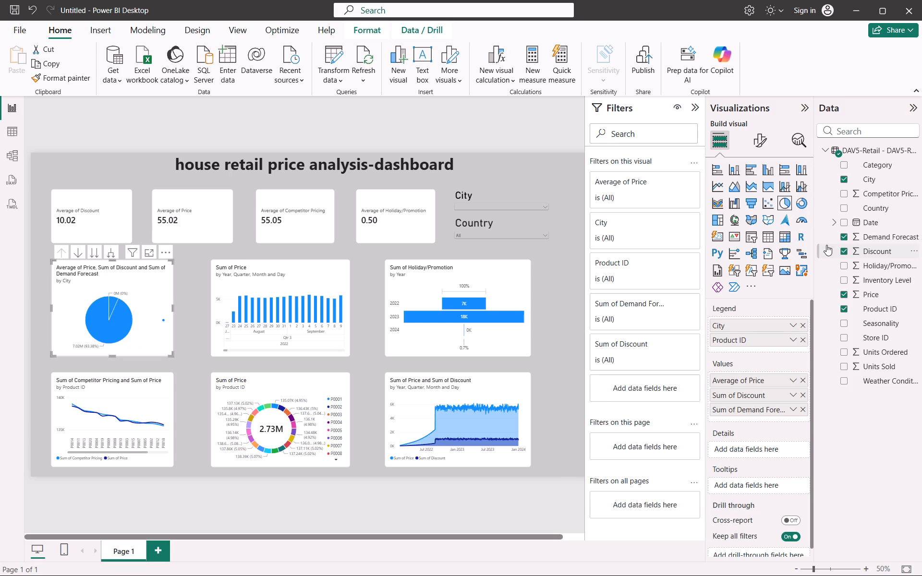
pyautogui.click(789, 395)
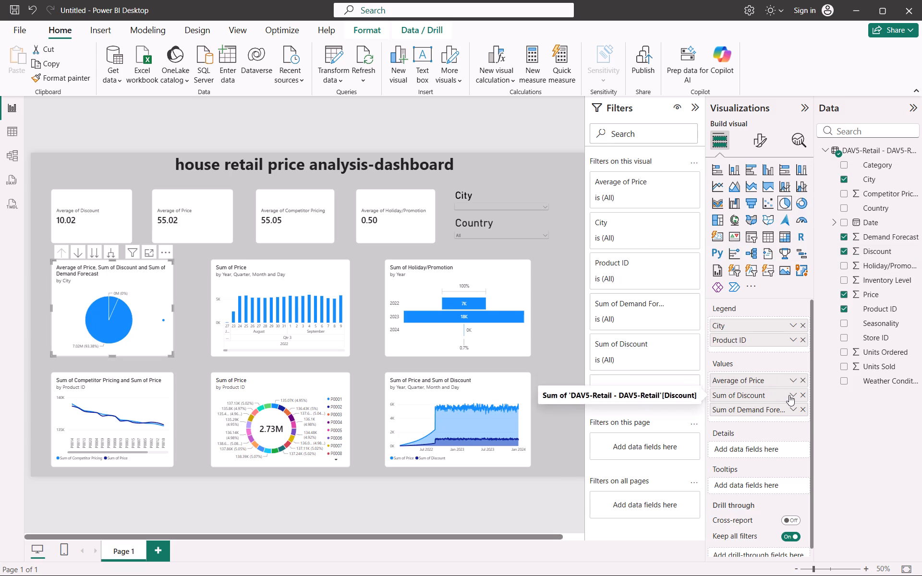
pyautogui.click(818, 257)
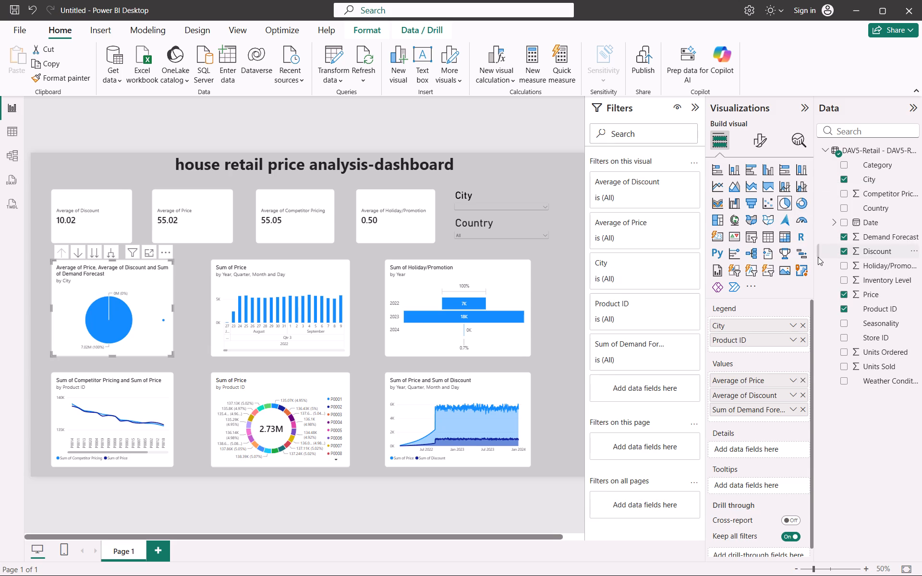
pyautogui.click(787, 408)
pyautogui.click(794, 409)
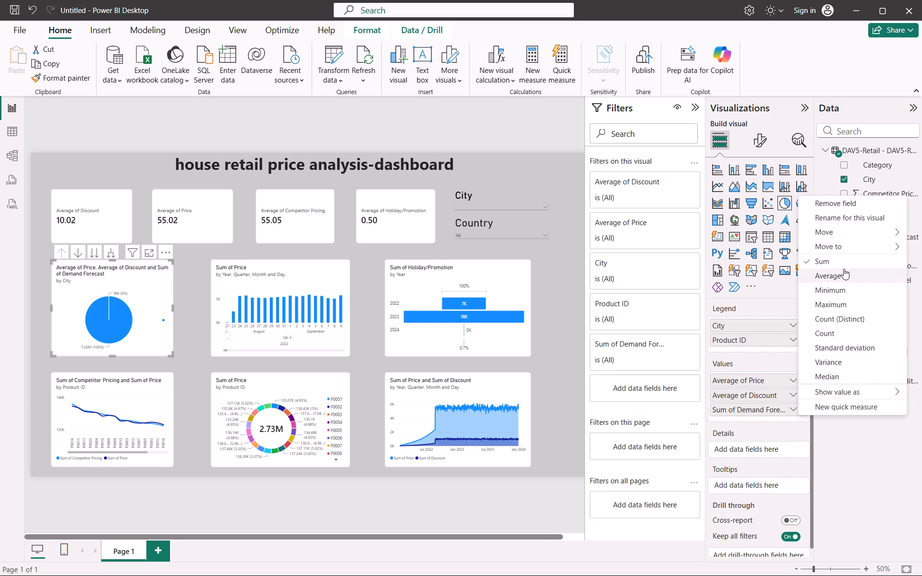
pyautogui.click(843, 272)
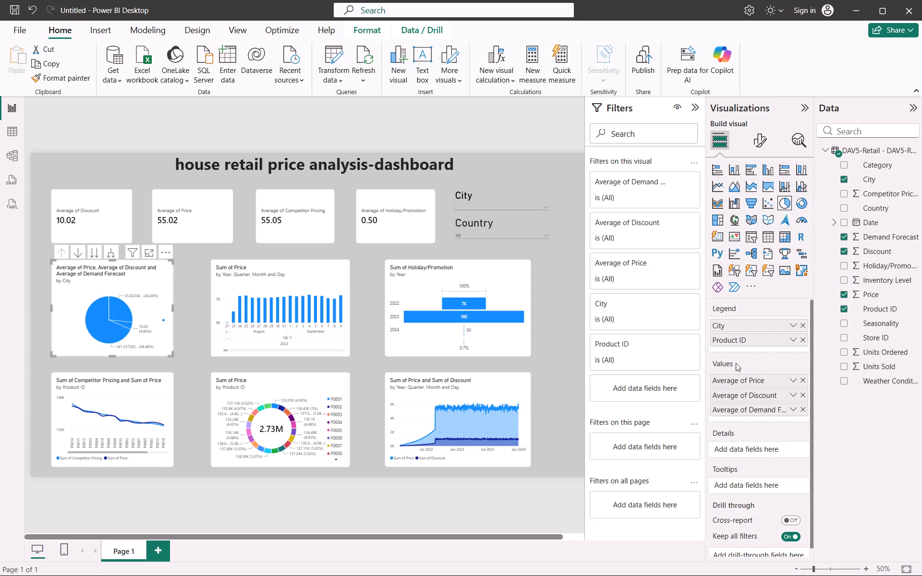
# Change the aggregation of Price in the column chart by date to Average.
pyautogui.click(291, 330)
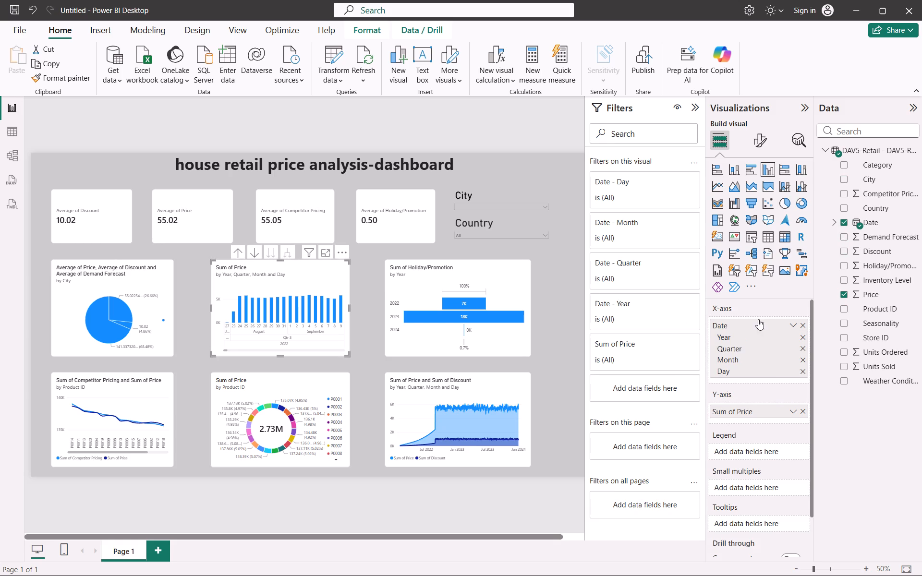
pyautogui.click(794, 409)
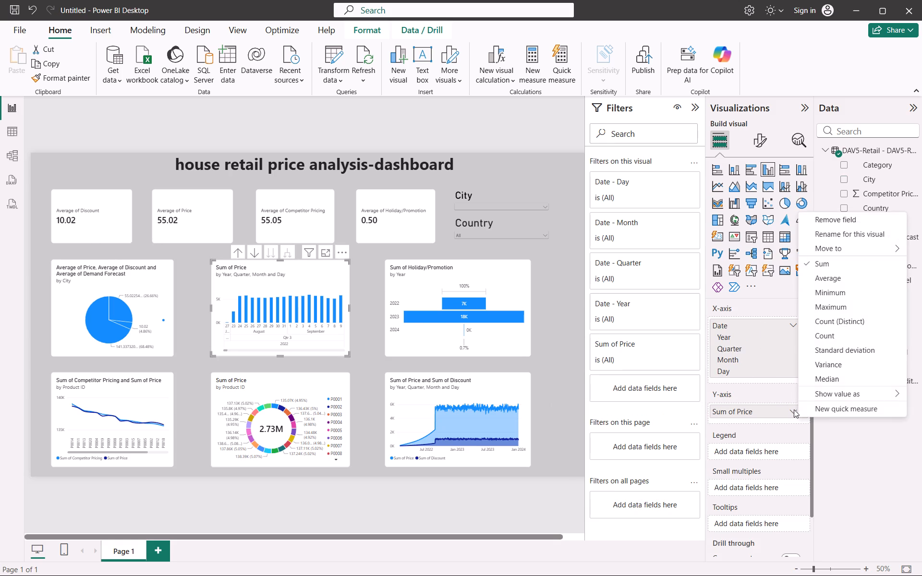
pyautogui.click(842, 277)
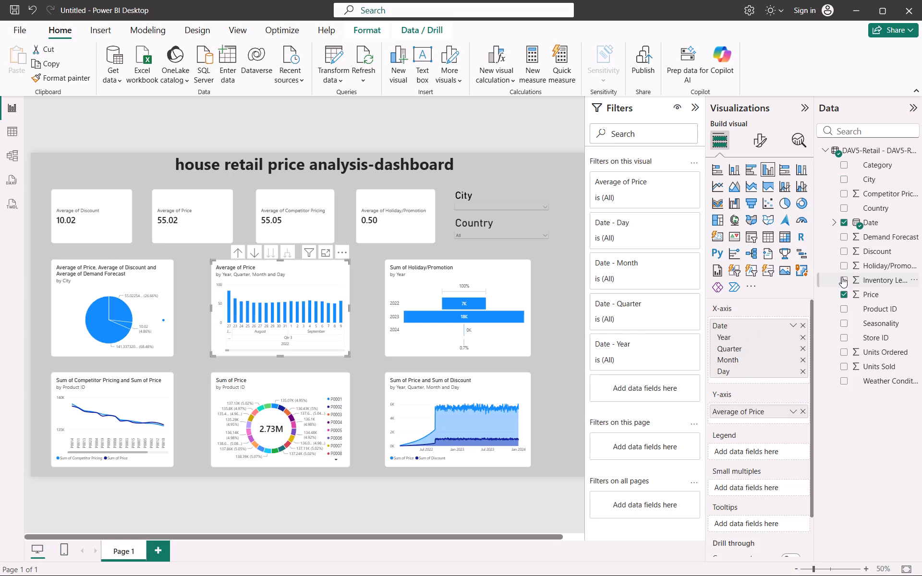
# Change the aggregation of Holiday/Promotion in the funnel chart by year to Average.
pyautogui.click(468, 331)
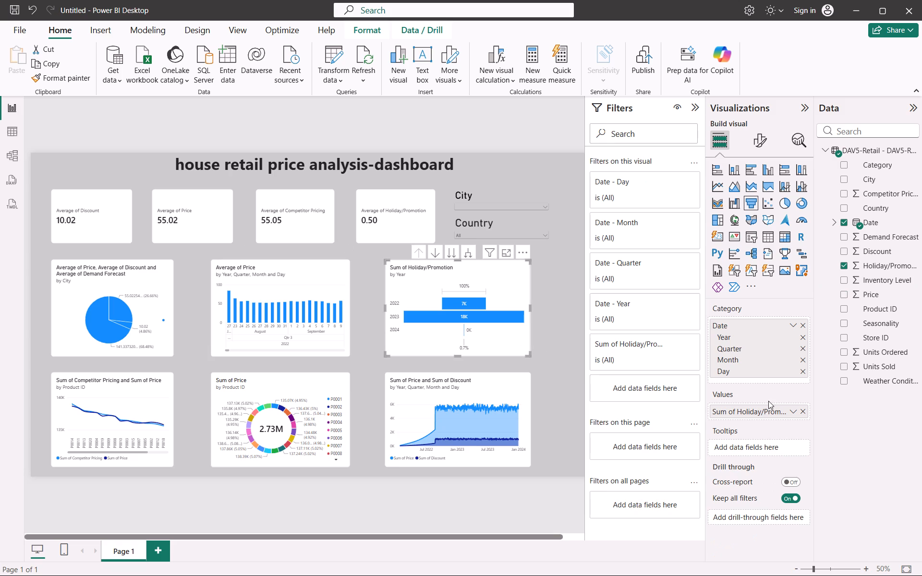
pyautogui.click(793, 413)
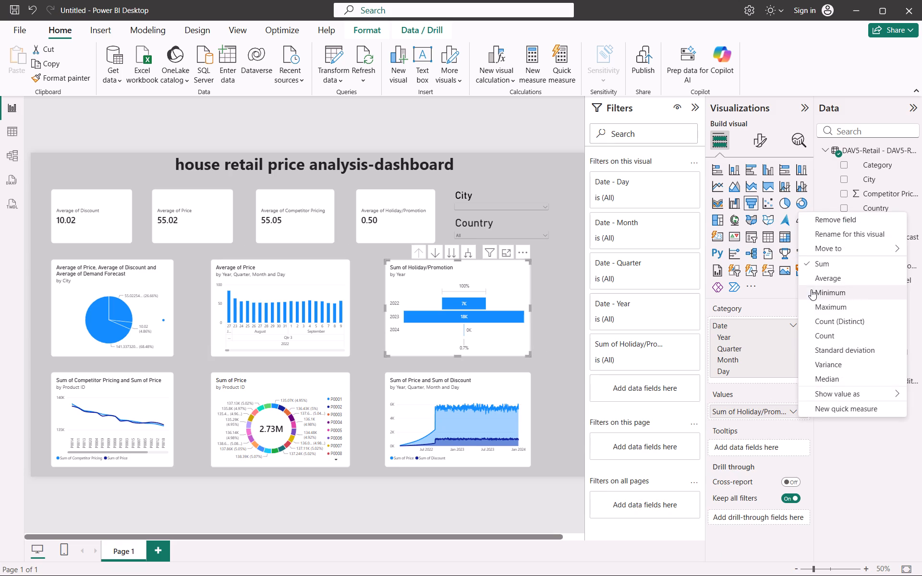
pyautogui.click(816, 280)
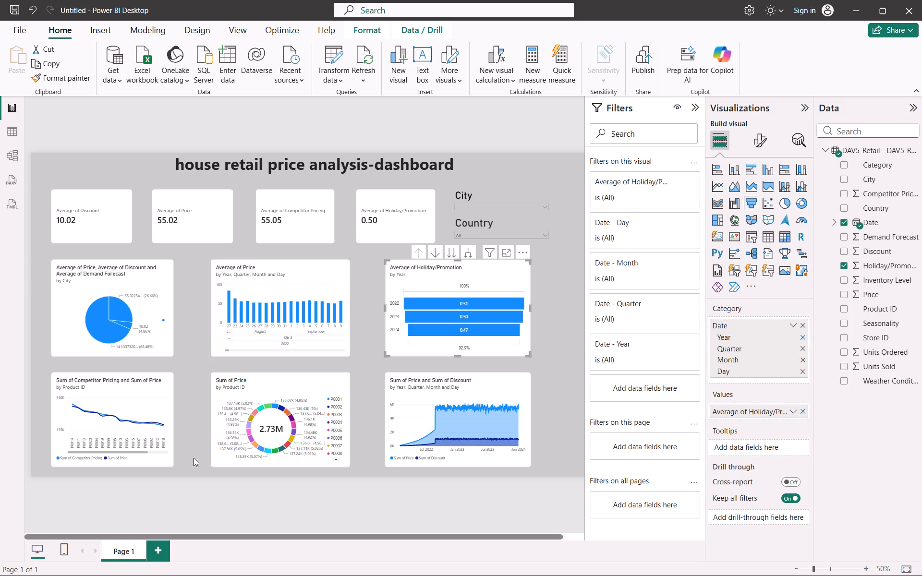
# Change the aggregation of Competitor Pricing and Price in the line chart by Product ID to Average.
pyautogui.click(141, 419)
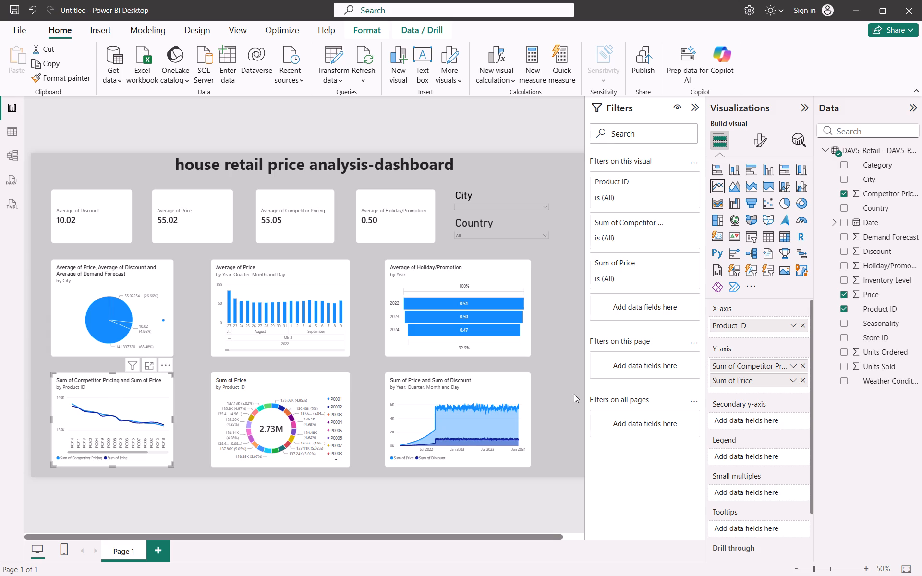
pyautogui.click(787, 361)
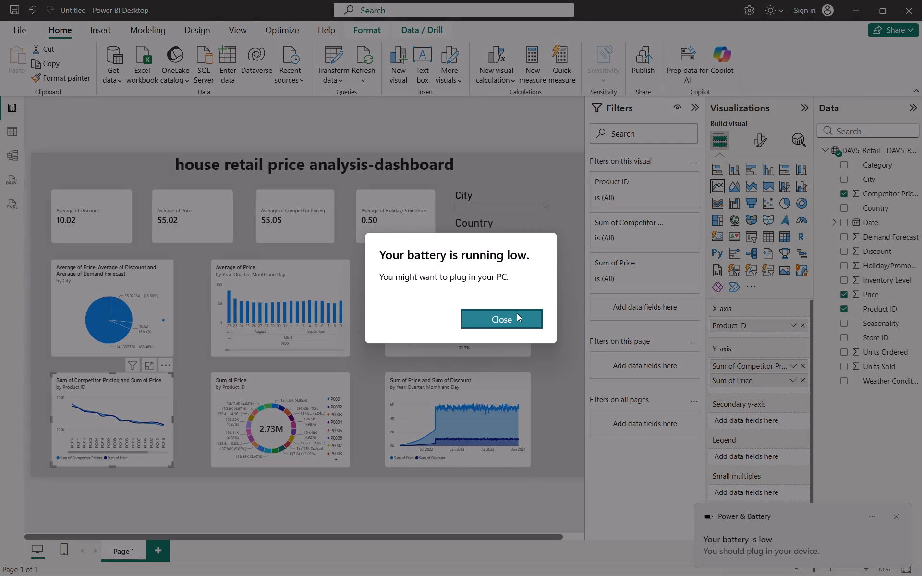
pyautogui.moveTo(517, 316); pyautogui.dragTo(554, 396)
pyautogui.moveTo(554, 396); pyautogui.dragTo(554, 414)
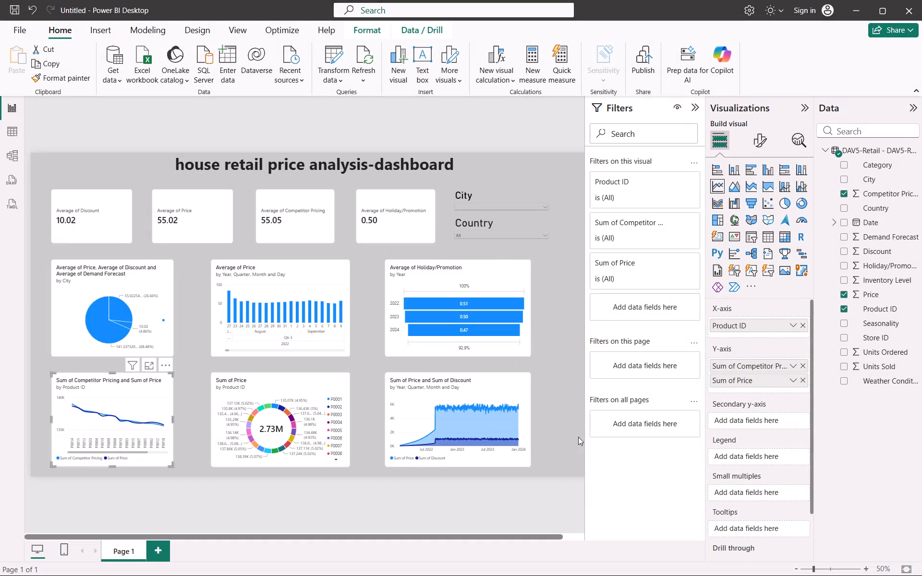
pyautogui.click(791, 364)
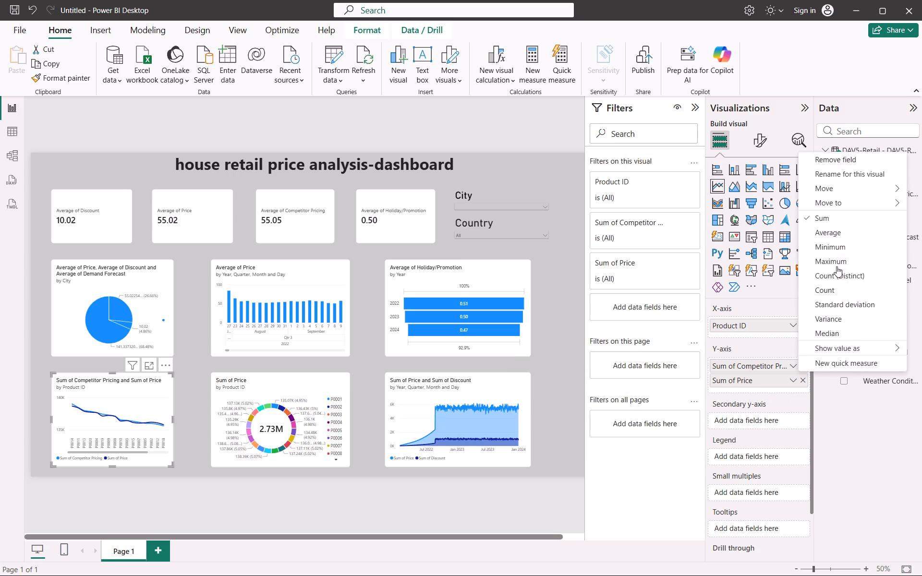
pyautogui.click(838, 232)
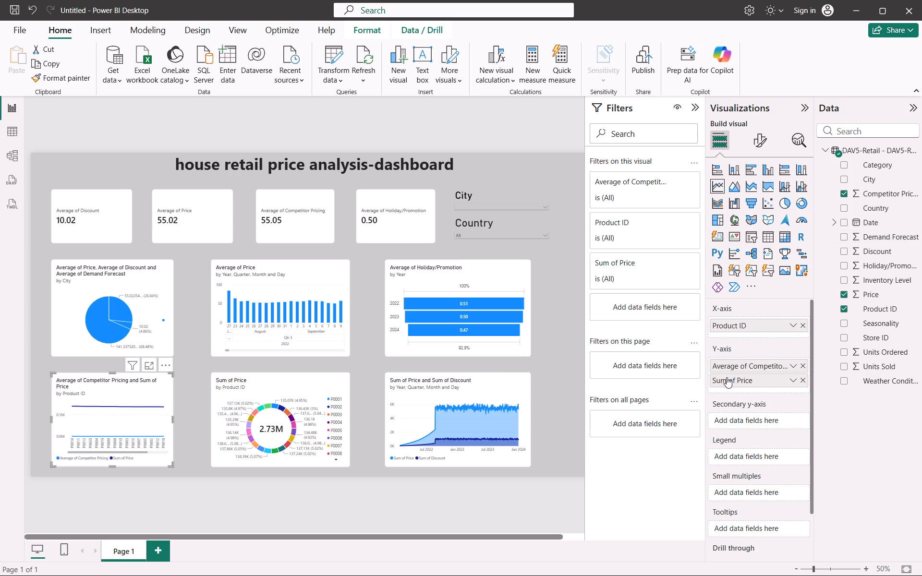
pyautogui.click(728, 378)
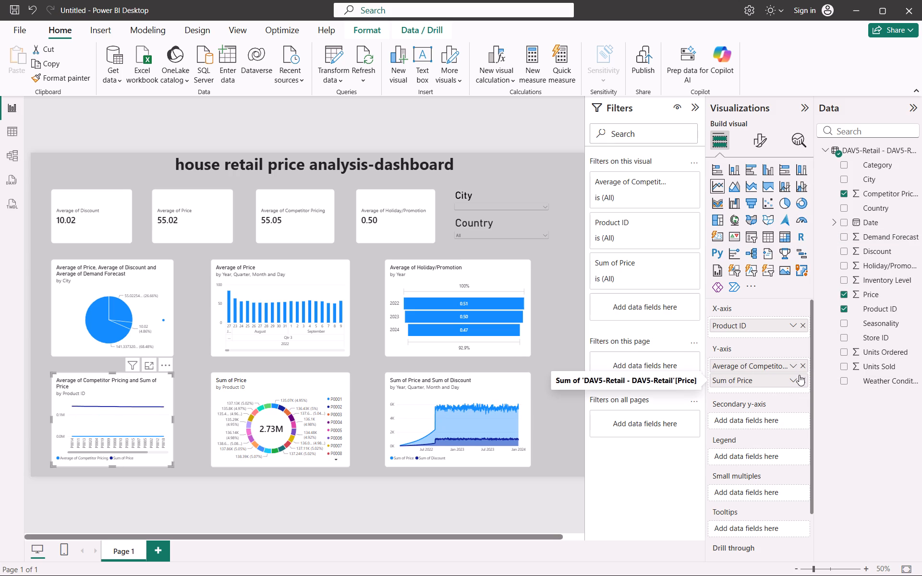
pyautogui.click(792, 380)
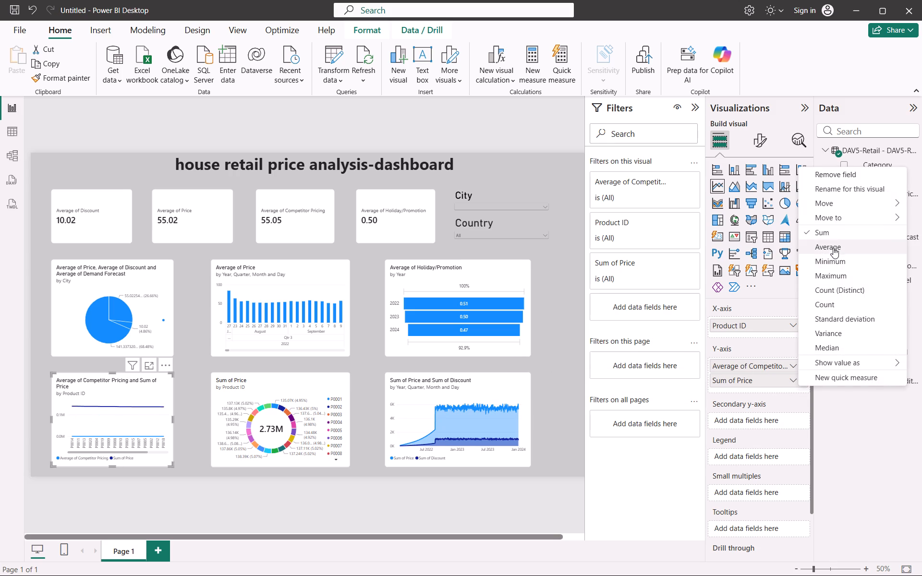
pyautogui.click(833, 247)
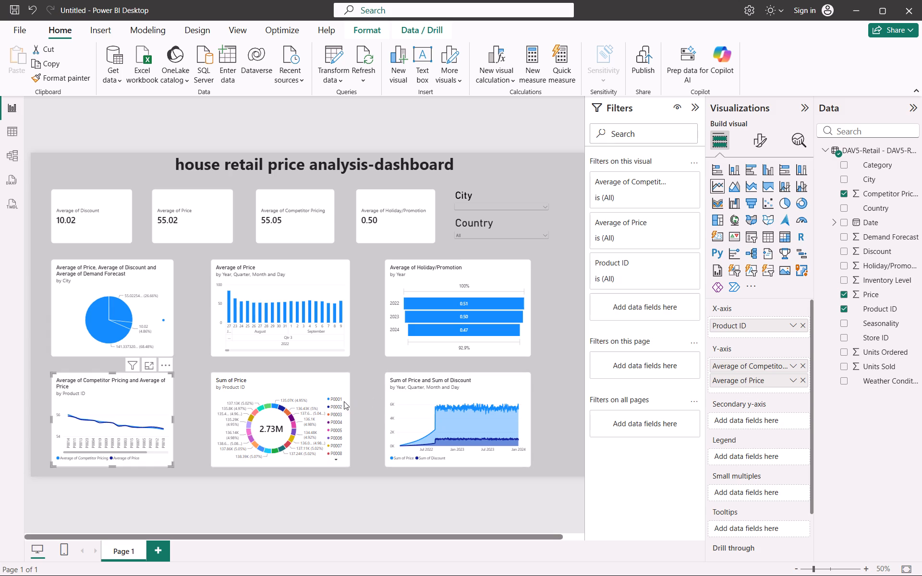
# Change the aggregation of Price in the donut chart by Product ID to Average.
pyautogui.click(325, 406)
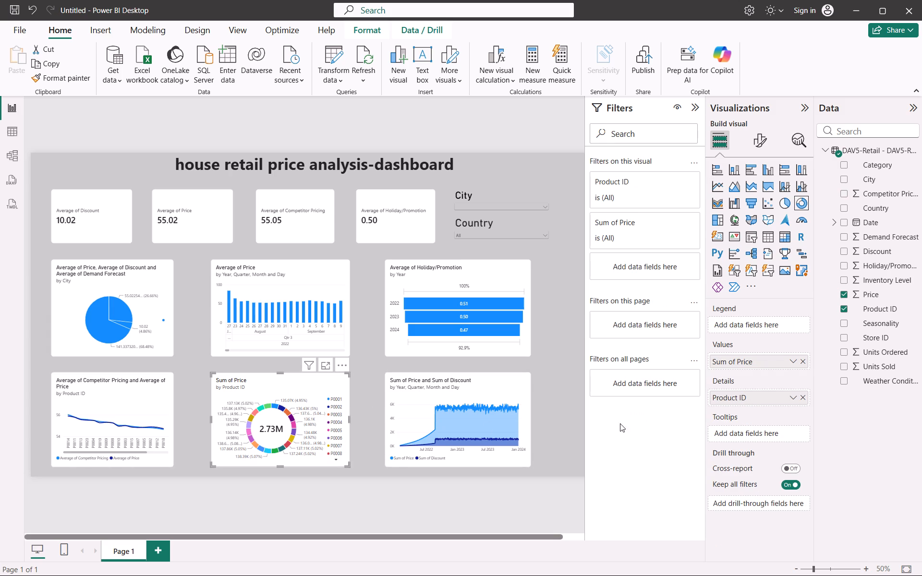
pyautogui.click(778, 359)
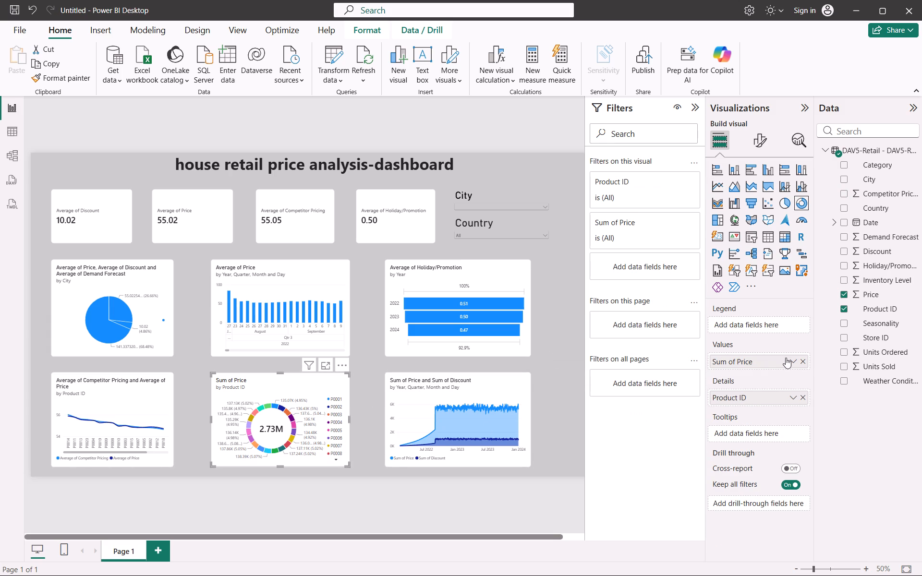
pyautogui.click(790, 359)
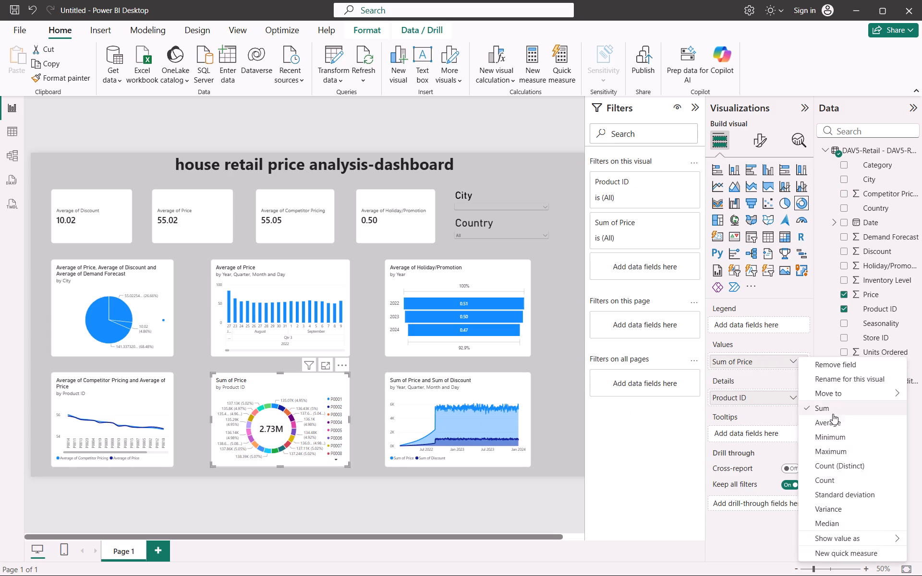
pyautogui.click(832, 420)
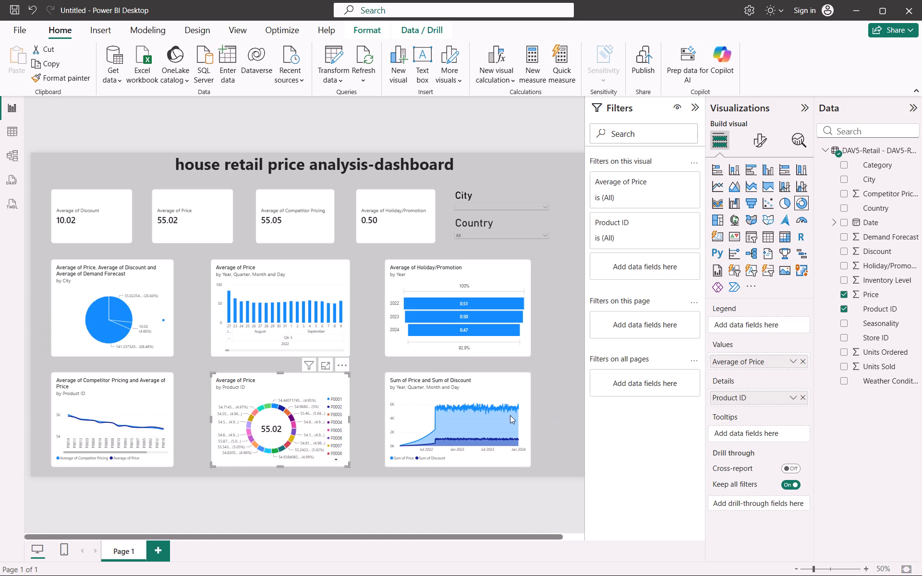
# Change the aggregation of Price and Discount in the area chart by date to Average.
pyautogui.click(502, 415)
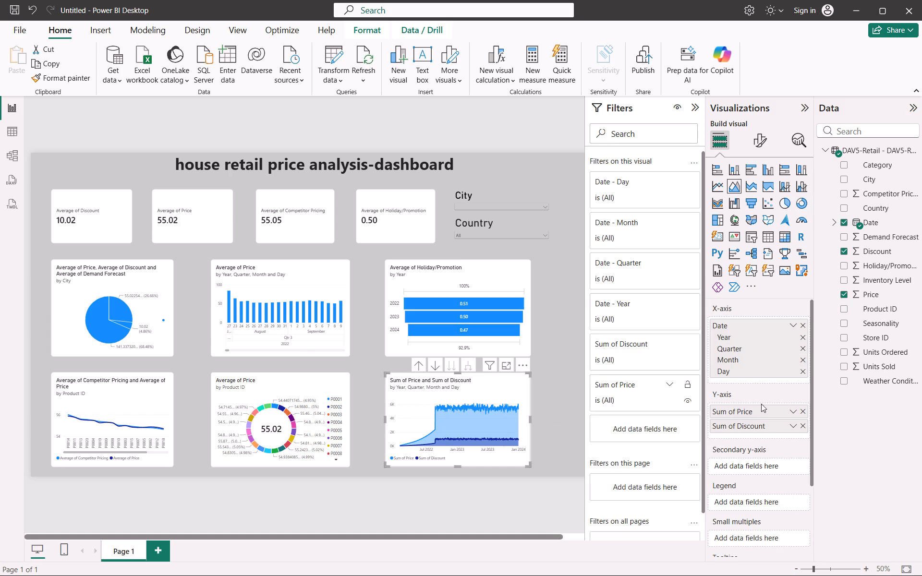
pyautogui.click(767, 412)
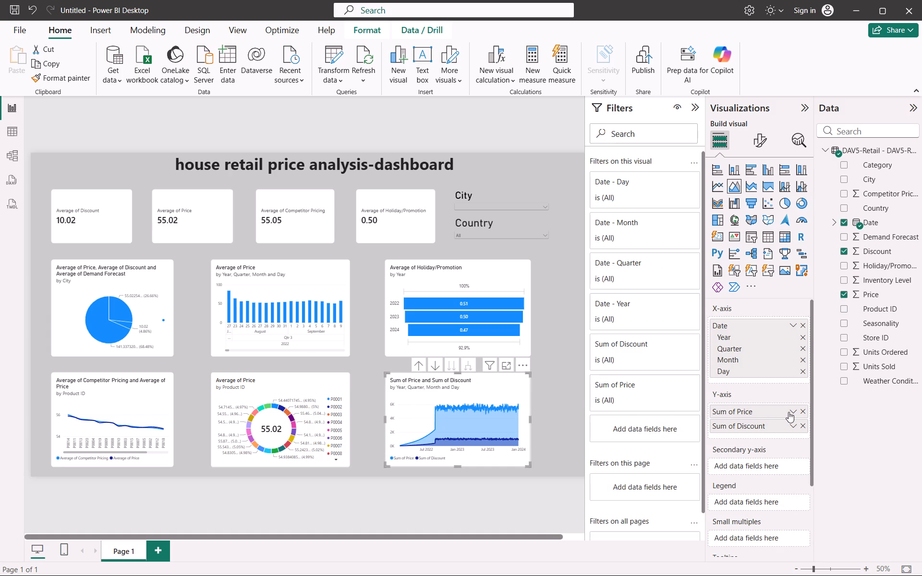
pyautogui.click(790, 412)
pyautogui.click(834, 276)
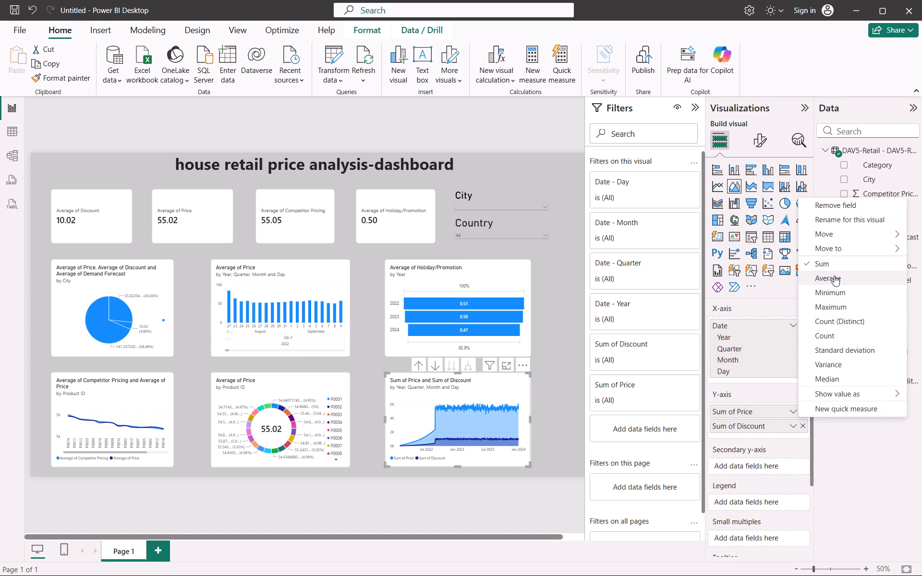
pyautogui.click(793, 427)
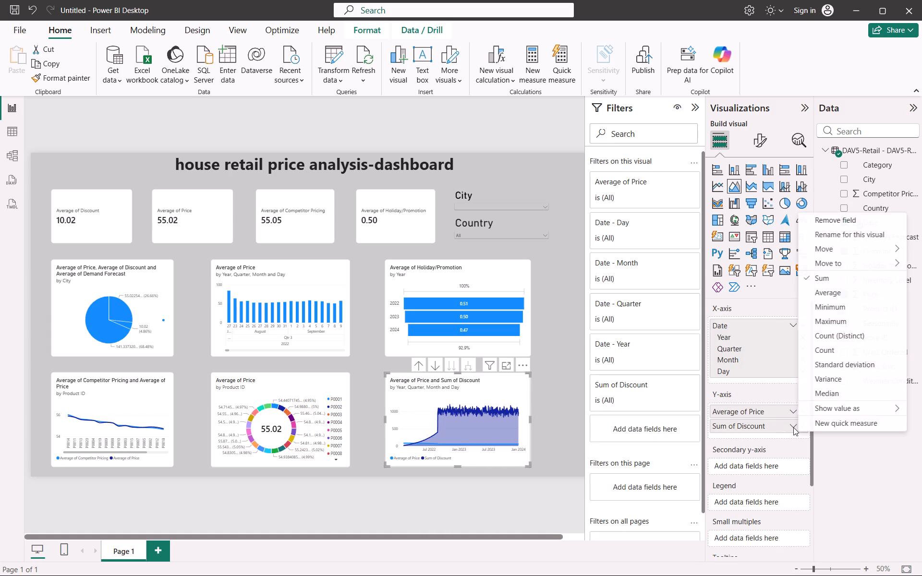
pyautogui.click(833, 294)
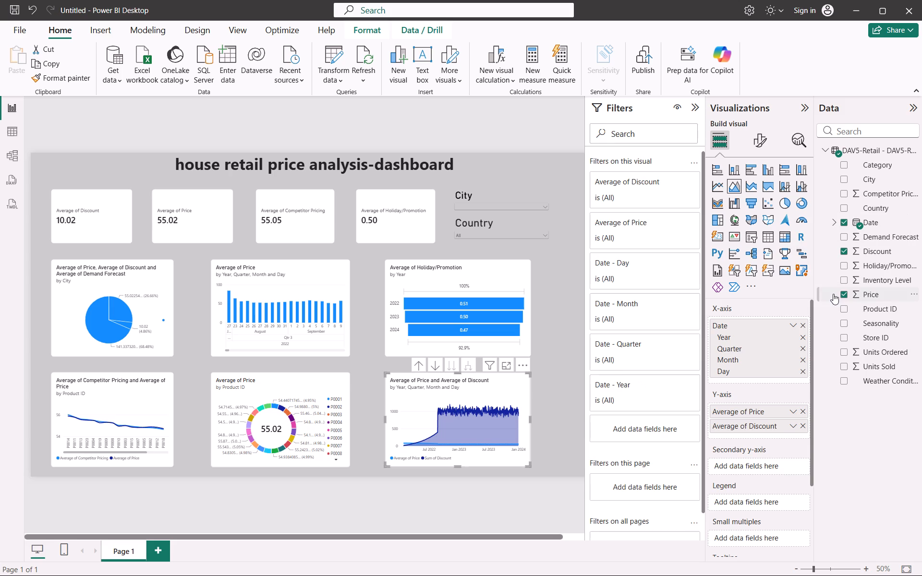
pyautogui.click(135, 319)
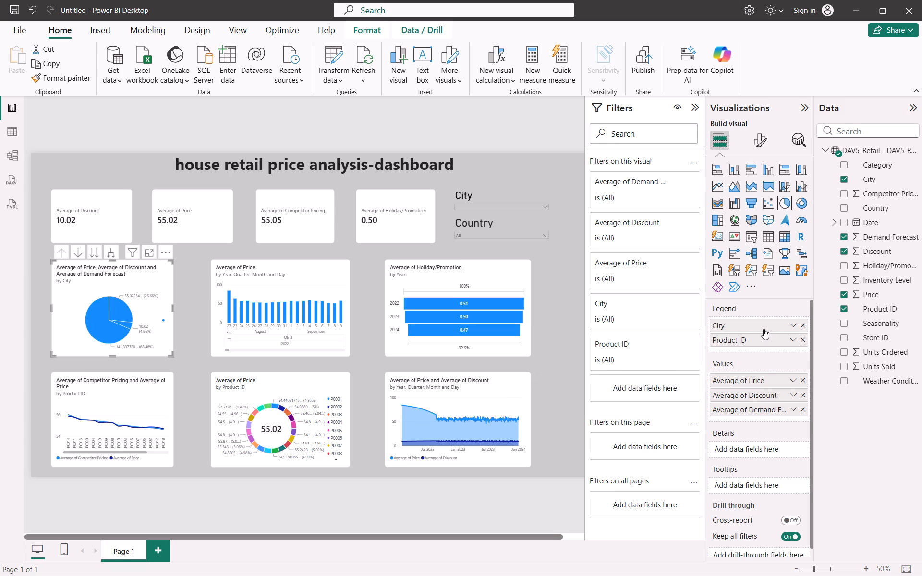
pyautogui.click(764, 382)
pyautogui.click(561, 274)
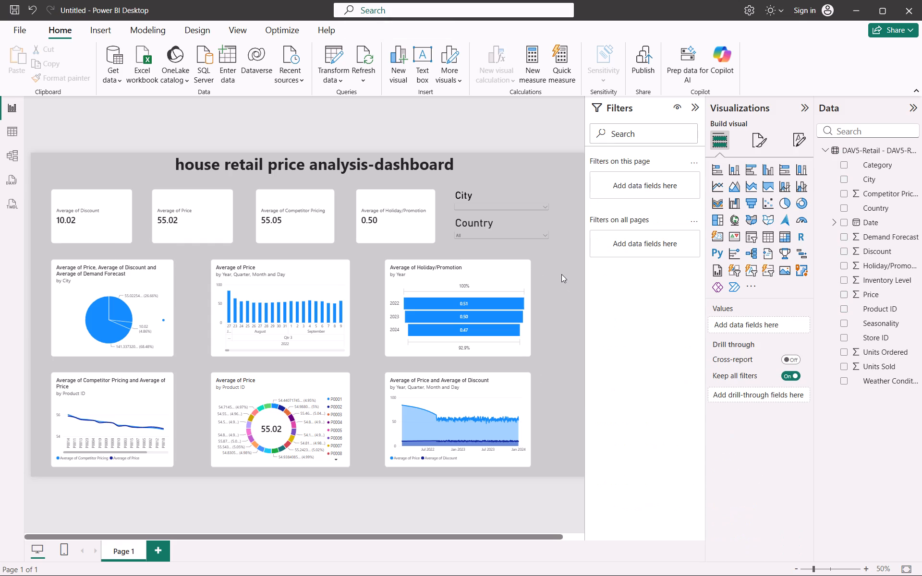
# Test the City slicer with A Coruna and Aabenraa, and clear the selection so that it covers All cities.
pyautogui.click(539, 205)
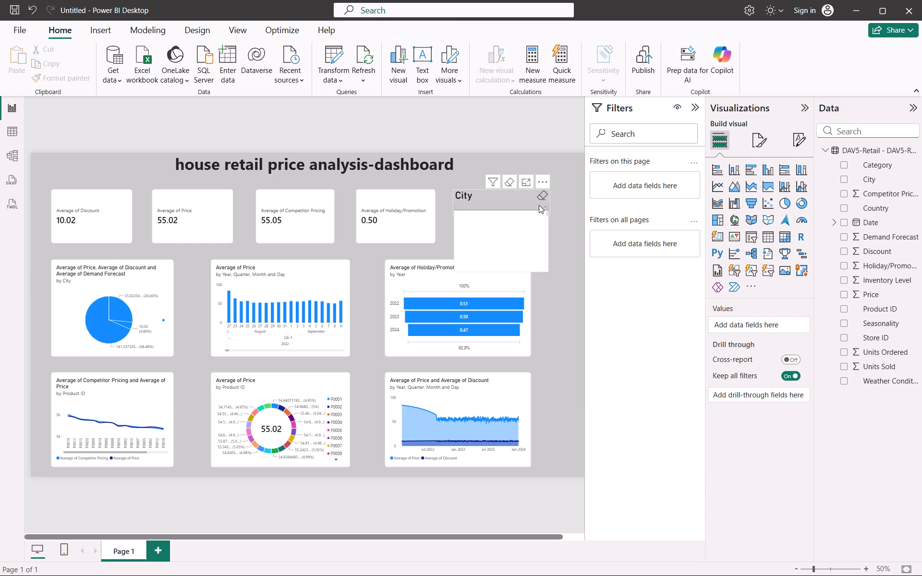
pyautogui.click(467, 217)
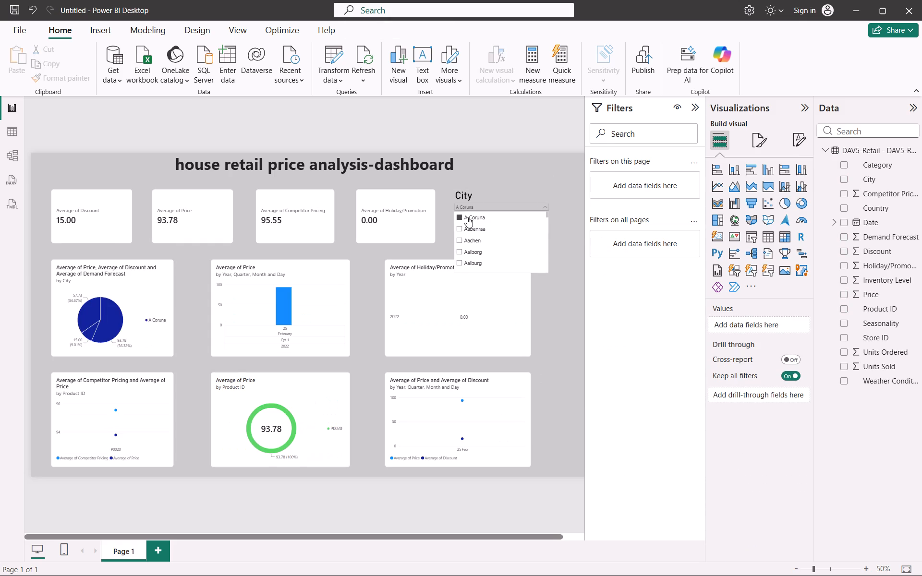
pyautogui.click(466, 226)
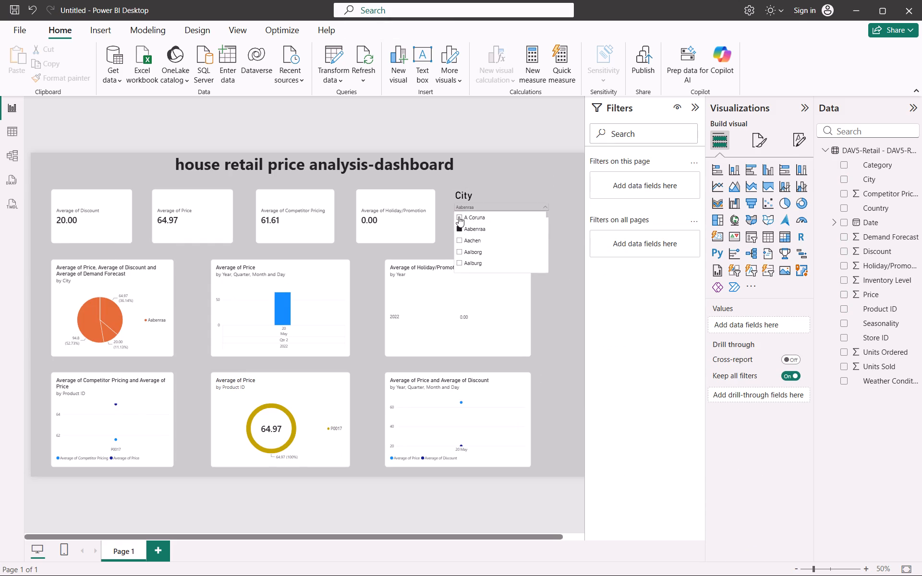
pyautogui.click(458, 216)
pyautogui.click(458, 216)
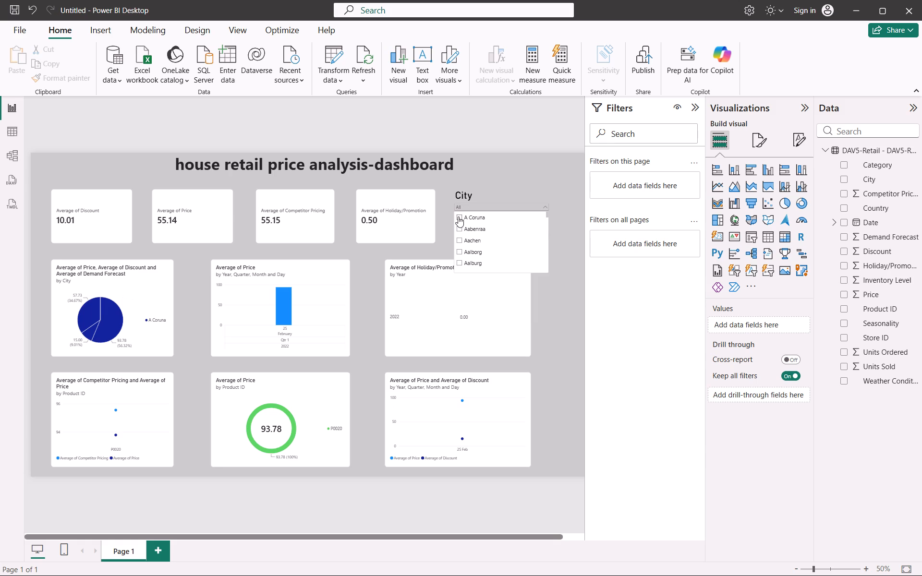
pyautogui.click(556, 327)
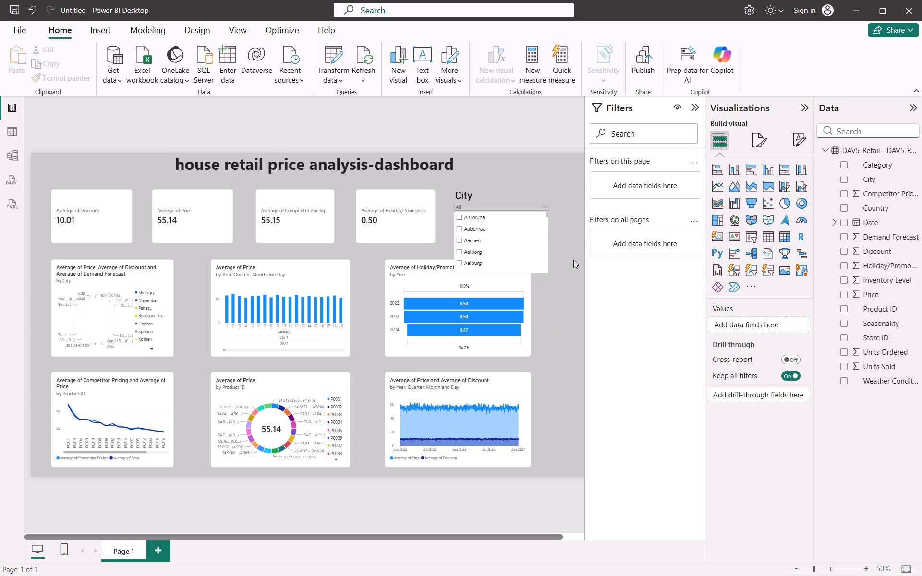
pyautogui.click(573, 260)
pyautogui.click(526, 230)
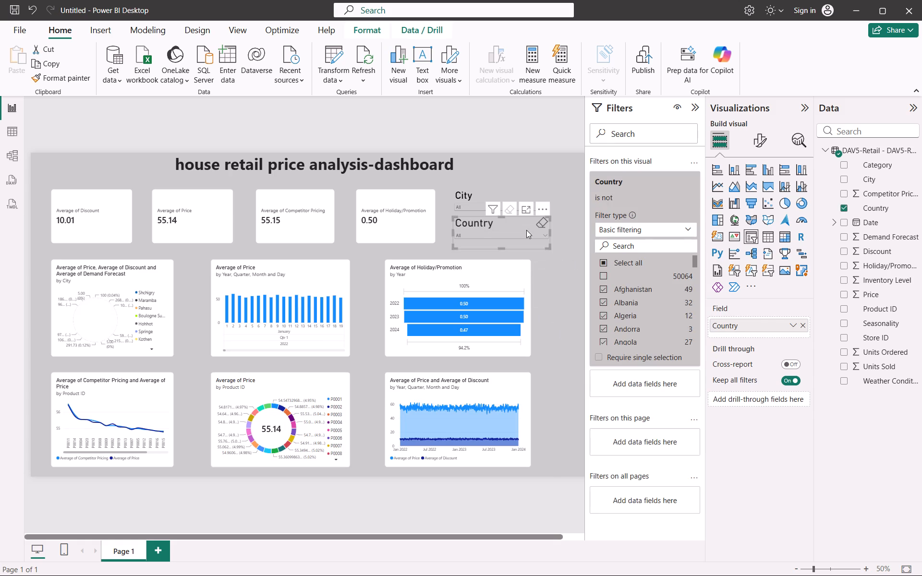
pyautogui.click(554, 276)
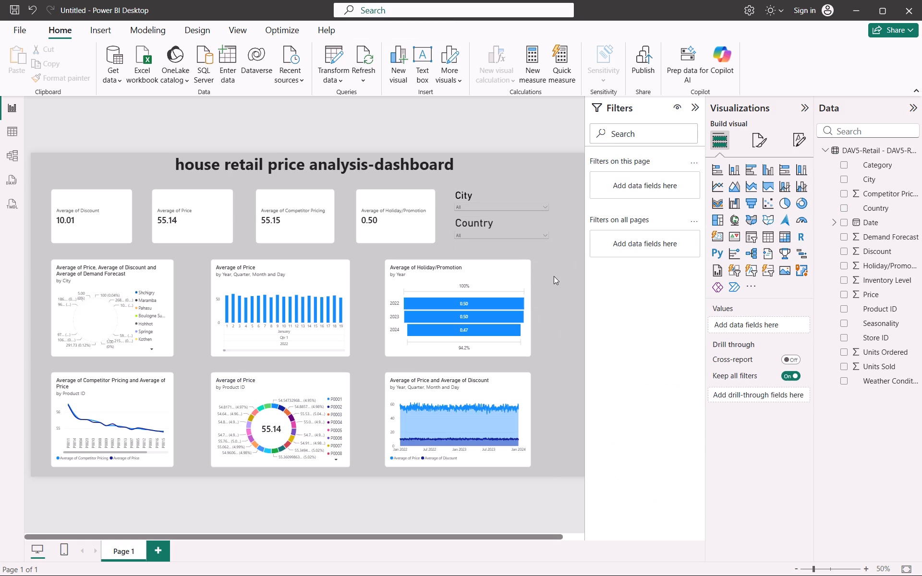
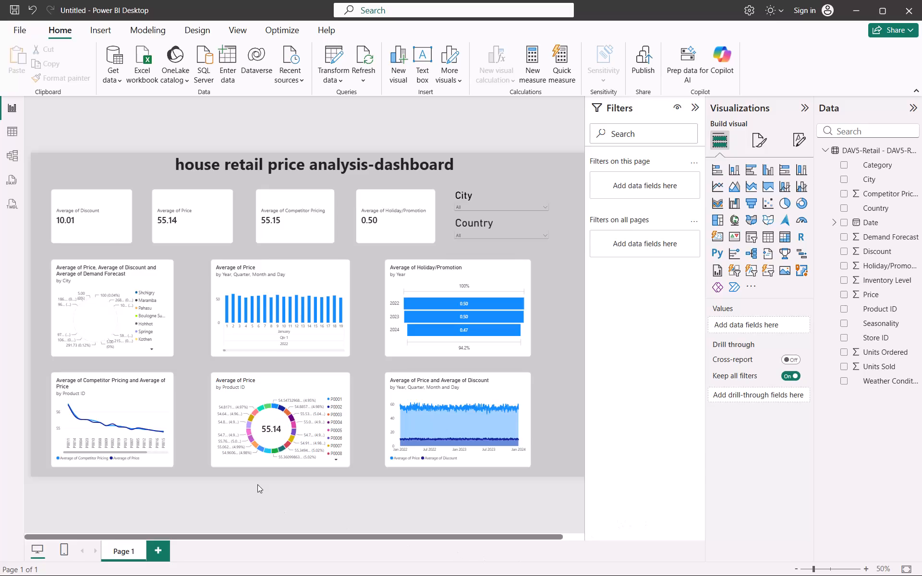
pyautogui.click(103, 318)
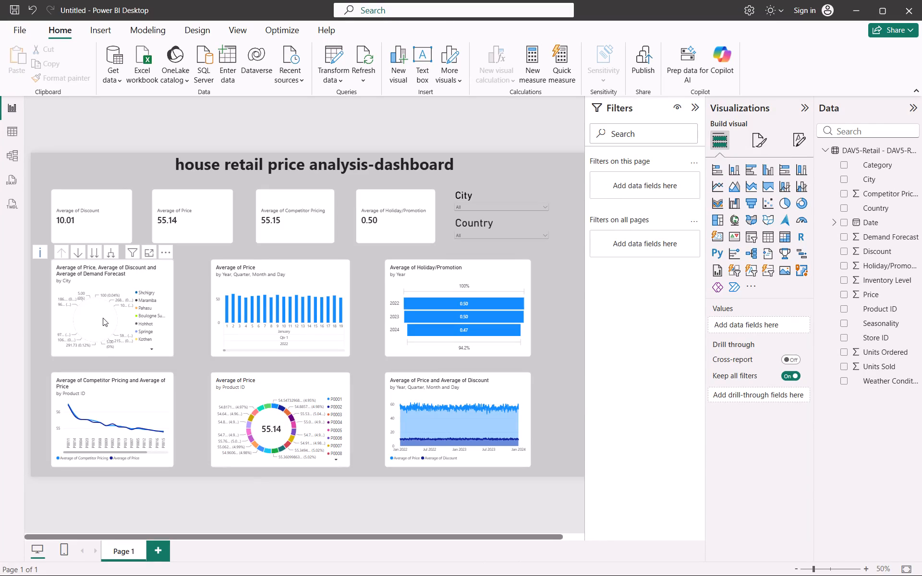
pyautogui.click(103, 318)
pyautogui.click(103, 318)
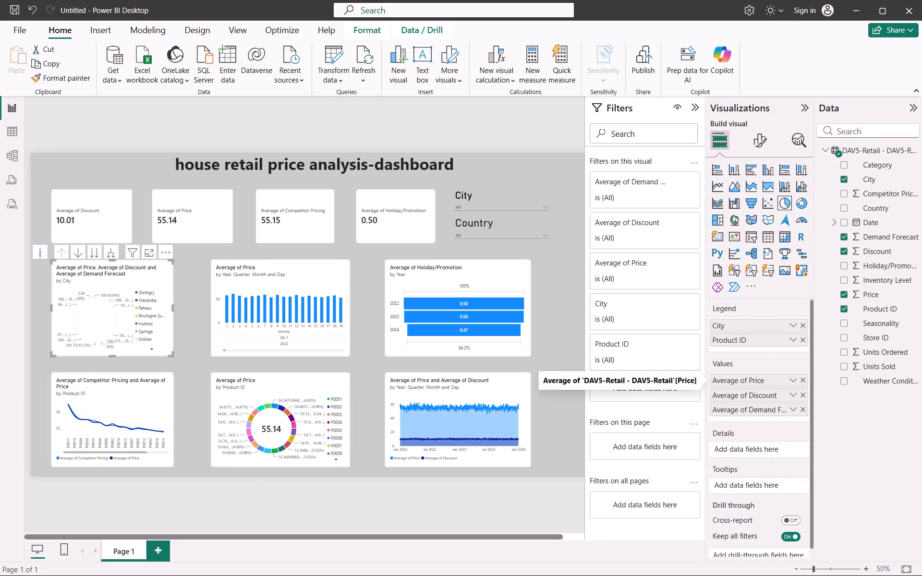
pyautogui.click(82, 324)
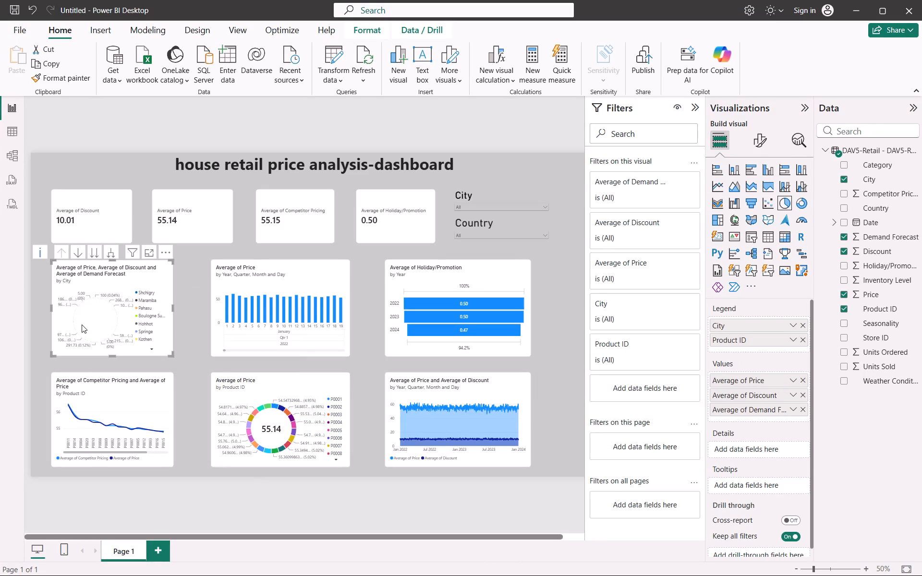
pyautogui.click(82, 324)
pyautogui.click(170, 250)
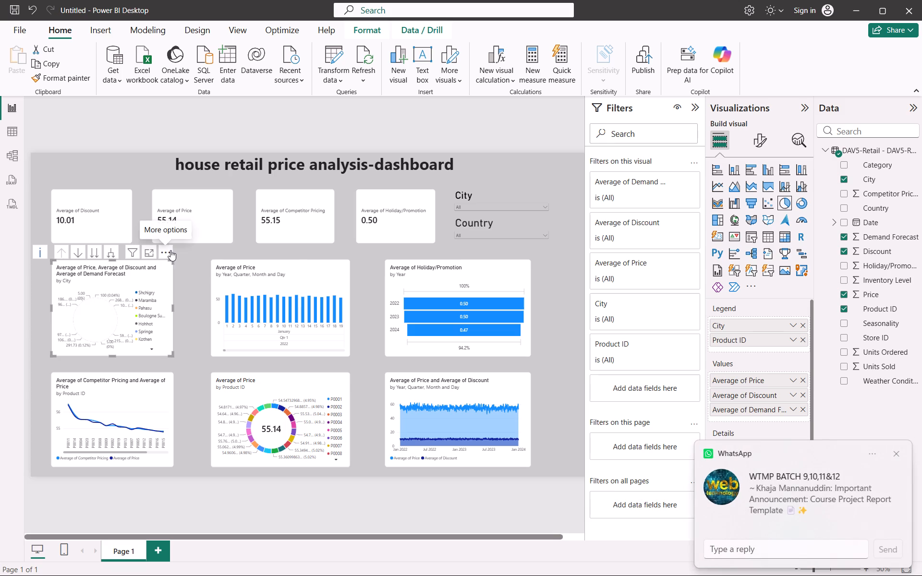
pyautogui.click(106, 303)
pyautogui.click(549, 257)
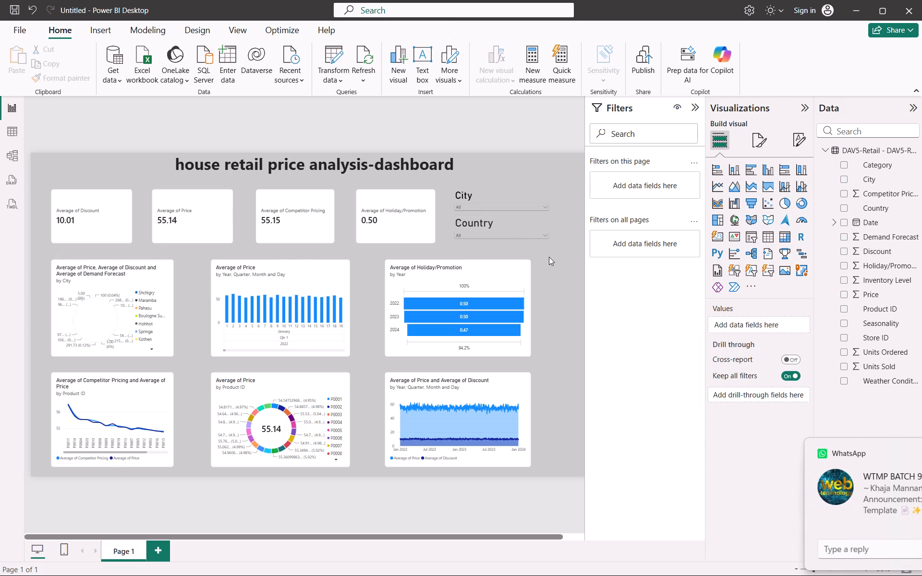
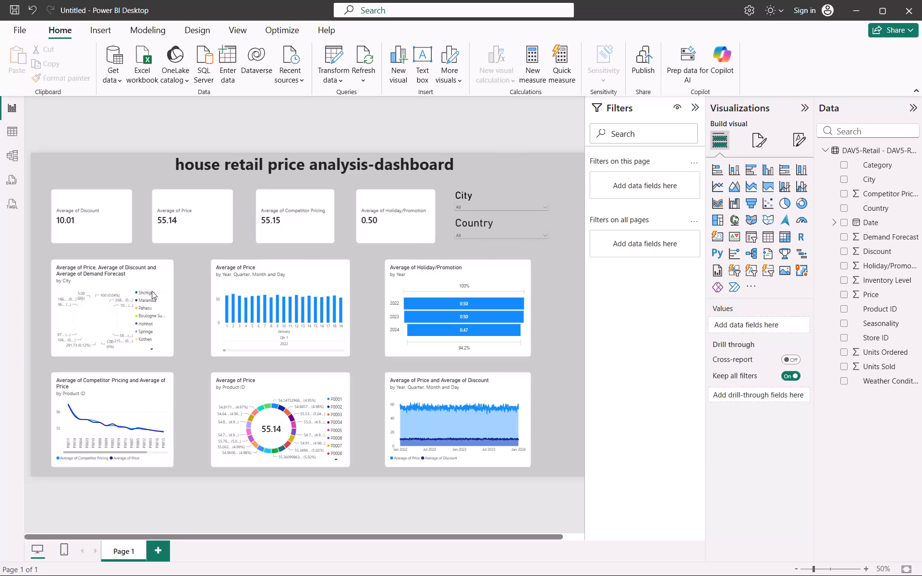
# Select the pie chart by City showing the averages of Price, Discount and Demand Forecast.
pyautogui.click(92, 326)
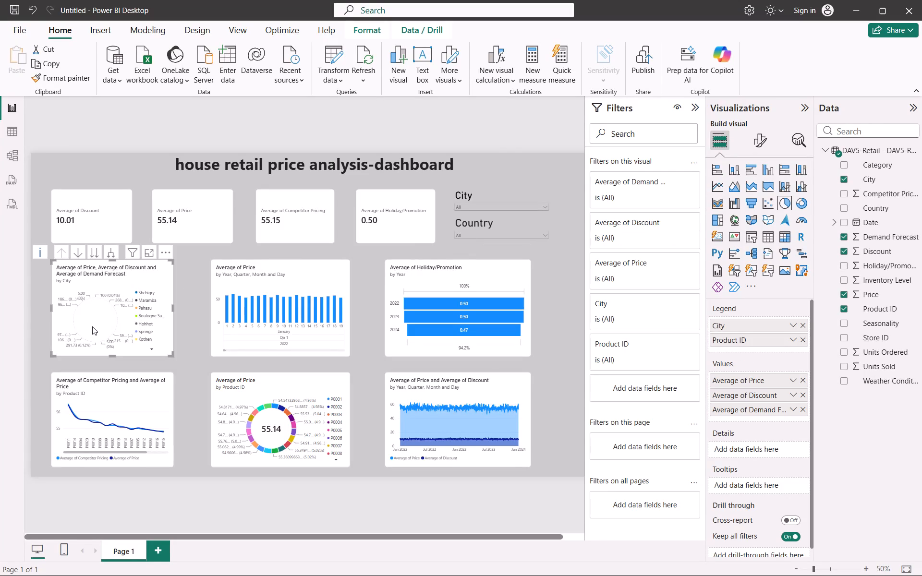
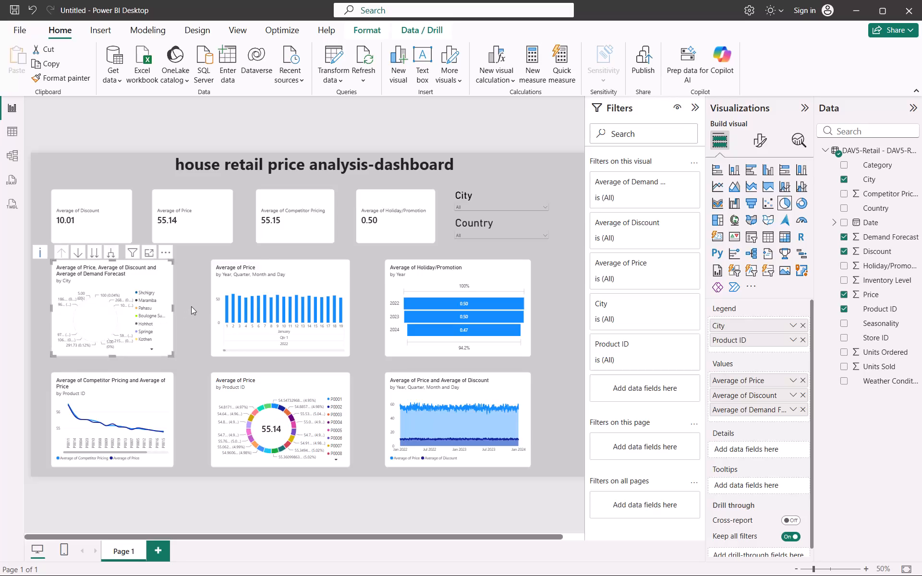
# Deselect the City pie chart so that no visual on the report page is selected.
pyautogui.click(191, 306)
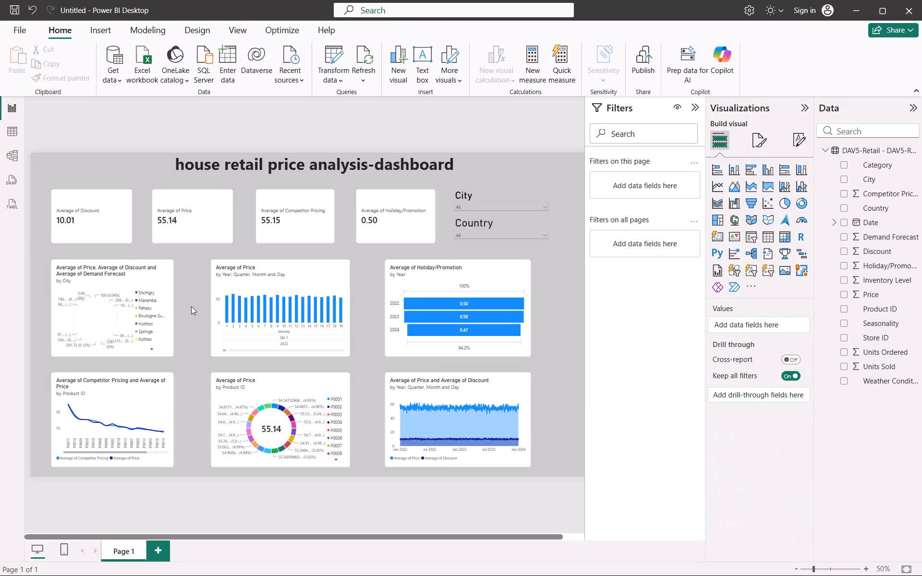
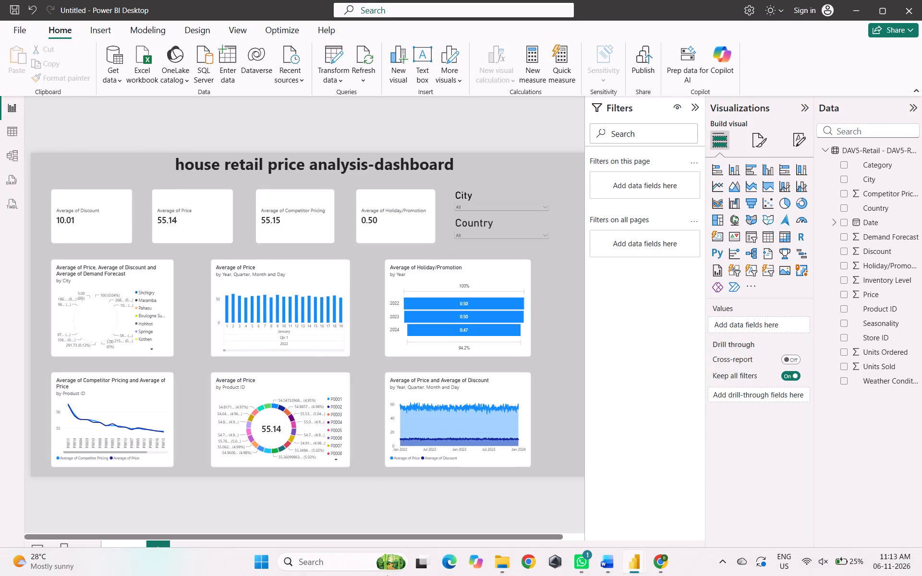
# Switch to Snipping Tool, capture a rectangular screenshot of the dashboard from its title down through the first row of charts, and close the tool.
pyautogui.click(339, 564)
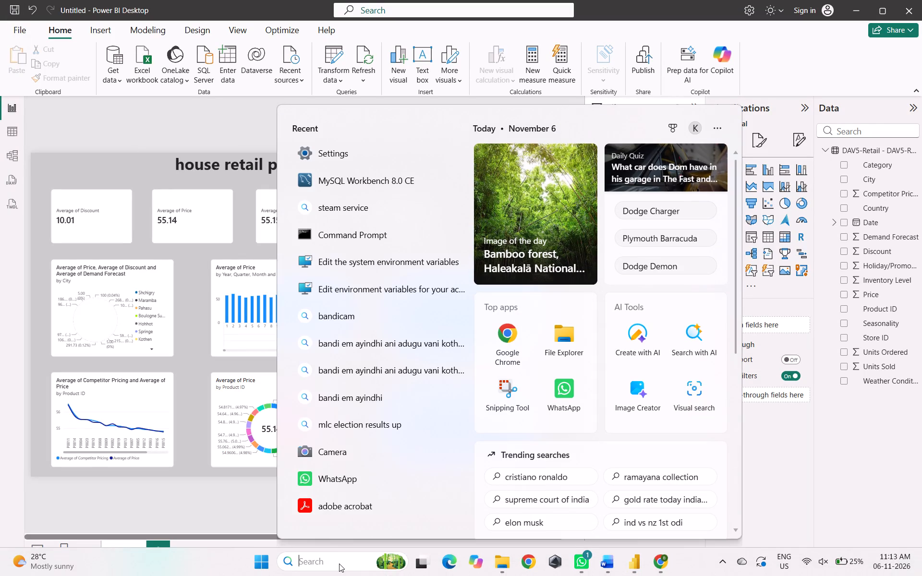
pyautogui.click(497, 394)
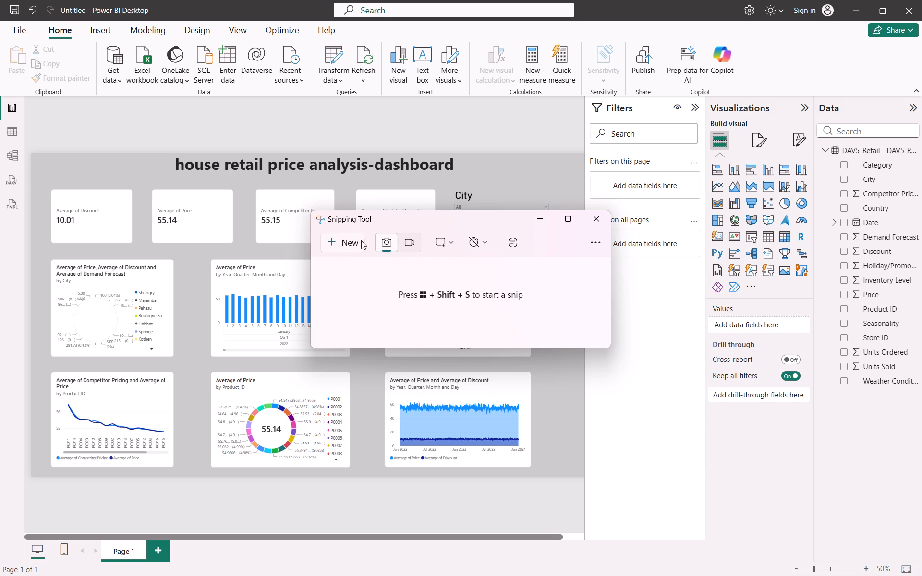
pyautogui.click(348, 247)
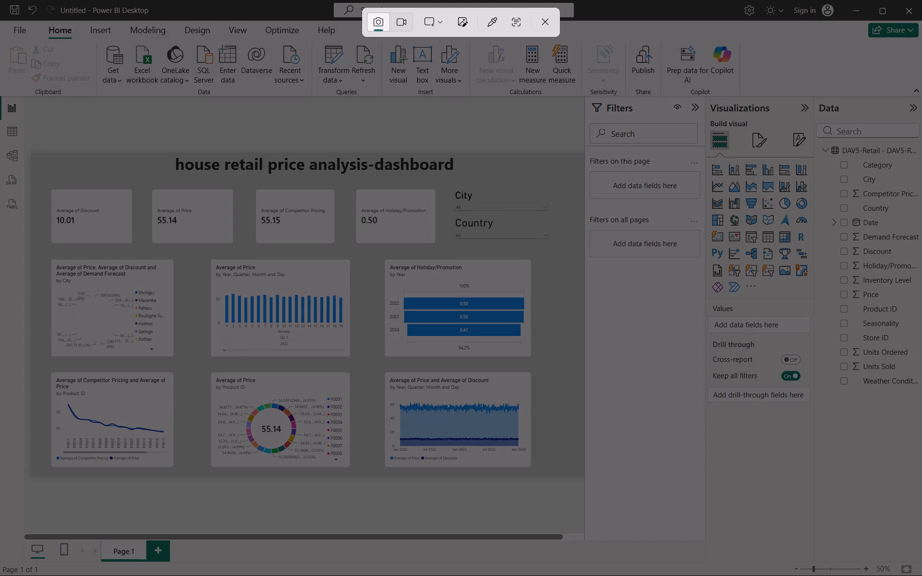
pyautogui.moveTo(2, 97); pyautogui.dragTo(133, 144)
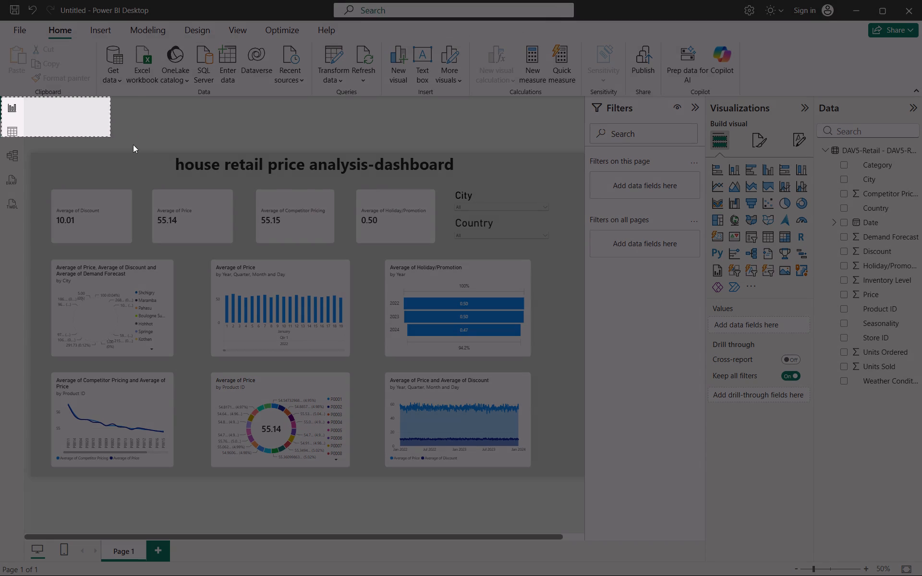
pyautogui.moveTo(133, 144); pyautogui.dragTo(563, 375)
pyautogui.click(563, 375)
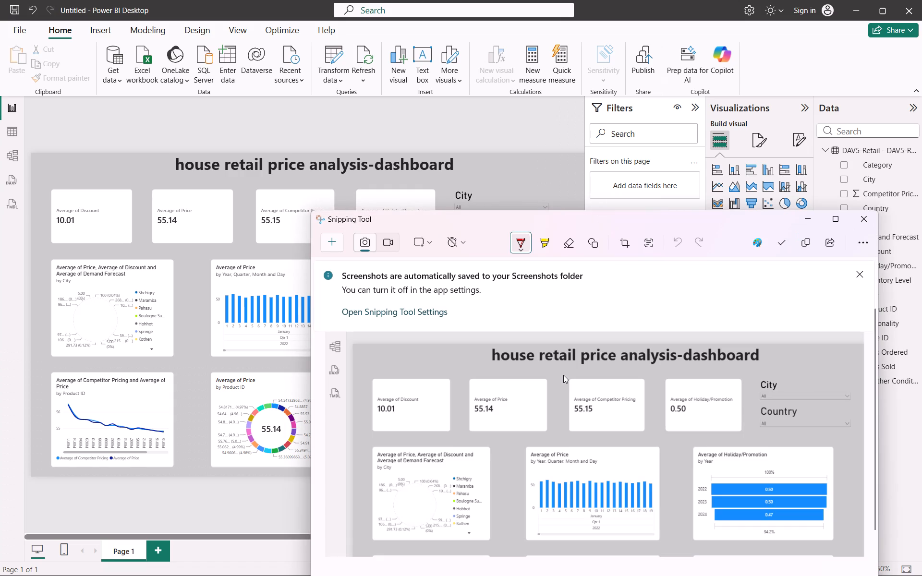
pyautogui.click(864, 223)
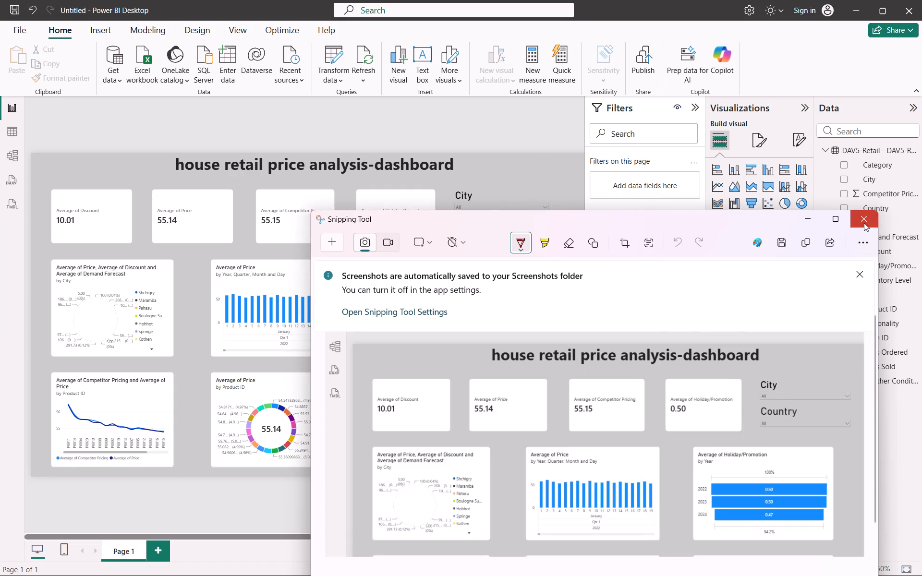
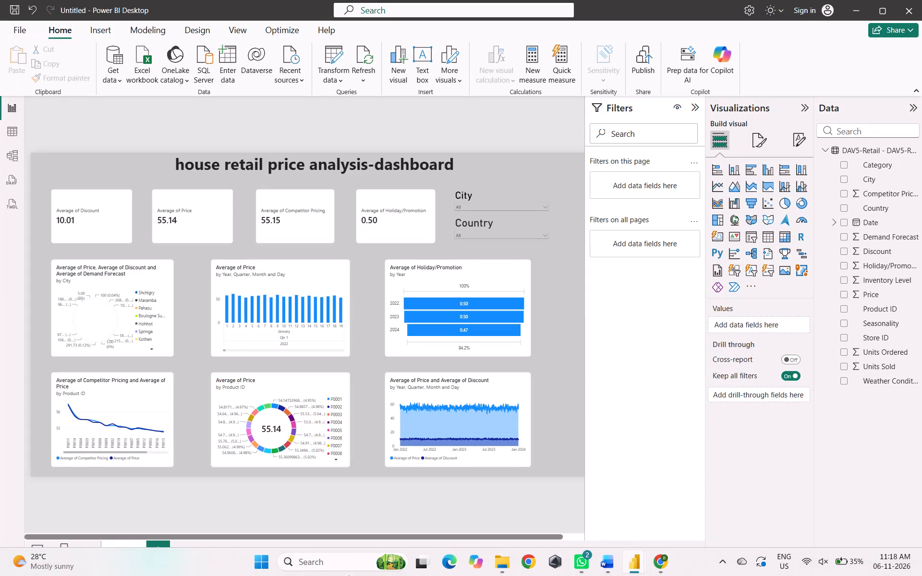
# Switch to Snipping Tool and capture a rectangular screenshot of the entire dashboard, from above its title to below the bottom row of charts.
pyautogui.click(332, 558)
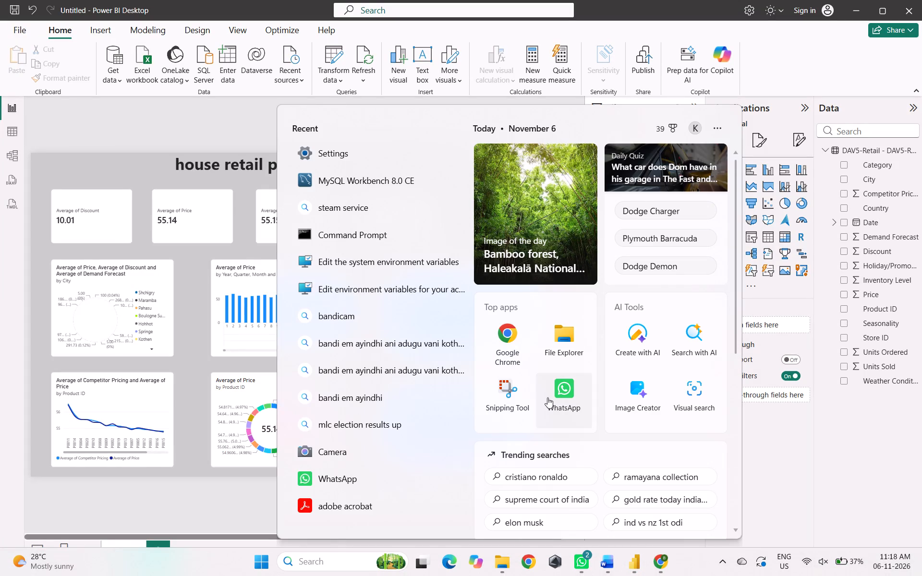
pyautogui.click(500, 390)
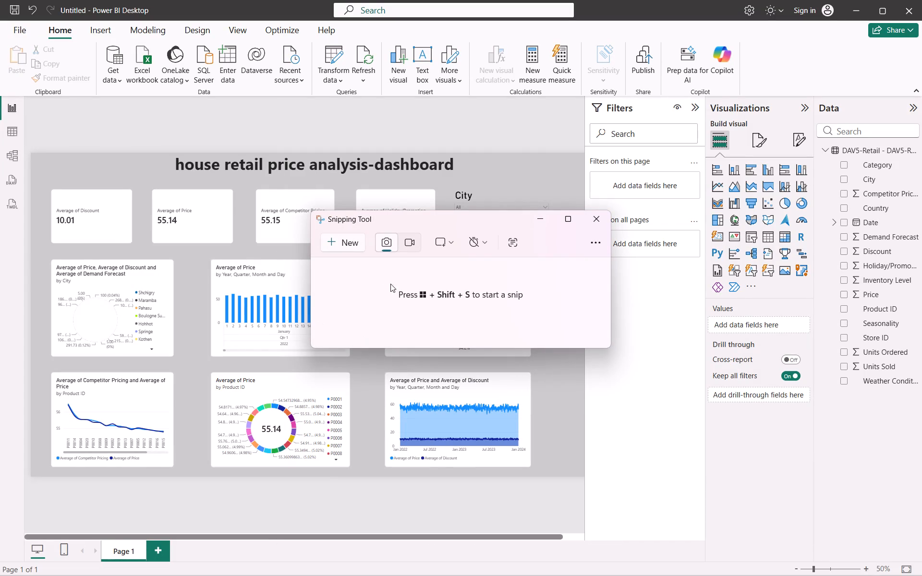
pyautogui.click(353, 240)
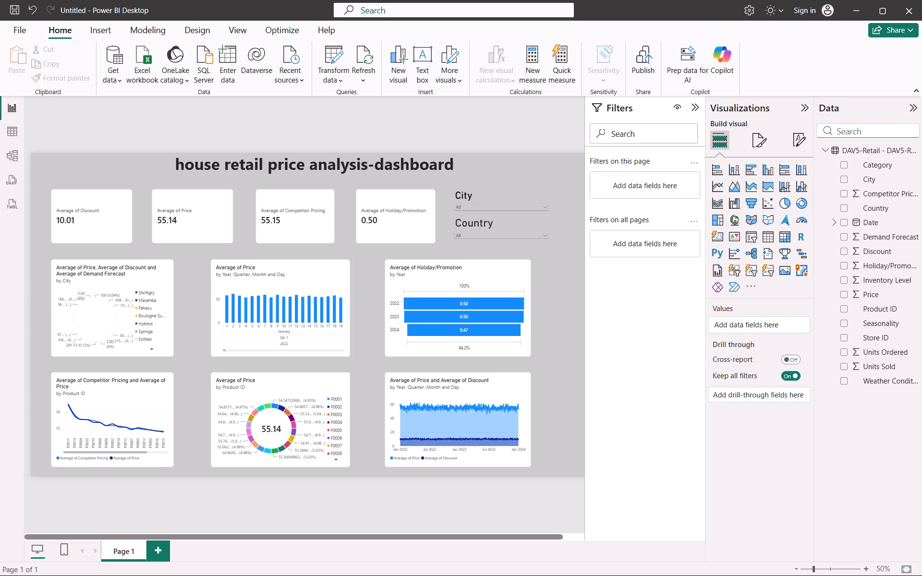
pyautogui.moveTo(24, 105); pyautogui.dragTo(461, 426)
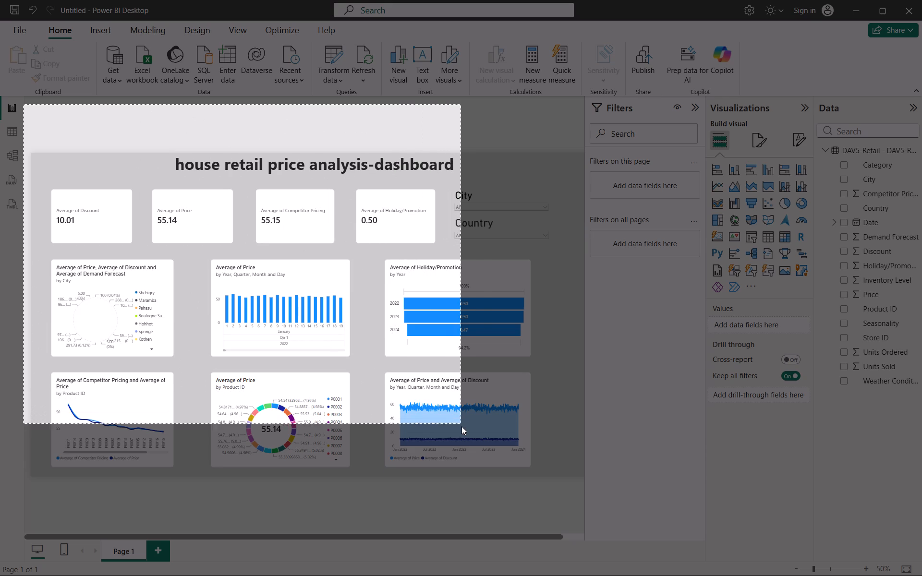
pyautogui.moveTo(461, 426); pyautogui.dragTo(577, 488)
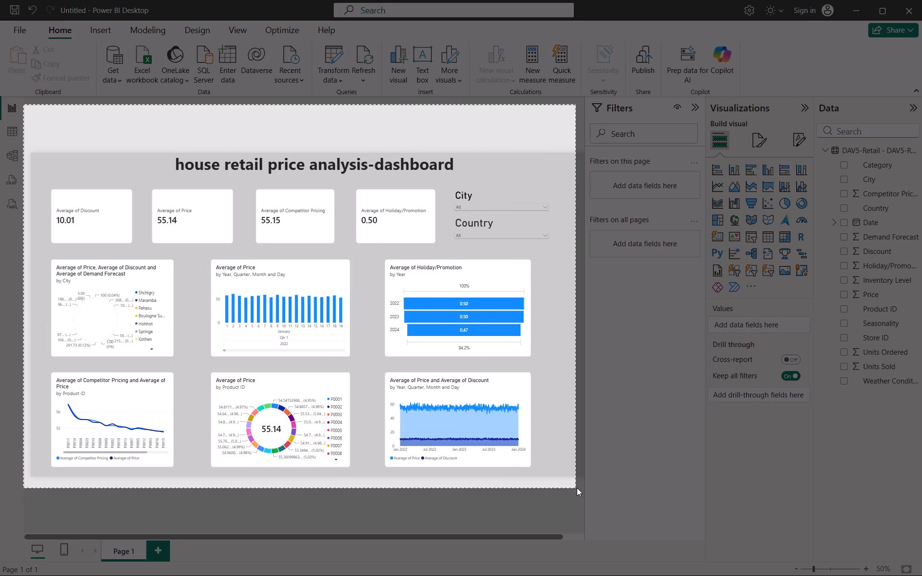
pyautogui.moveTo(577, 488); pyautogui.dragTo(583, 491)
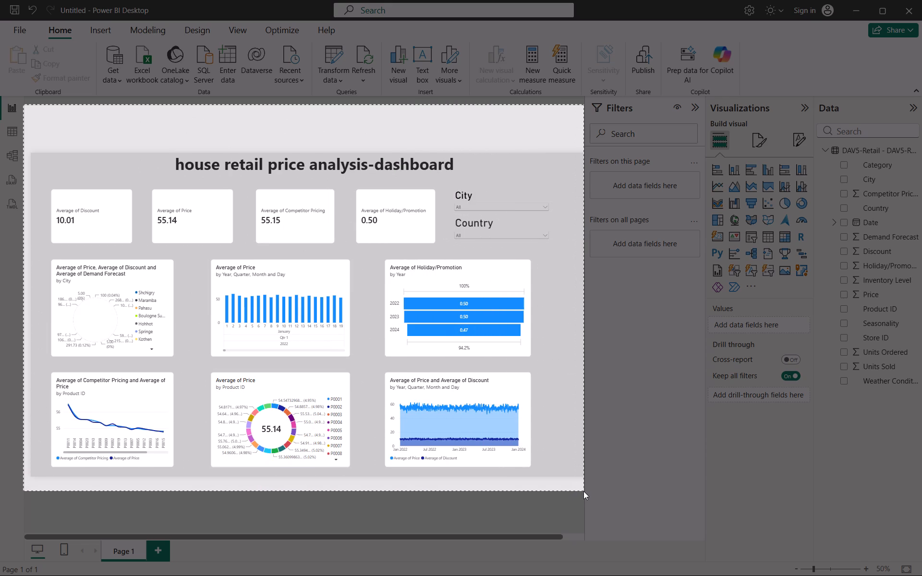
pyautogui.moveTo(583, 491); pyautogui.dragTo(584, 492)
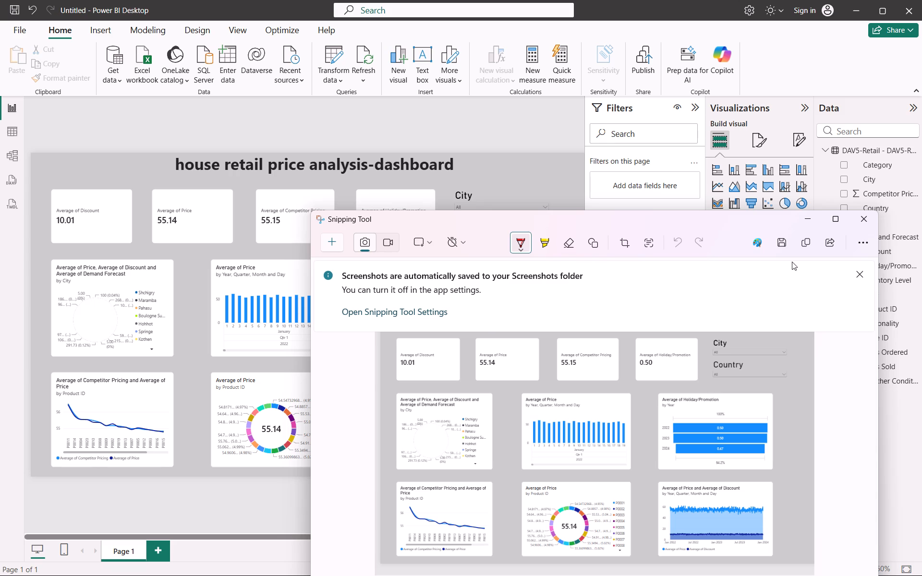
# Save the screenshot as a PNG named "dav lab test" in the Screenshots folder and minimize Snipping Tool.
pyautogui.click(784, 242)
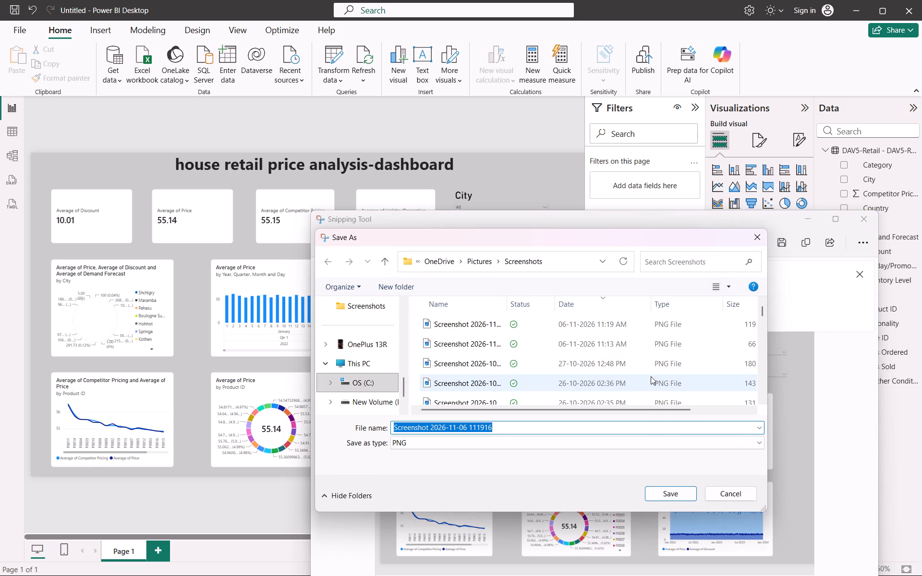
pyautogui.press('BackSpace')
pyautogui.write('dav')
pyautogui.press('space')
pyautogui.write('lab')
pyautogui.press('space')
pyautogui.write('test')
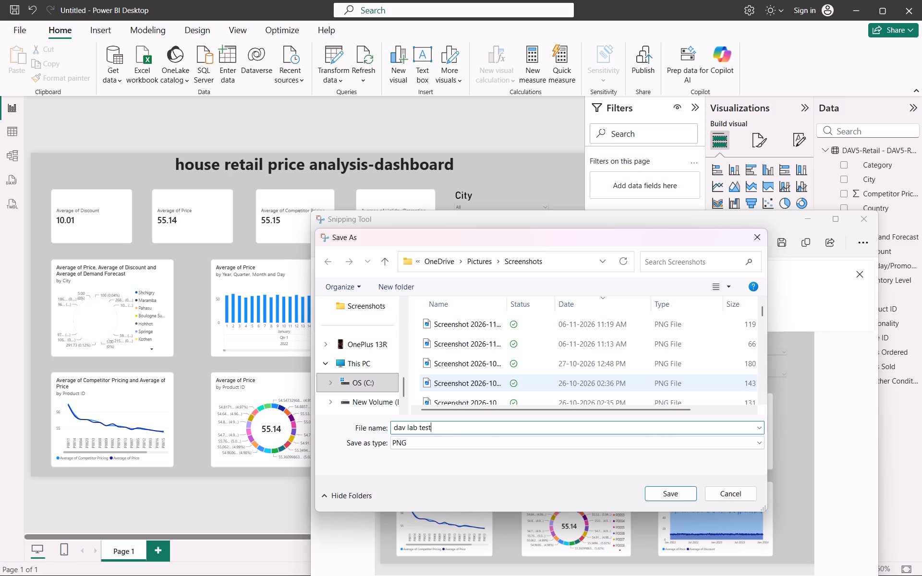
pyautogui.press('Return')
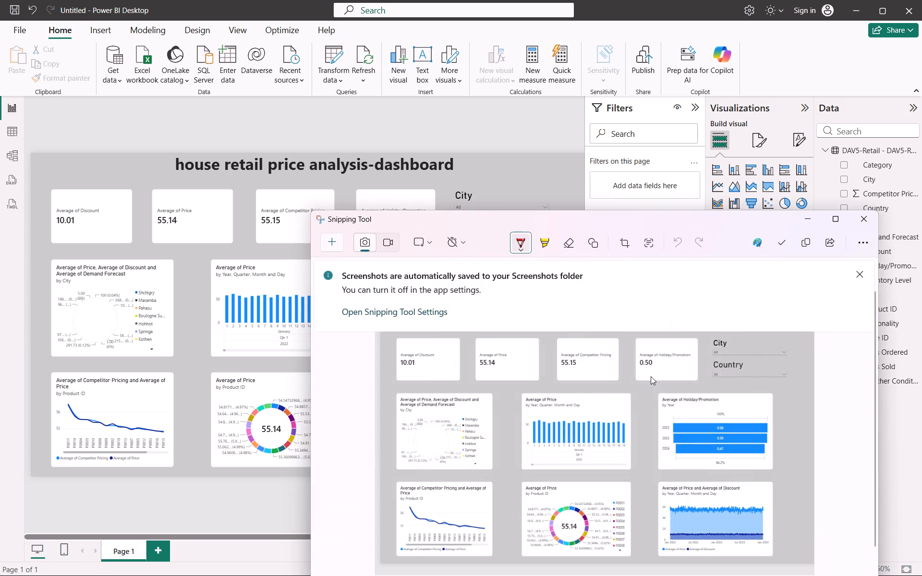
pyautogui.click(808, 220)
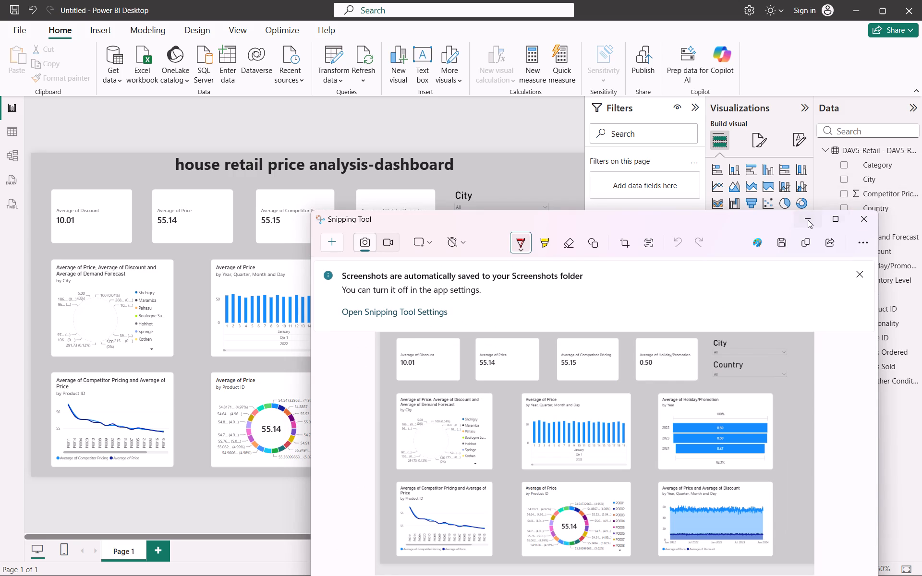
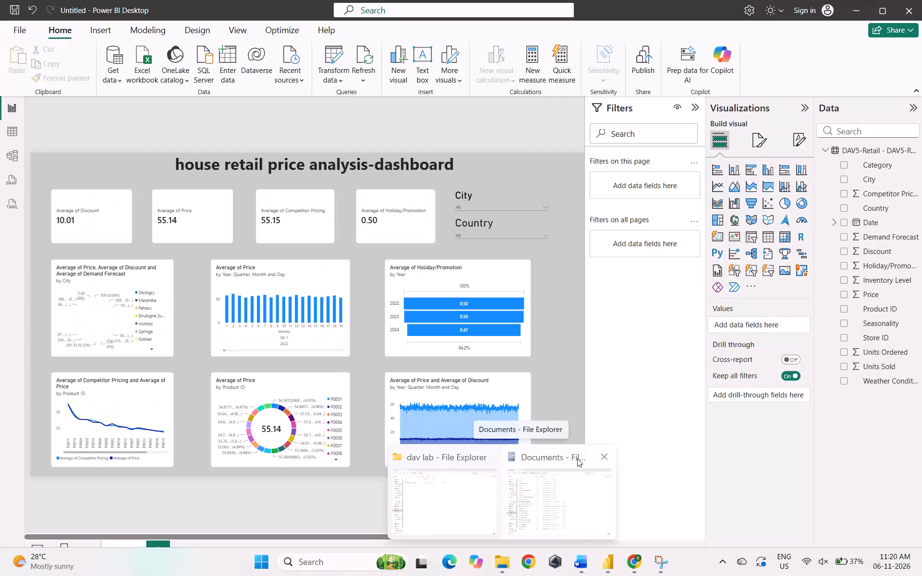
# Close the Documents and dav lab File Explorer windows, the DAV5-Retail Word document and Snipping Tool.
pyautogui.click(605, 457)
pyautogui.click(547, 458)
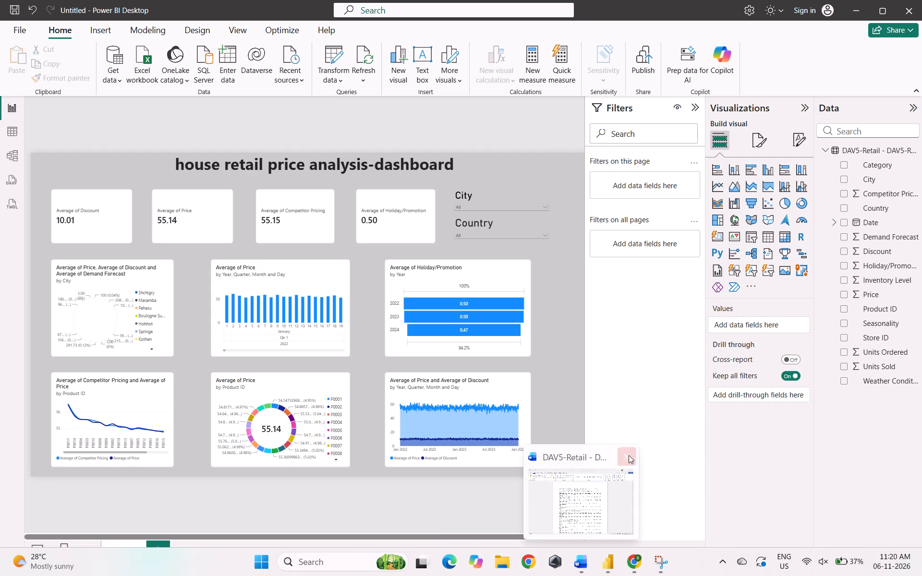
pyautogui.click(631, 454)
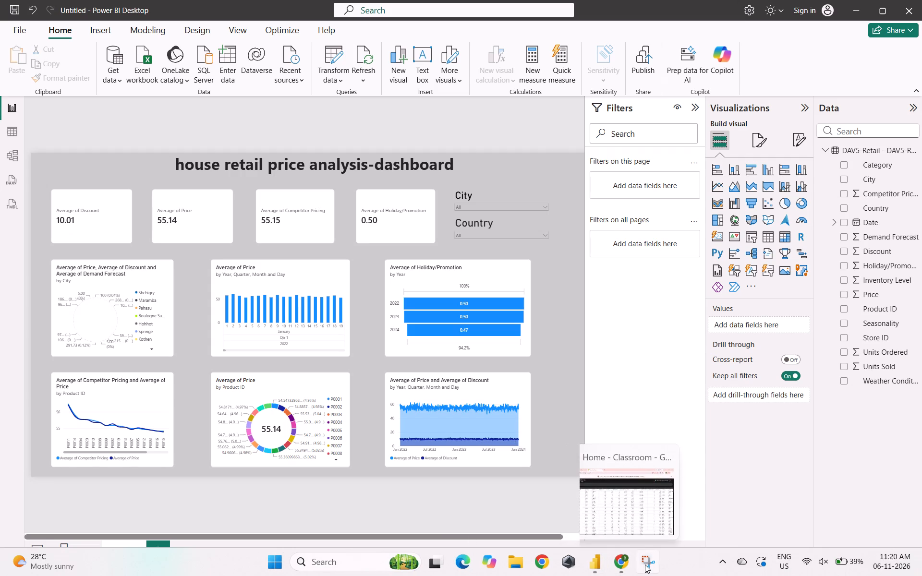
pyautogui.click(688, 460)
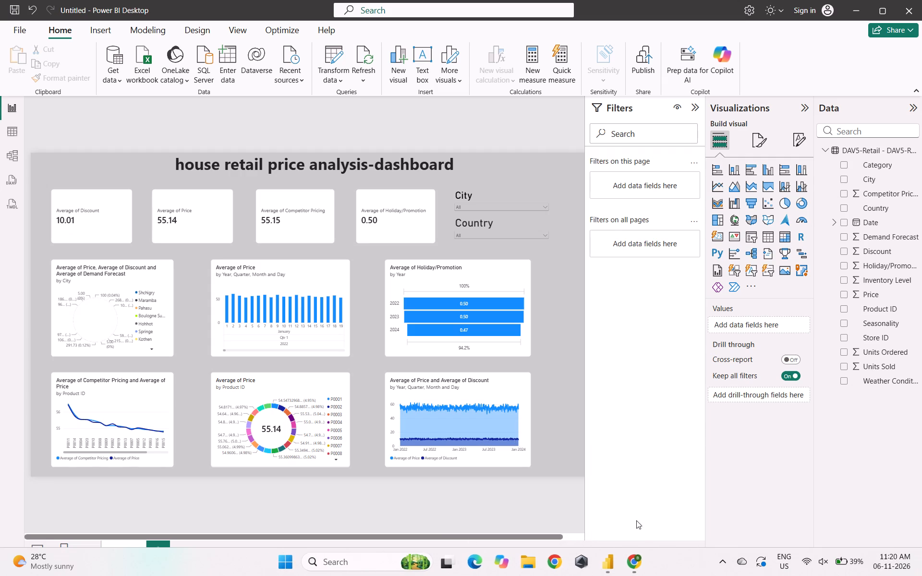
# Switch to Chrome, close the DAV5-Retail.csv preview and open the DAV_Lab_B11_B12 class in Google Classroom.
pyautogui.click(628, 566)
pyautogui.scroll(-1, 485, 360)
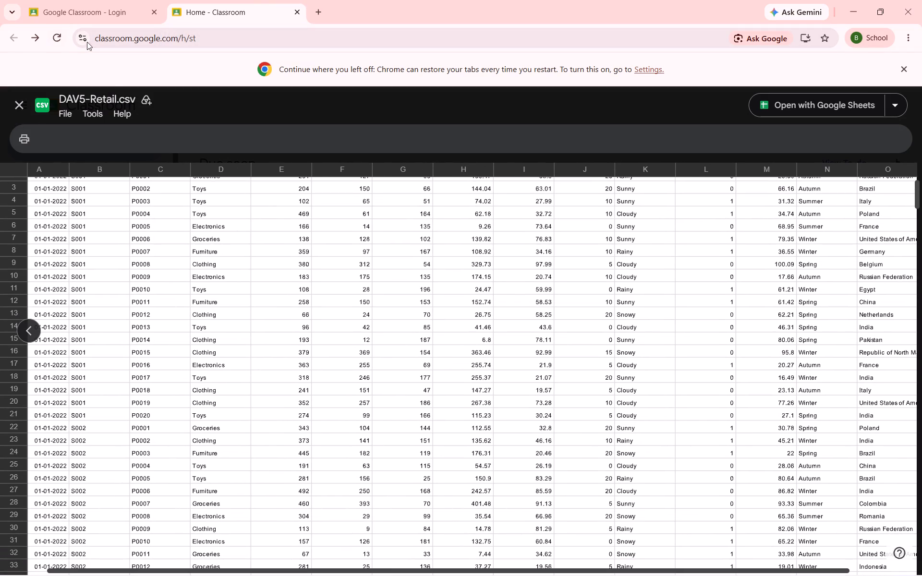
pyautogui.click(20, 104)
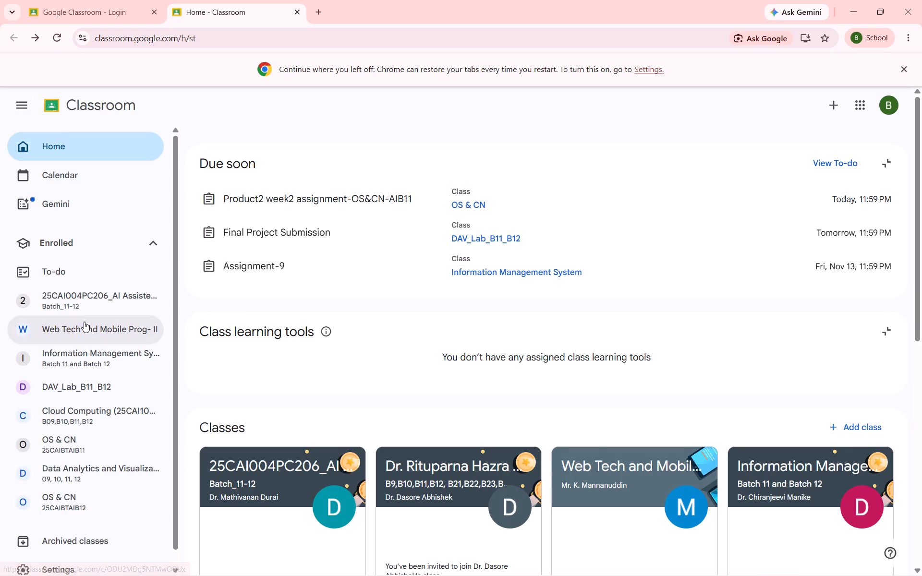
pyautogui.click(119, 388)
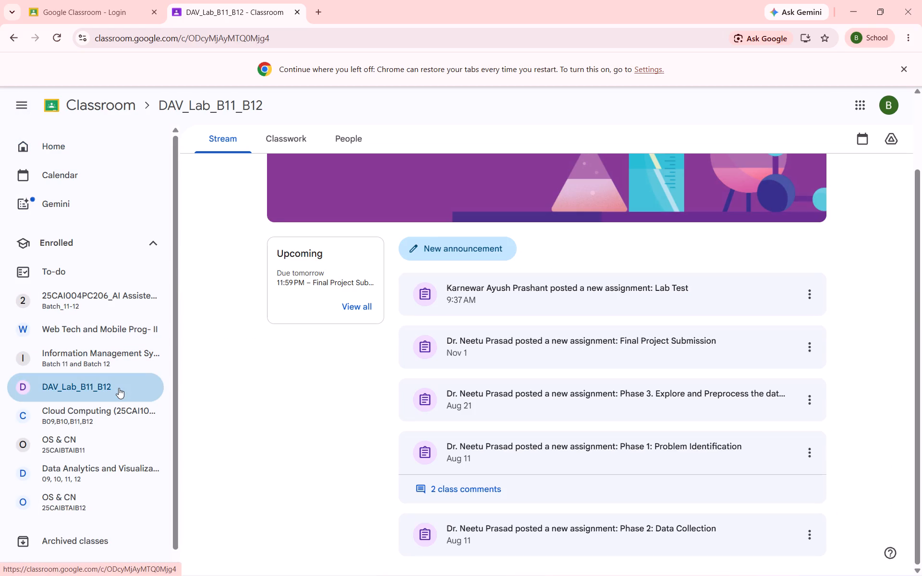
# View all upcoming assigned work for the DAV_Lab_B11_B12 class and return to the class stream.
pyautogui.click(360, 313)
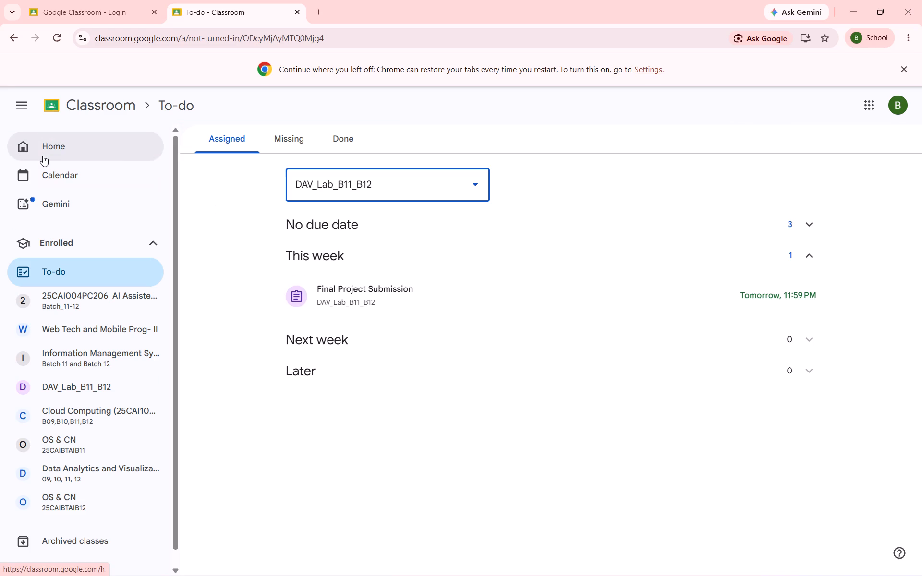
pyautogui.click(14, 38)
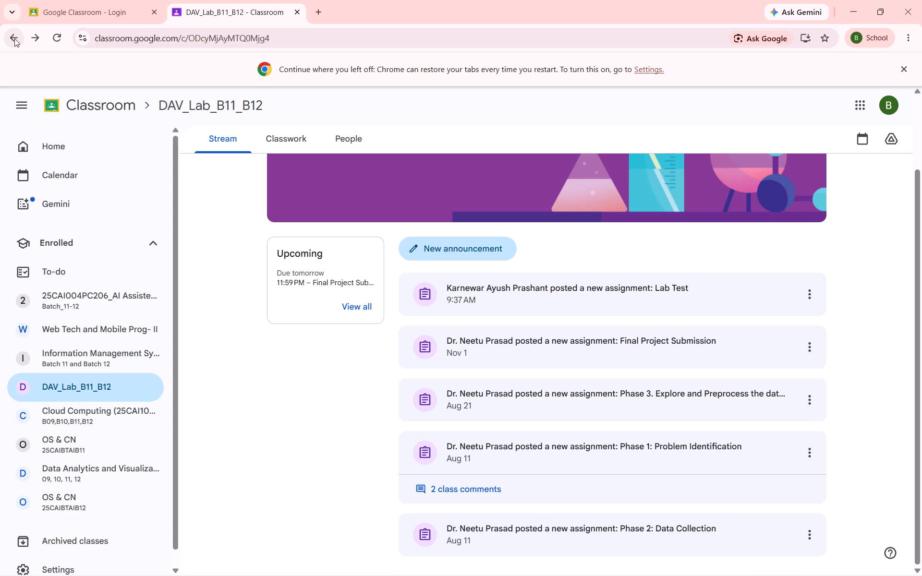
pyautogui.hscroll(-4, 14, 38)
pyautogui.scroll(1, 84, 81)
pyautogui.scroll(-1, 84, 81)
pyautogui.hscroll(-2, 251, 154)
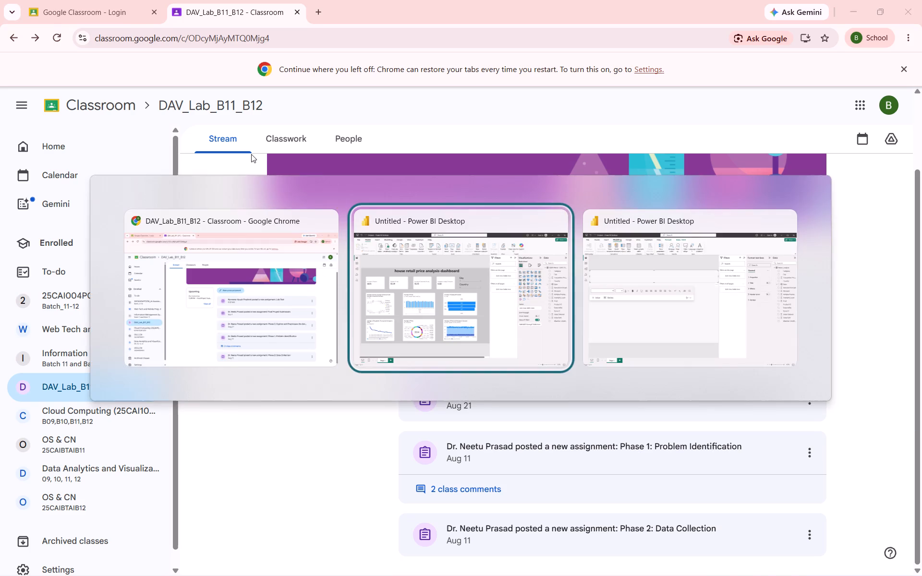
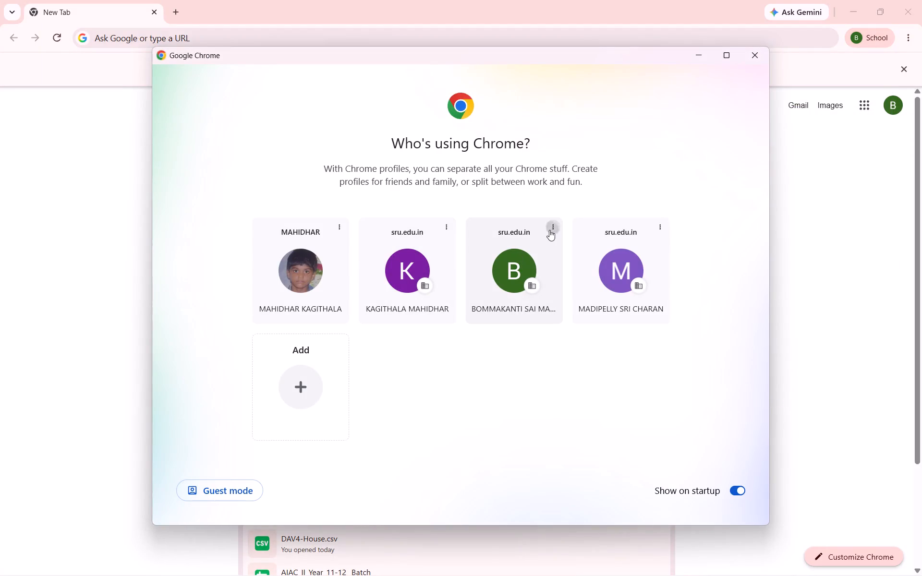
# Delete the sru.edu.in Chrome profile with the green B avatar together with its browsing data.
pyautogui.click(525, 256)
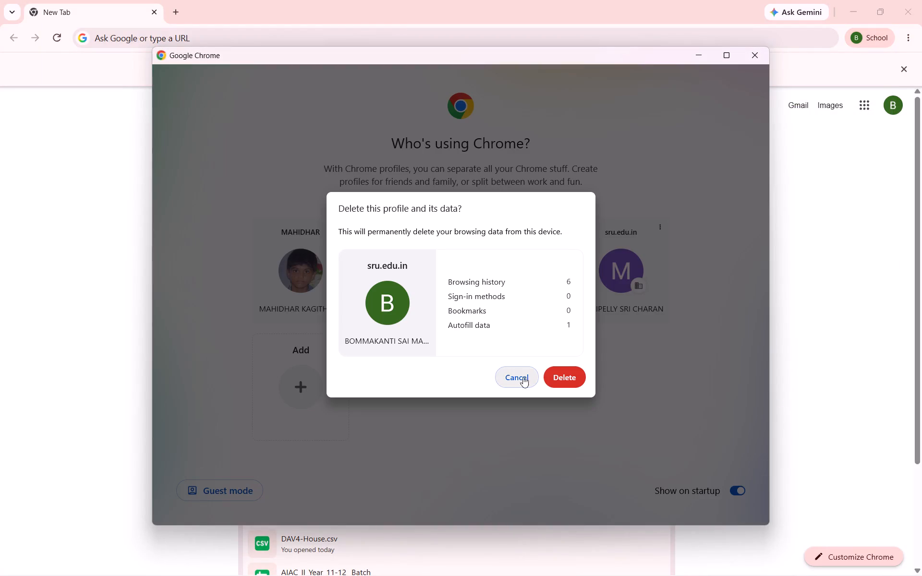
pyautogui.click(561, 379)
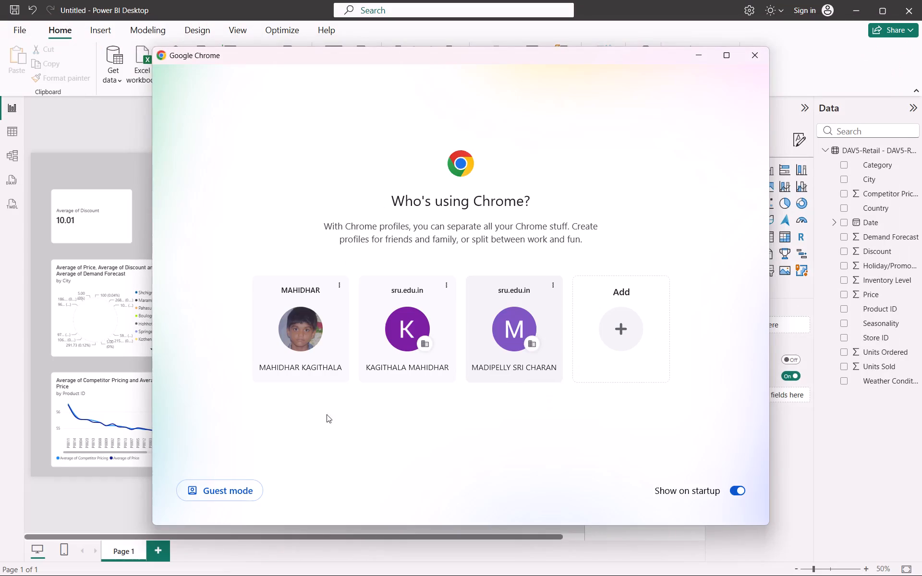
# Open the personal Chrome profile with the photo avatar and bring up the Chrome profile manager from it.
pyautogui.click(317, 334)
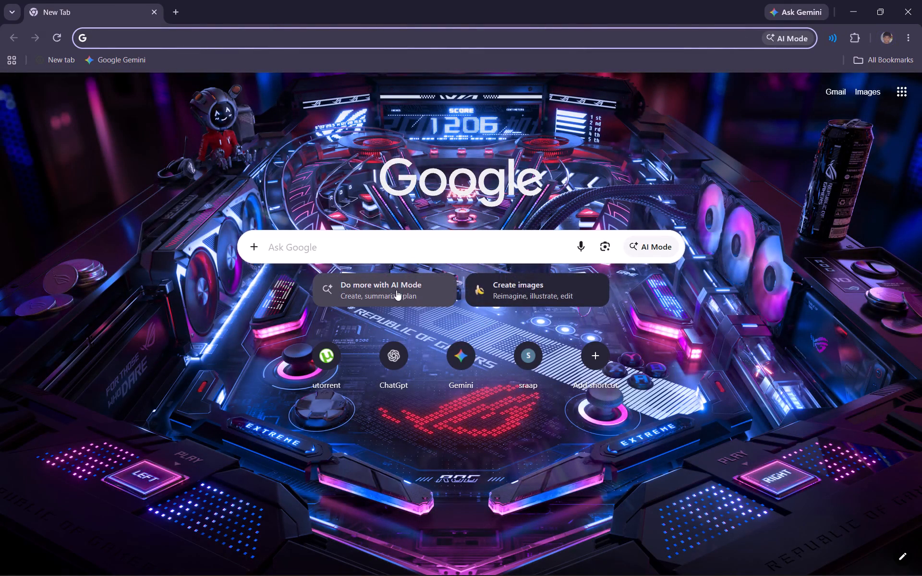
pyautogui.click(882, 43)
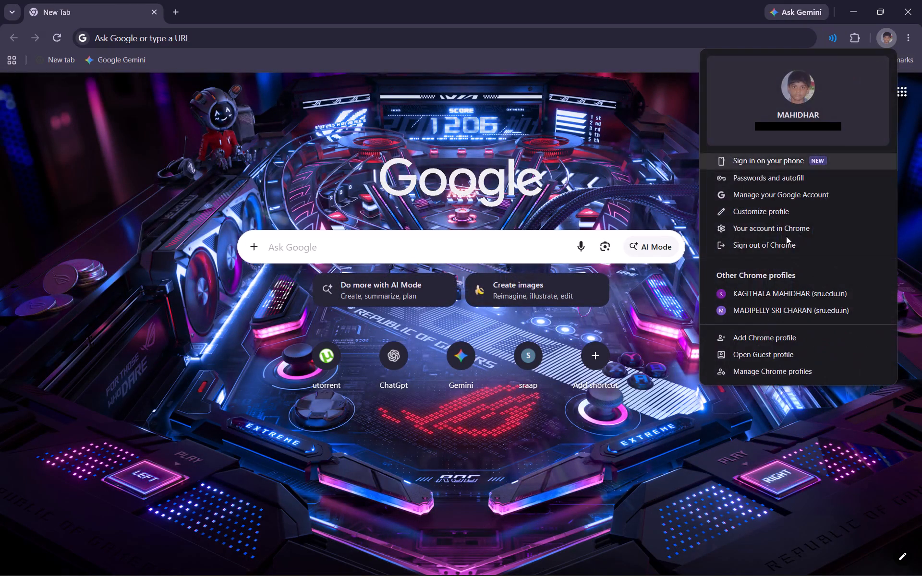
pyautogui.click(753, 376)
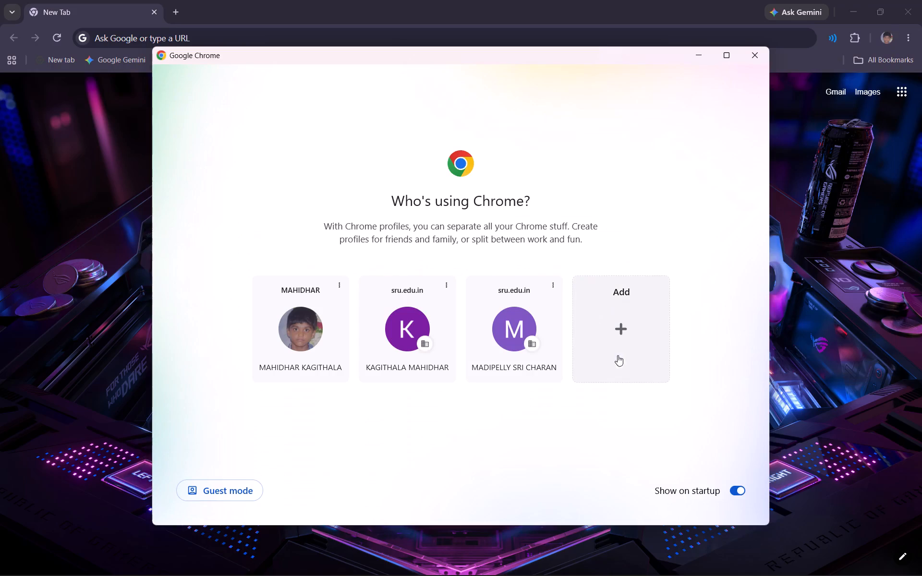
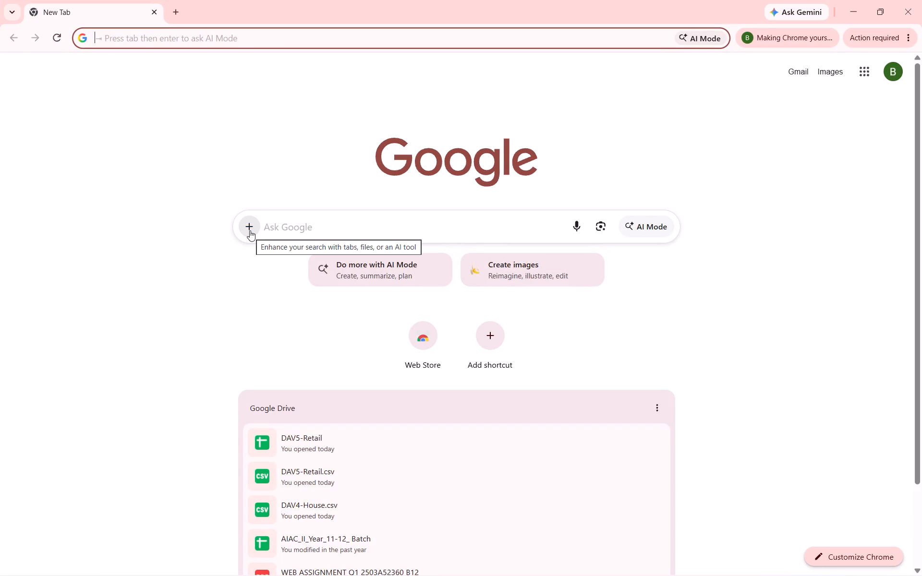
# Search Google for "classroom google" using the matching search suggestion.
pyautogui.write('clas')
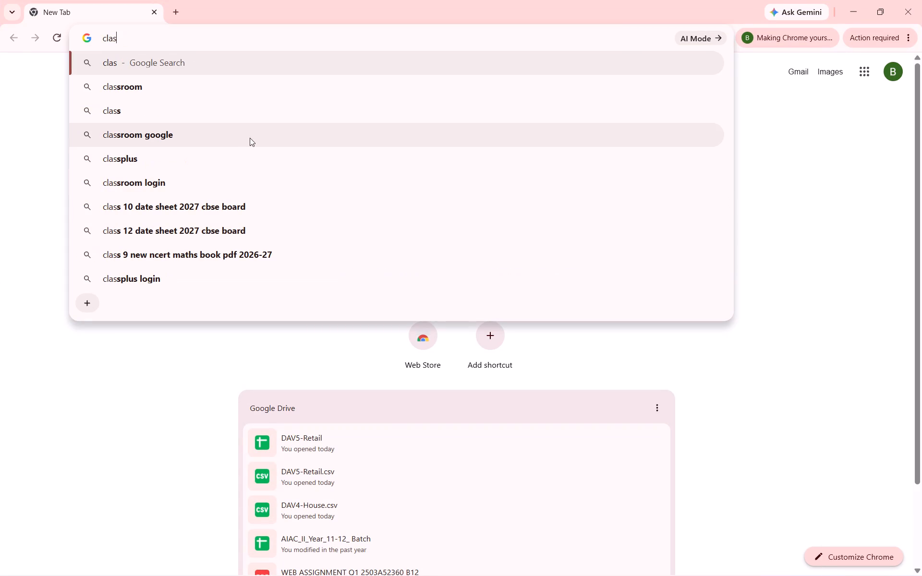
pyautogui.click(241, 130)
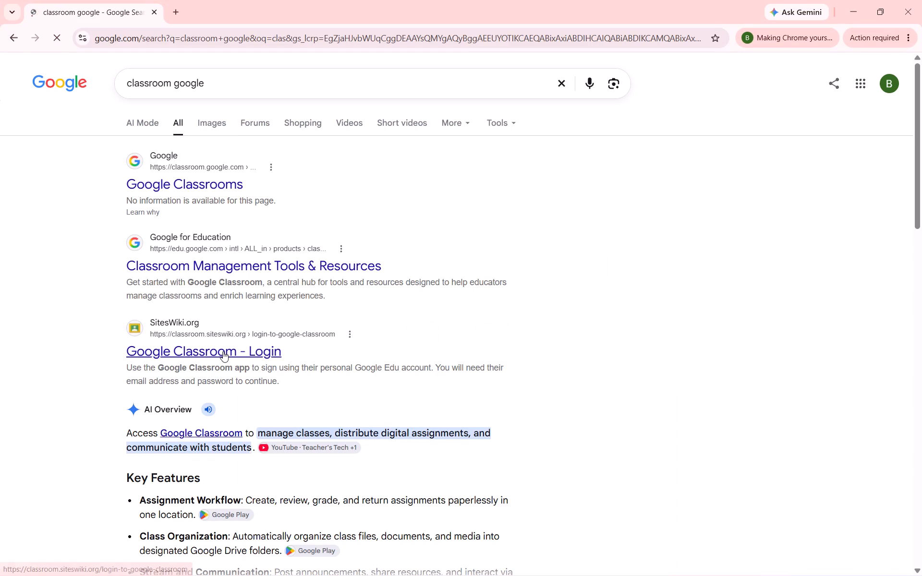
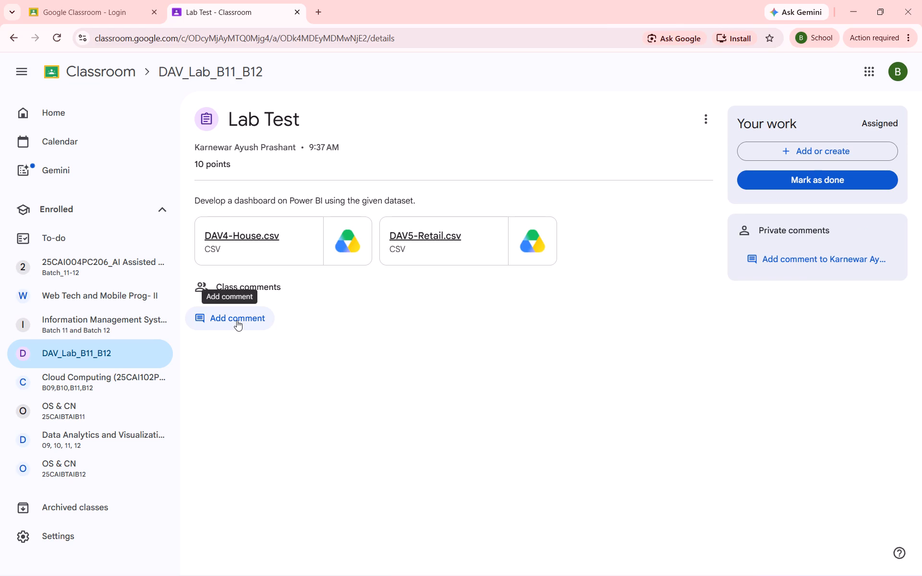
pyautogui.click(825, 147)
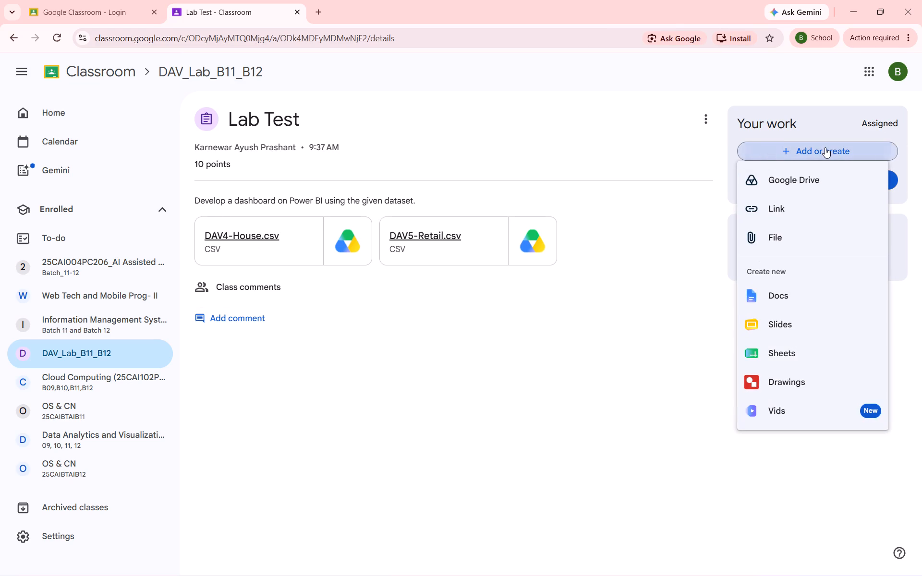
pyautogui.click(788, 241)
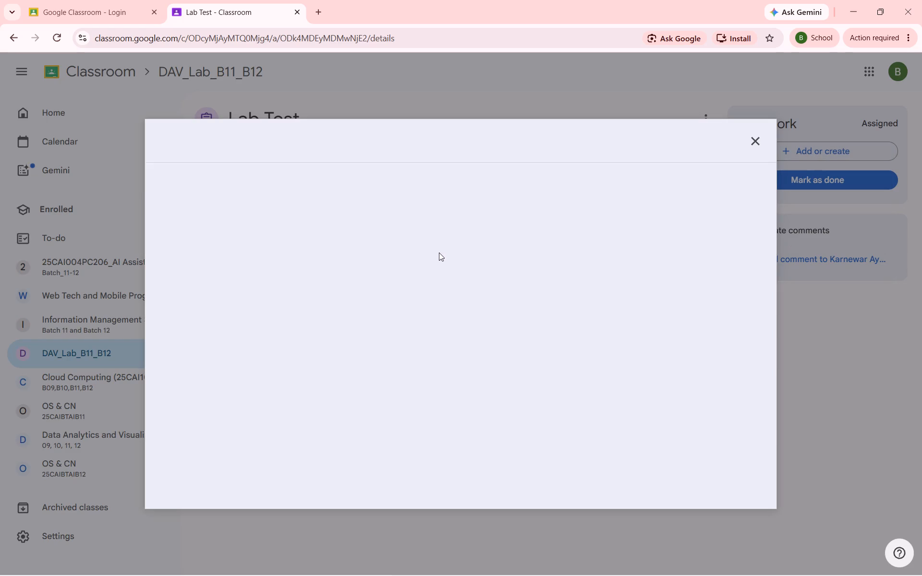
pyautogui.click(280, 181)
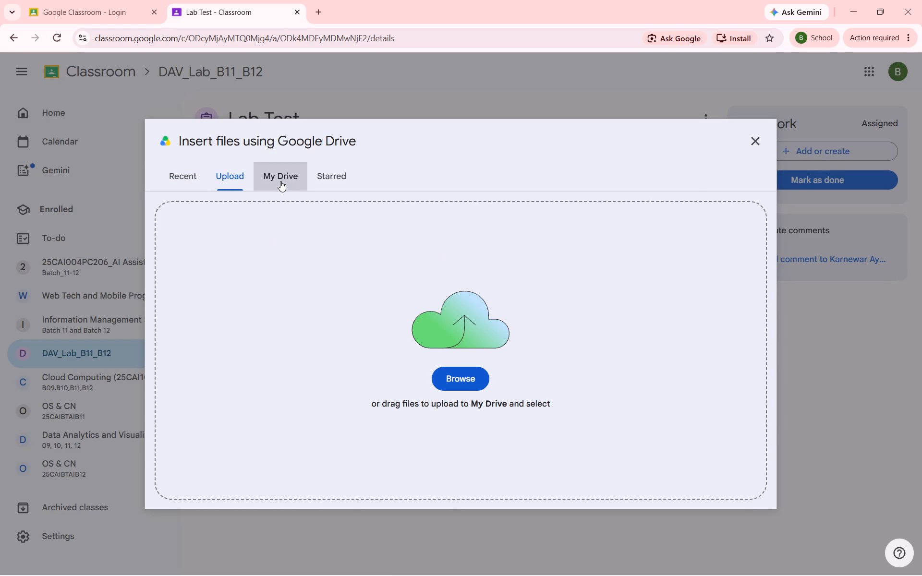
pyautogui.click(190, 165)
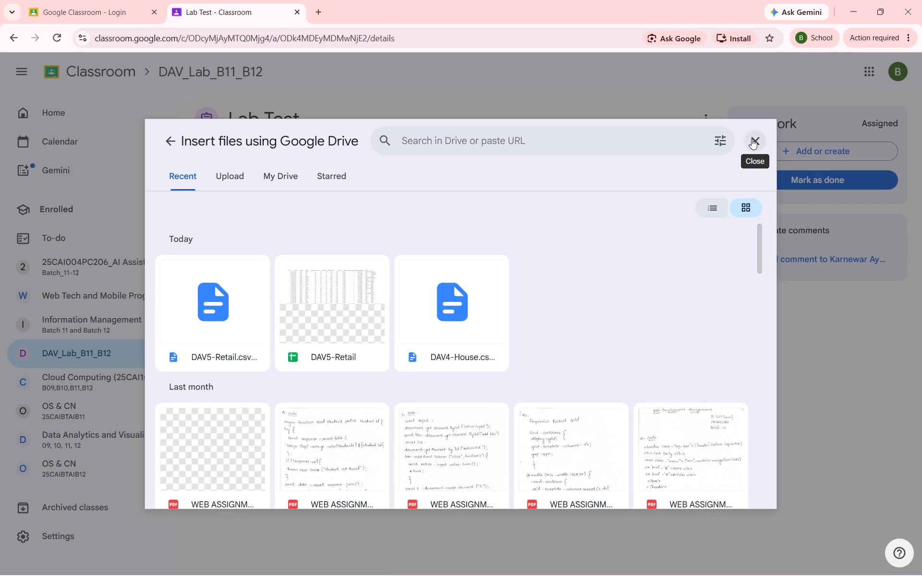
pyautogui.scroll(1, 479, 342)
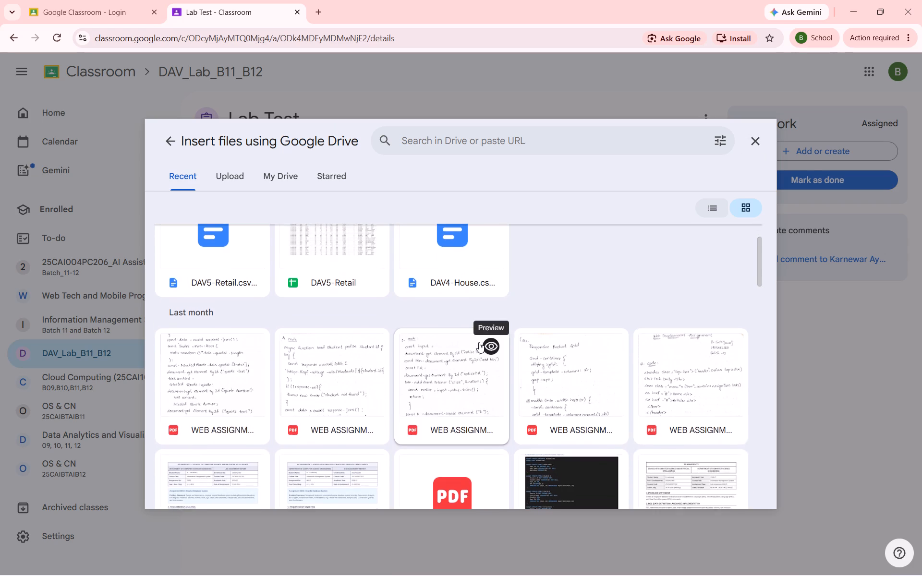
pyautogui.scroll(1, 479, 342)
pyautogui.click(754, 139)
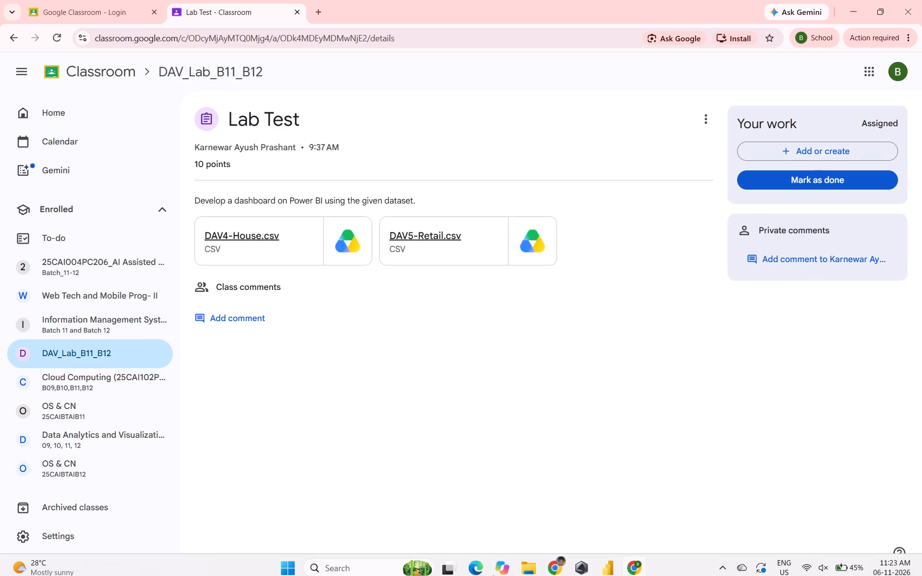
pyautogui.click(533, 564)
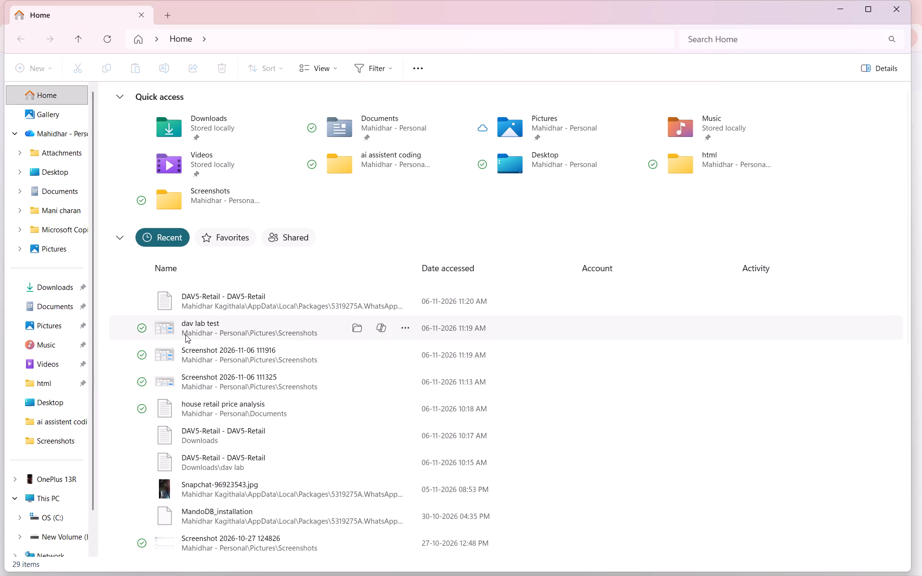
pyautogui.click(186, 335)
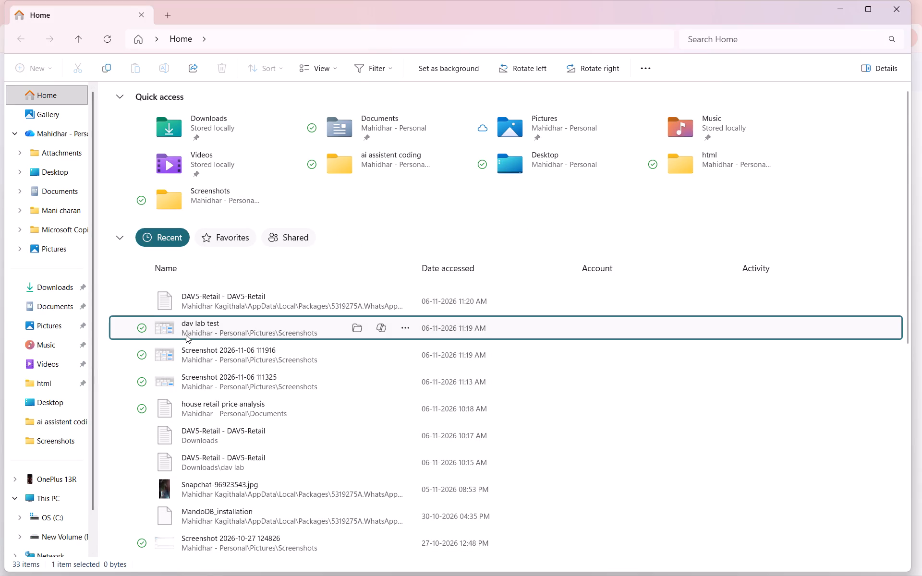
pyautogui.doubleClick(186, 335)
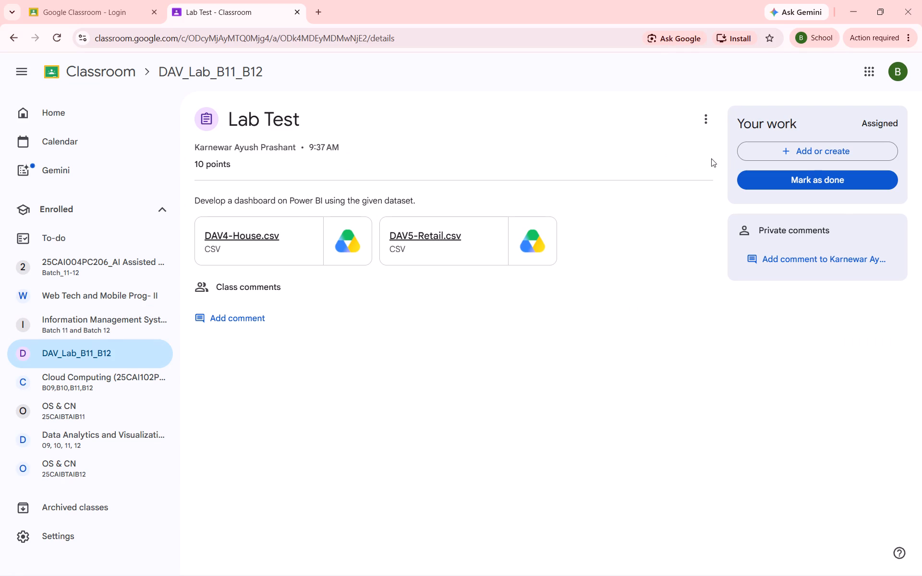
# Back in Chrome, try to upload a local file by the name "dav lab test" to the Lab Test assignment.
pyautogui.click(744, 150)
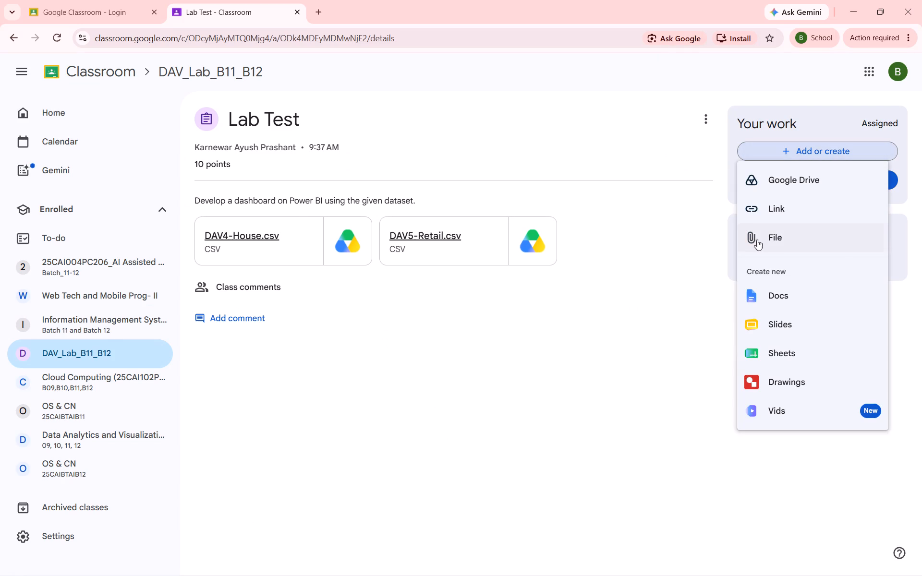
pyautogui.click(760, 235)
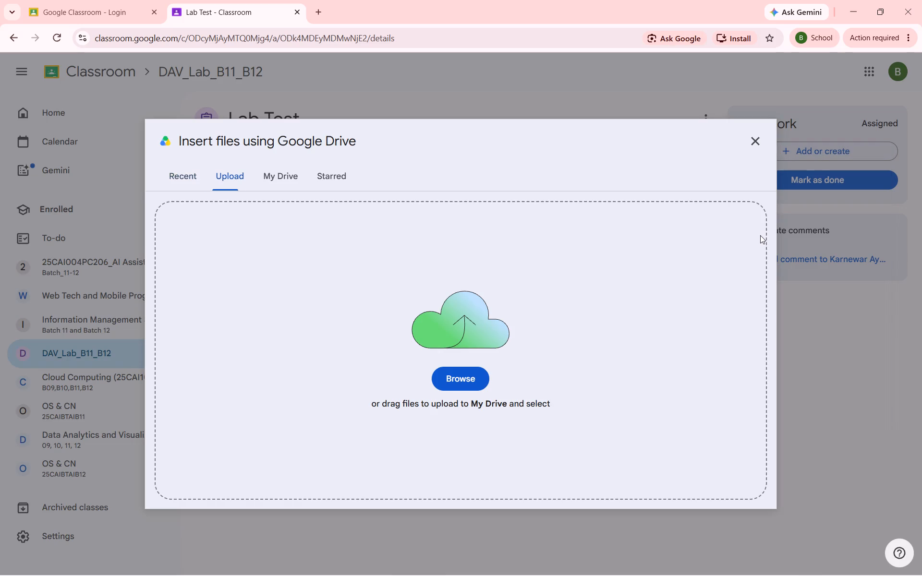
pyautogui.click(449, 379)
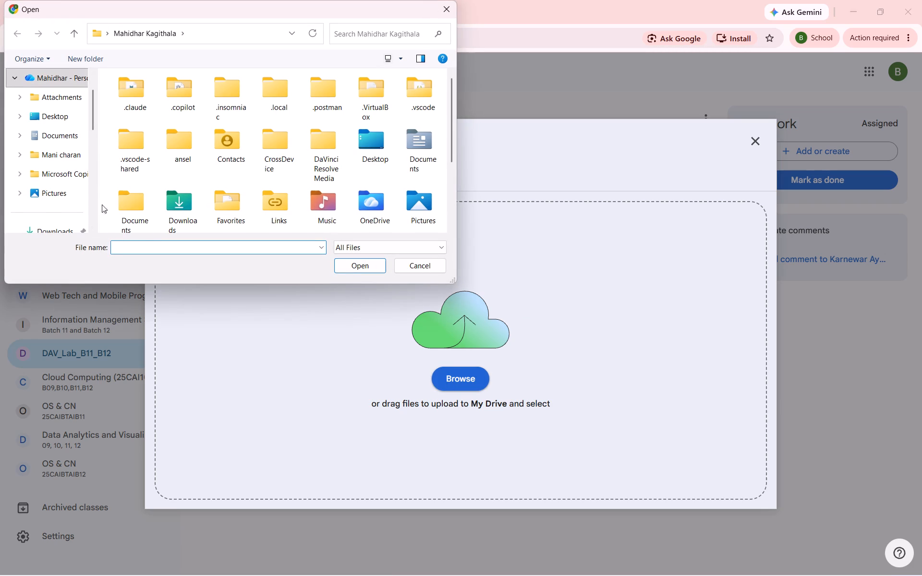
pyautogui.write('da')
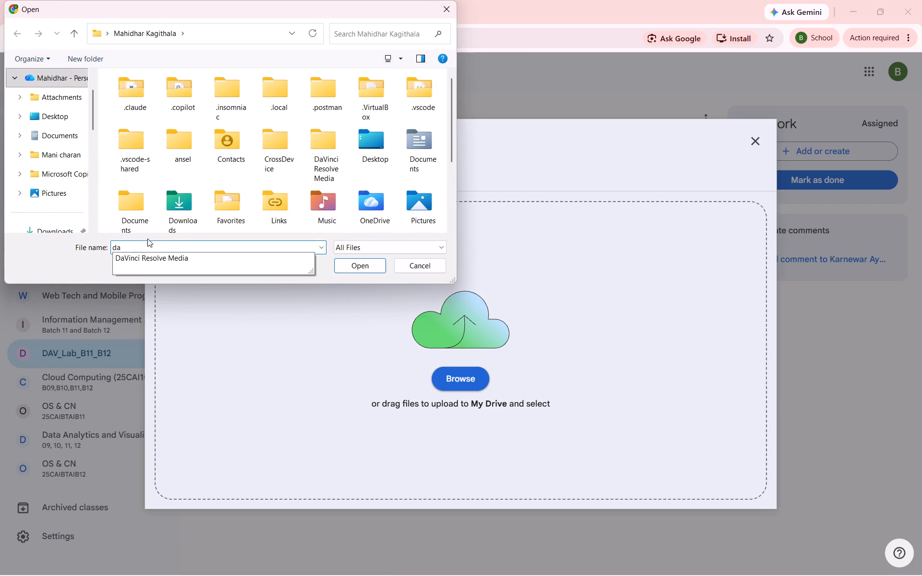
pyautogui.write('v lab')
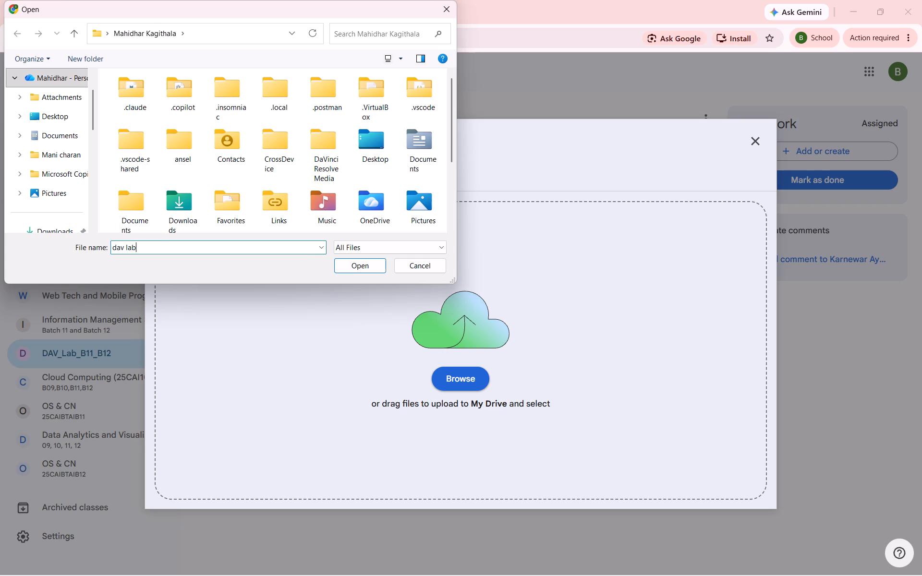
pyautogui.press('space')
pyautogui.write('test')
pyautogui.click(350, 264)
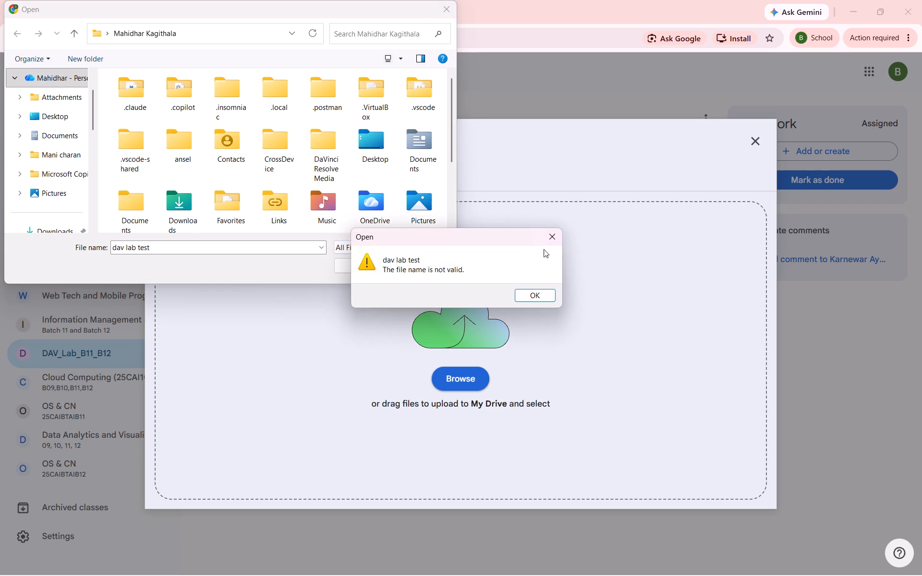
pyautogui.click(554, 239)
# Look through the Downloads folder for the file to submit, and close the file selection and Drive insert dialogs.
pyautogui.scroll(-1, 74, 153)
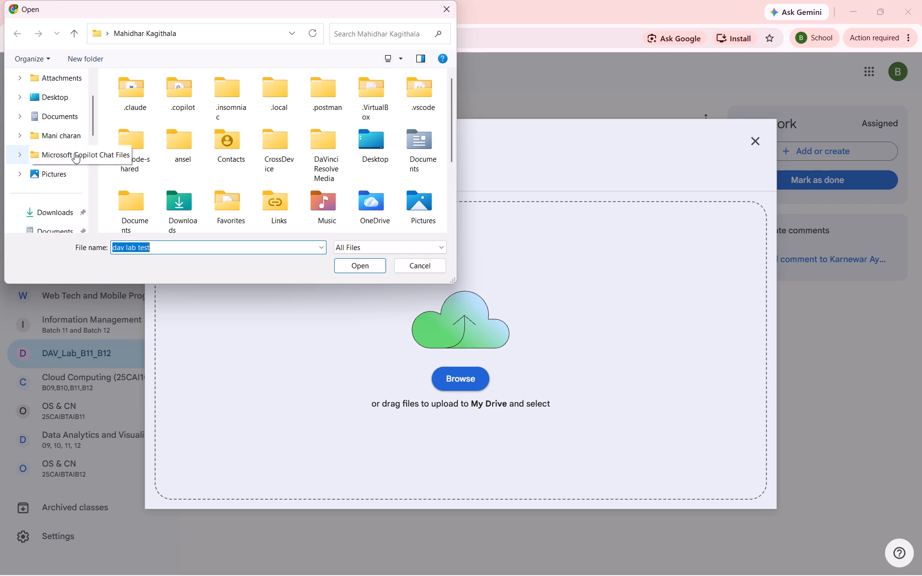
pyautogui.scroll(-1, 74, 153)
pyautogui.click(60, 196)
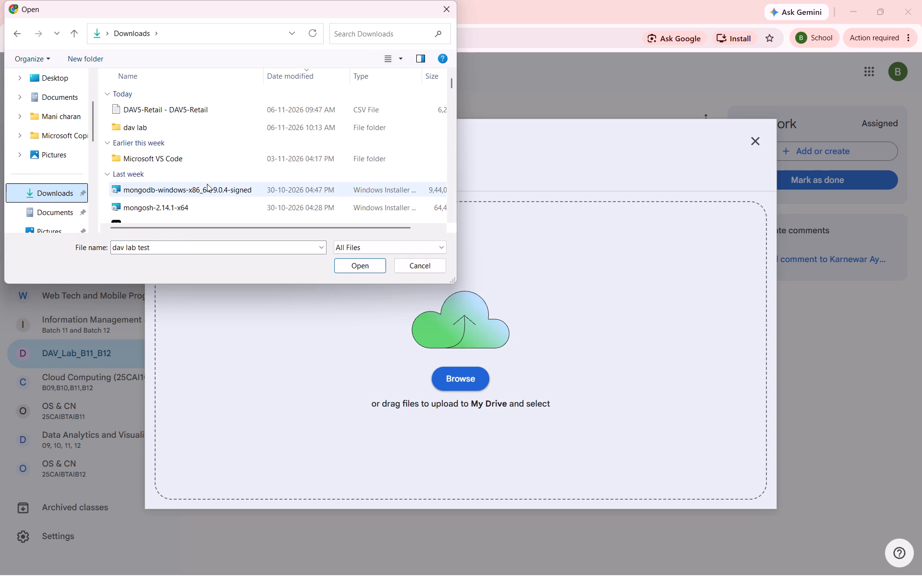
pyautogui.scroll(-1, 207, 184)
pyautogui.scroll(1, 207, 184)
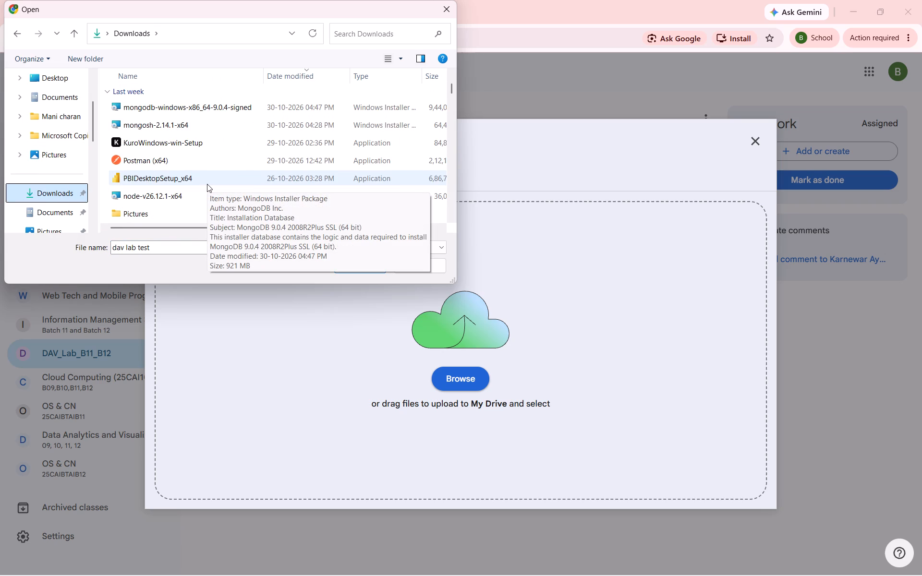
pyautogui.scroll(1, 207, 184)
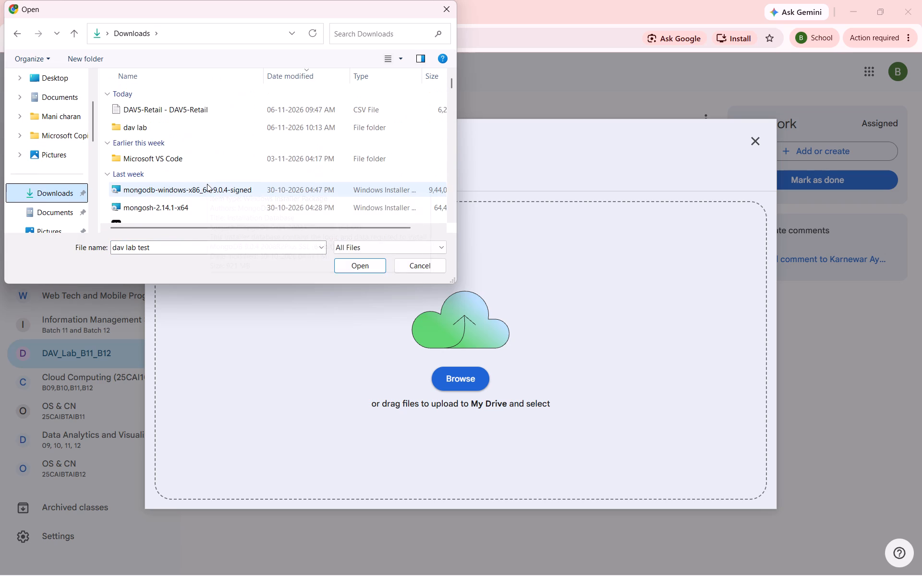
pyautogui.click(444, 14)
pyautogui.click(757, 142)
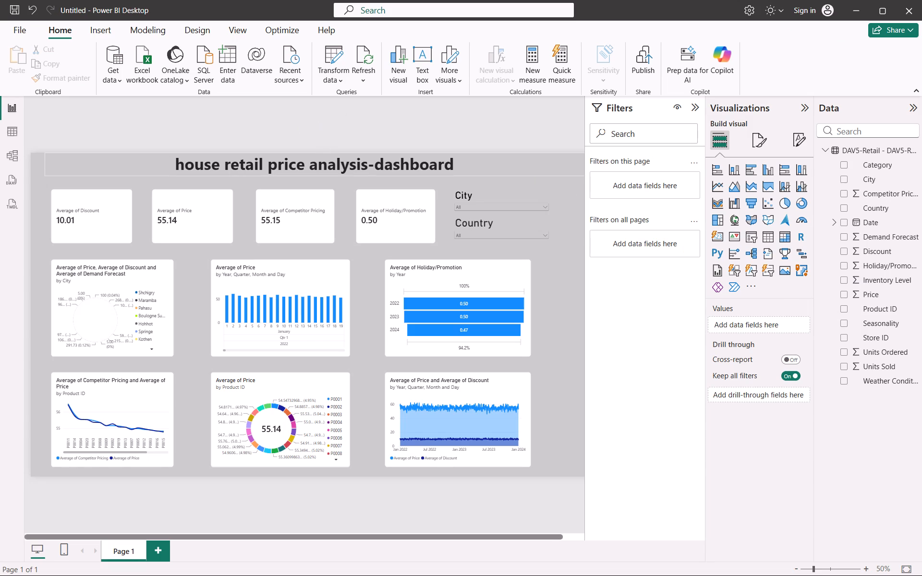
# Switch to Power BI Desktop and save the dashboard report as "dav lab test" in the Documents folder.
pyautogui.hotkey('ctrl', 's')
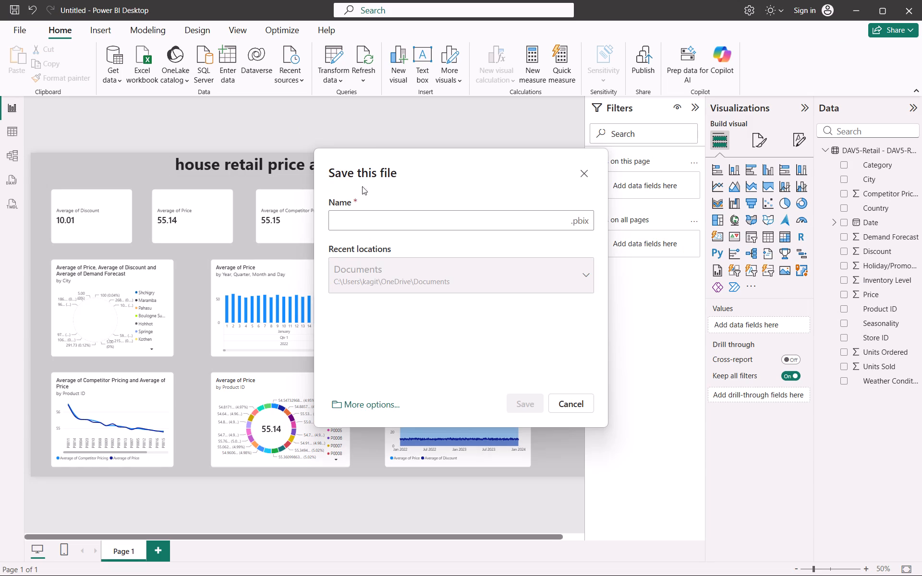
pyautogui.write('dav lab test')
pyautogui.click(517, 400)
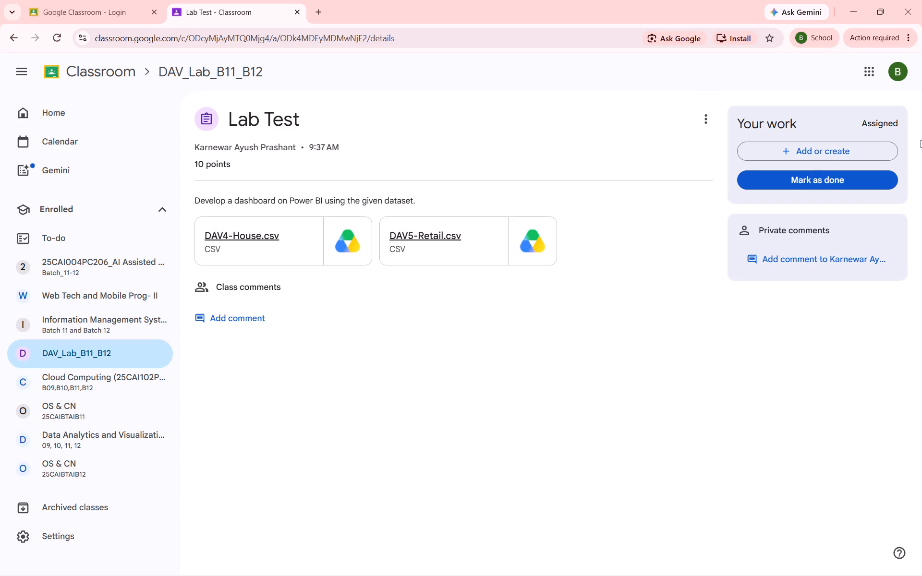
# Upload the "dav lab test" Power BI report from the Documents folder as an attachment to the Lab Test assignment.
pyautogui.click(810, 144)
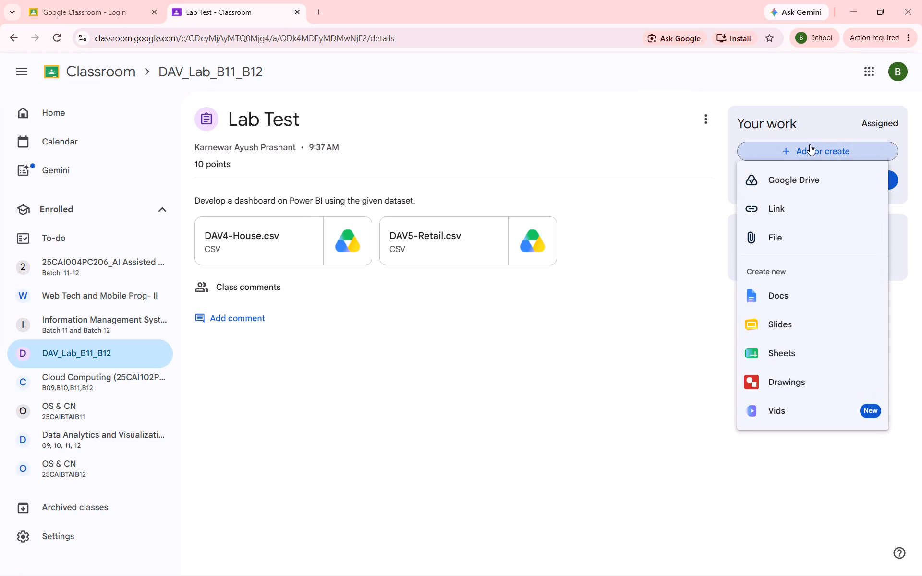
pyautogui.click(799, 232)
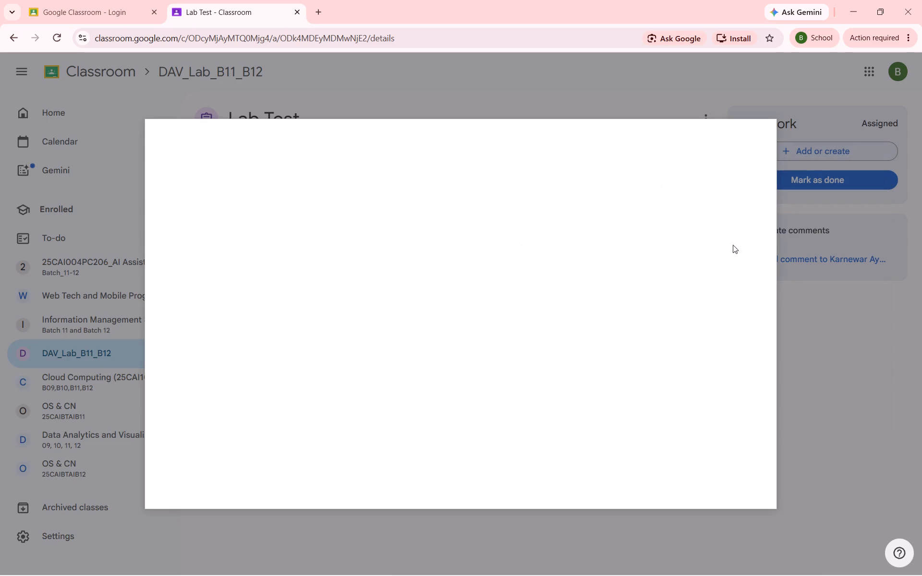
pyautogui.click(459, 383)
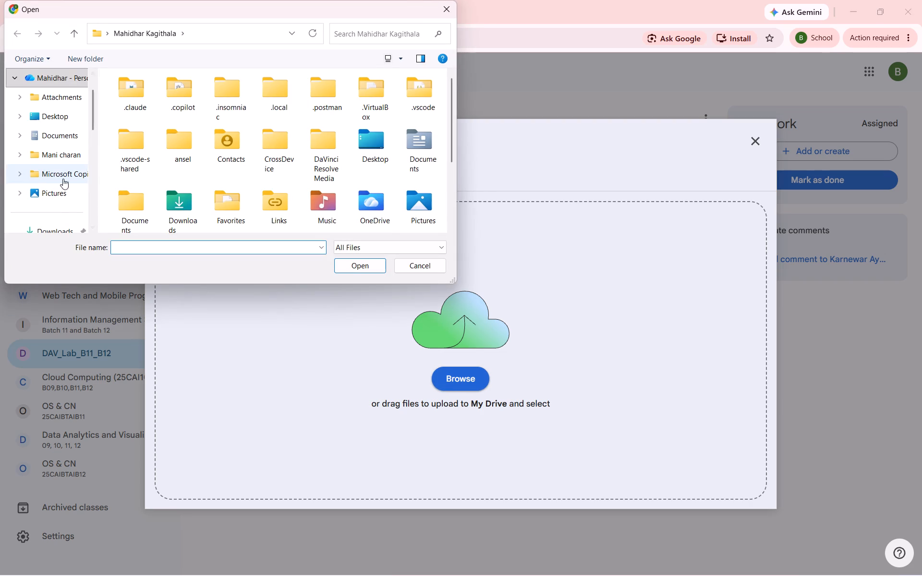
pyautogui.scroll(-1, 62, 186)
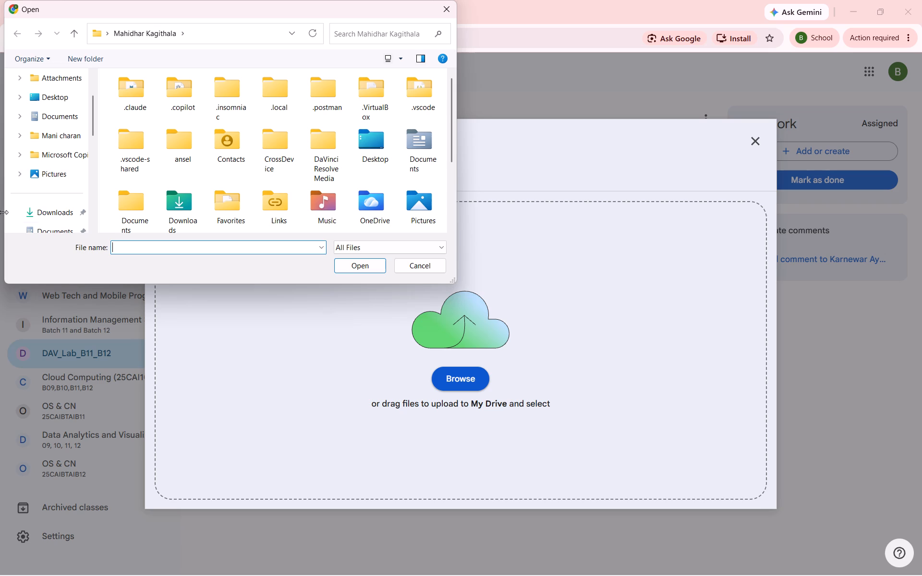
pyautogui.click(73, 228)
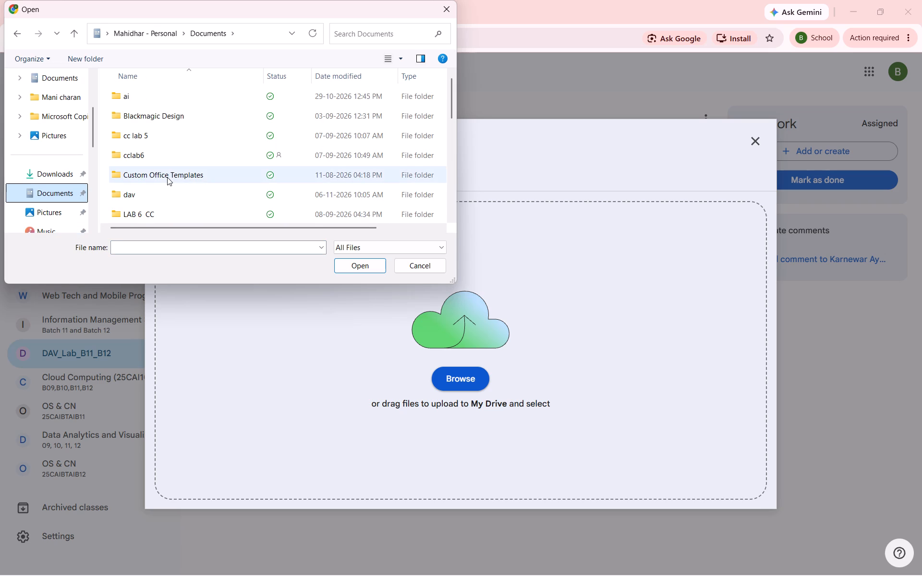
pyautogui.scroll(-3, 167, 177)
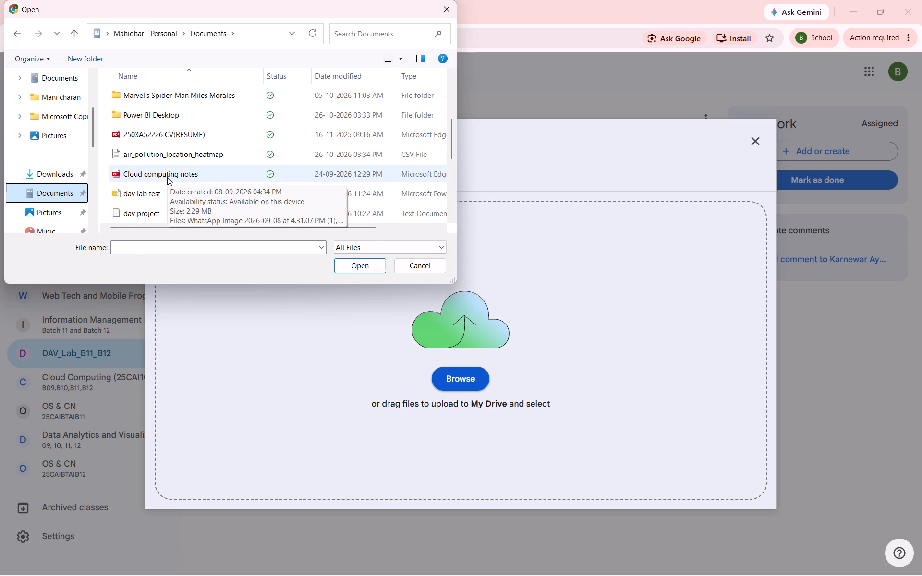
pyautogui.scroll(-2, 167, 177)
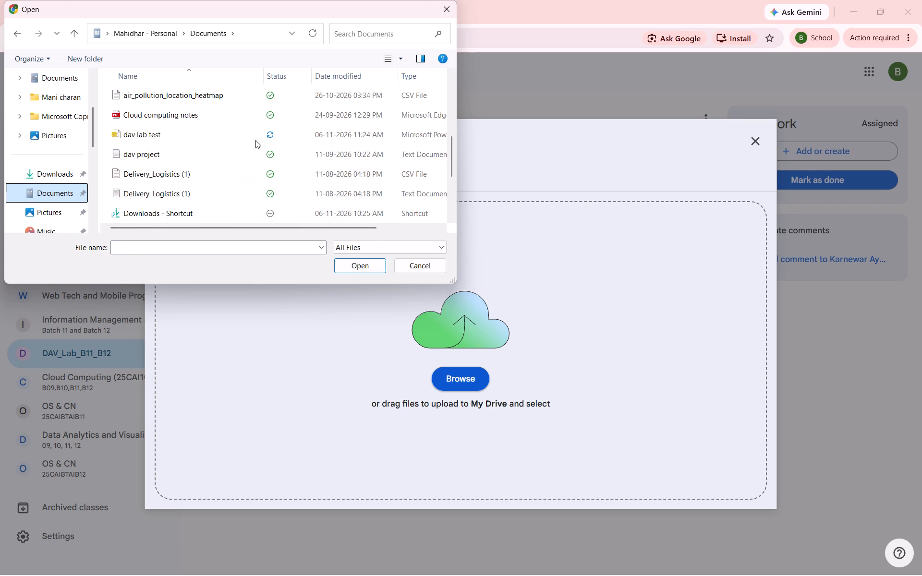
pyautogui.click(255, 140)
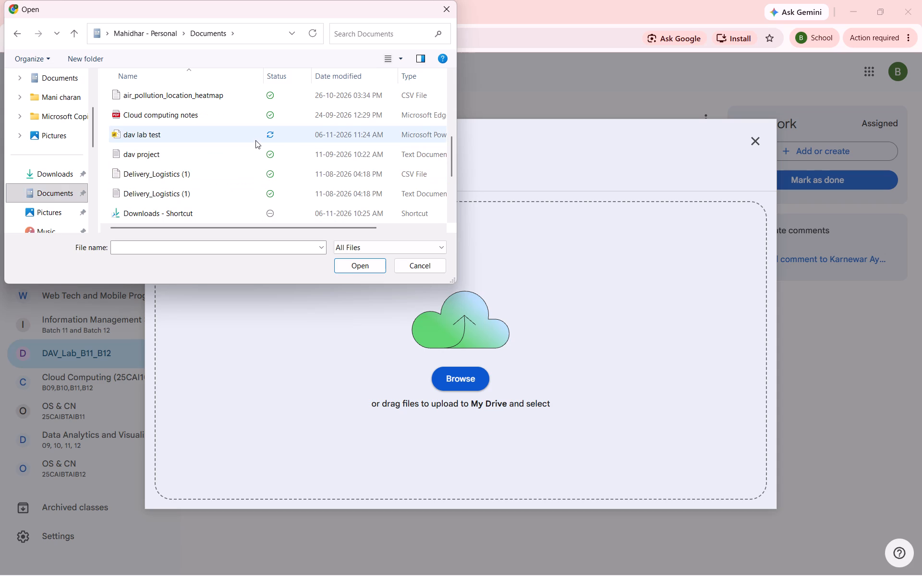
pyautogui.click(372, 261)
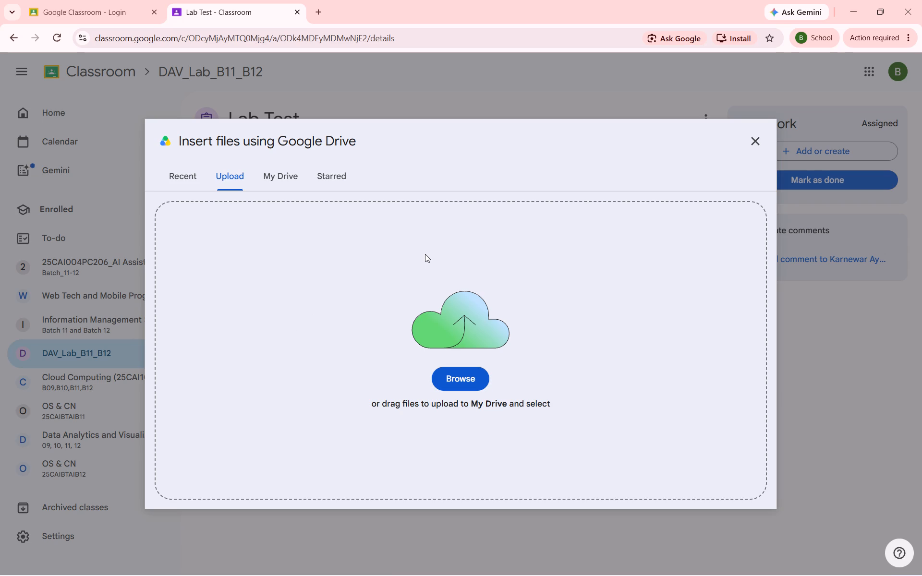
pyautogui.click(467, 374)
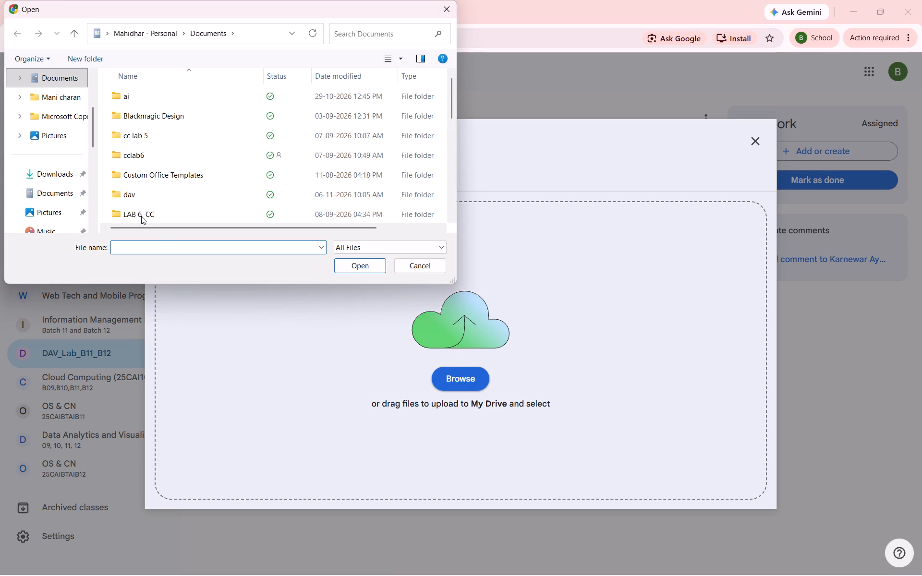
pyautogui.scroll(-1, 72, 167)
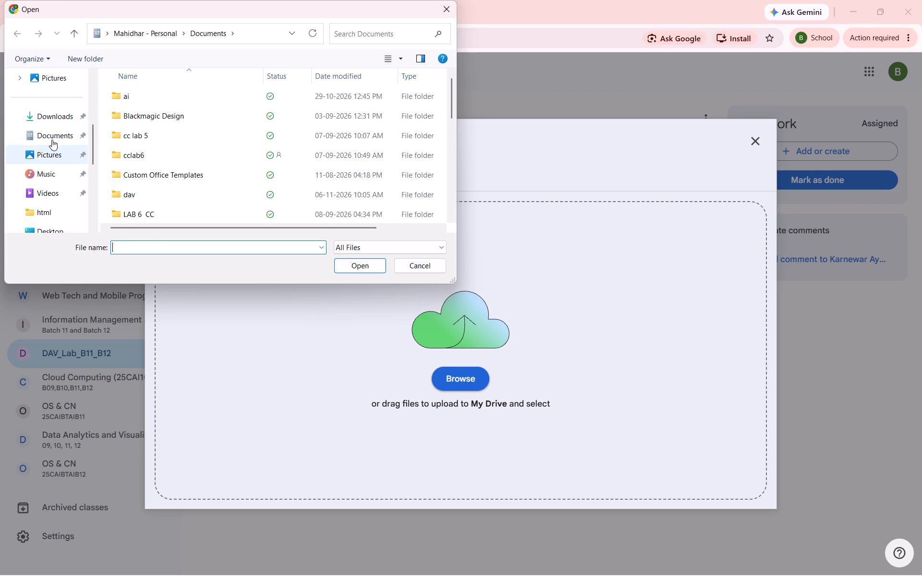
pyautogui.click(56, 135)
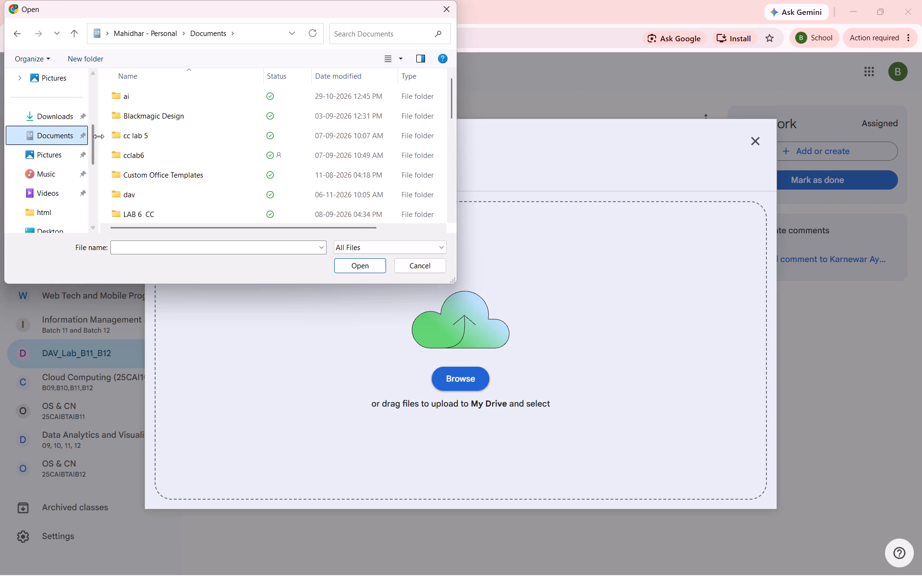
pyautogui.scroll(-1, 196, 154)
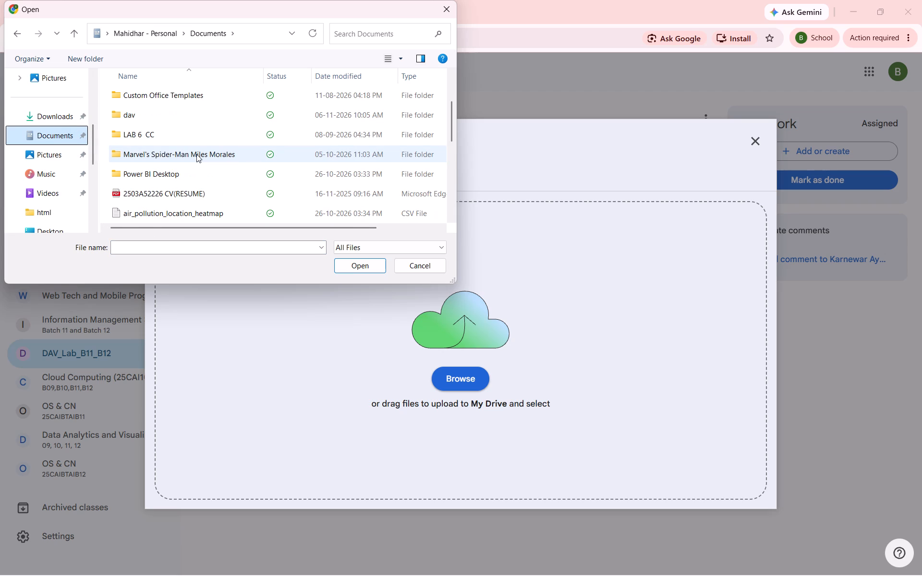
pyautogui.scroll(-2, 196, 154)
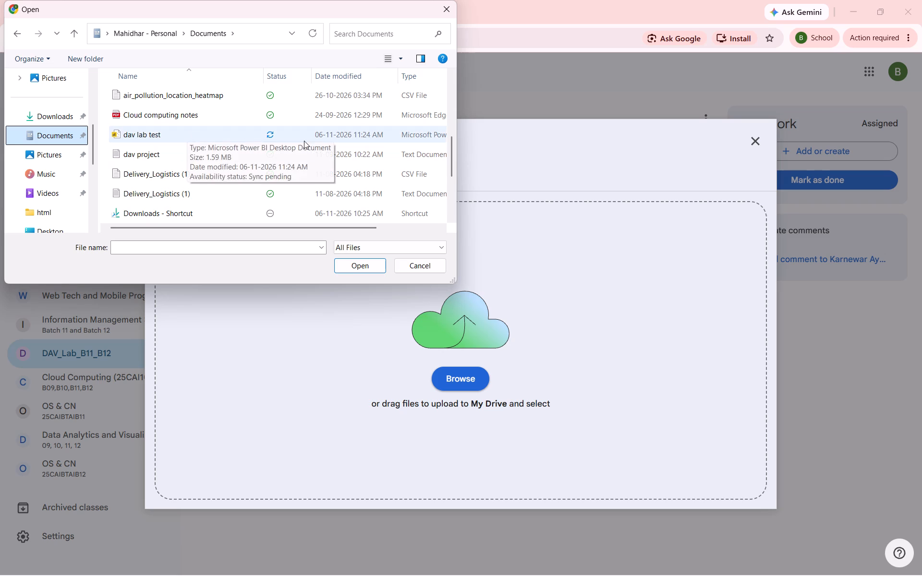
pyautogui.doubleClick(318, 131)
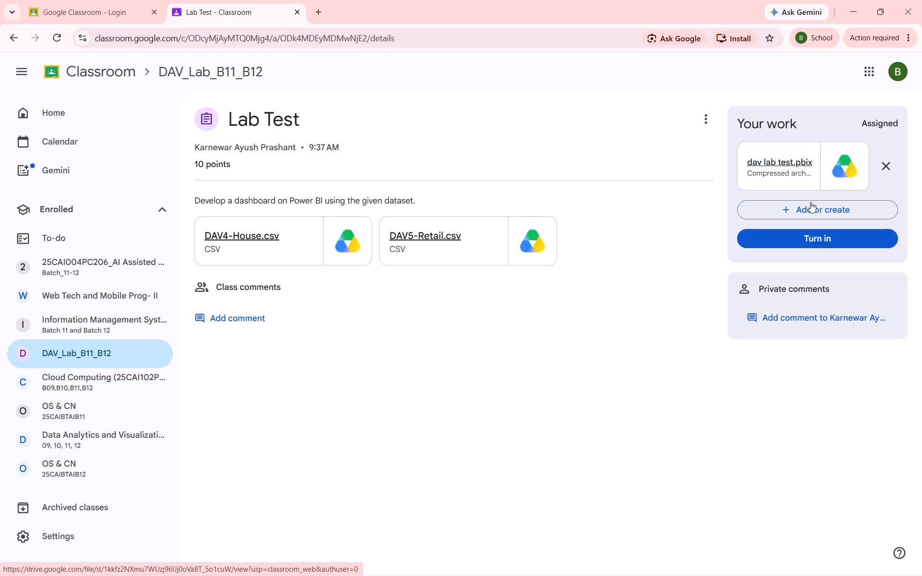
# Preview the attached dav lab test.pbix file to check its contents, and close the preview.
pyautogui.click(786, 161)
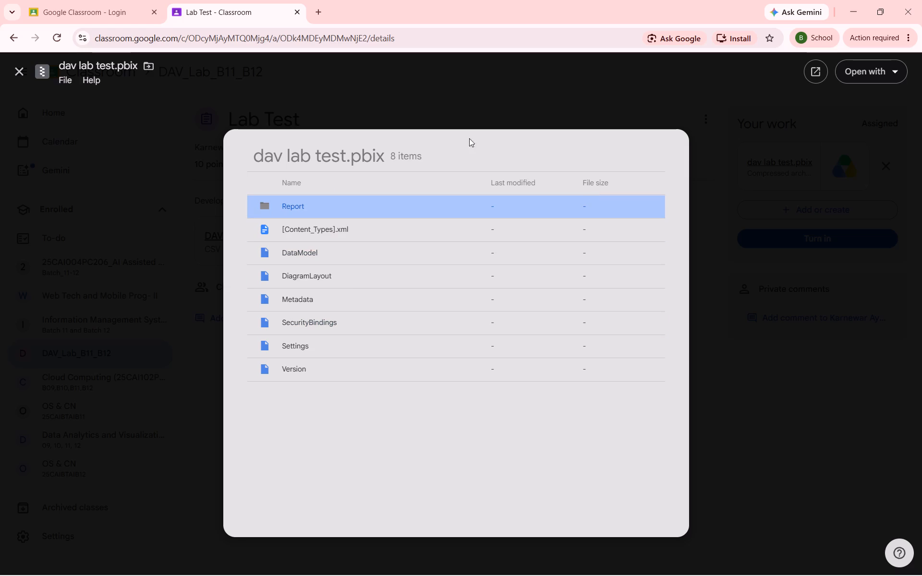
pyautogui.click(16, 69)
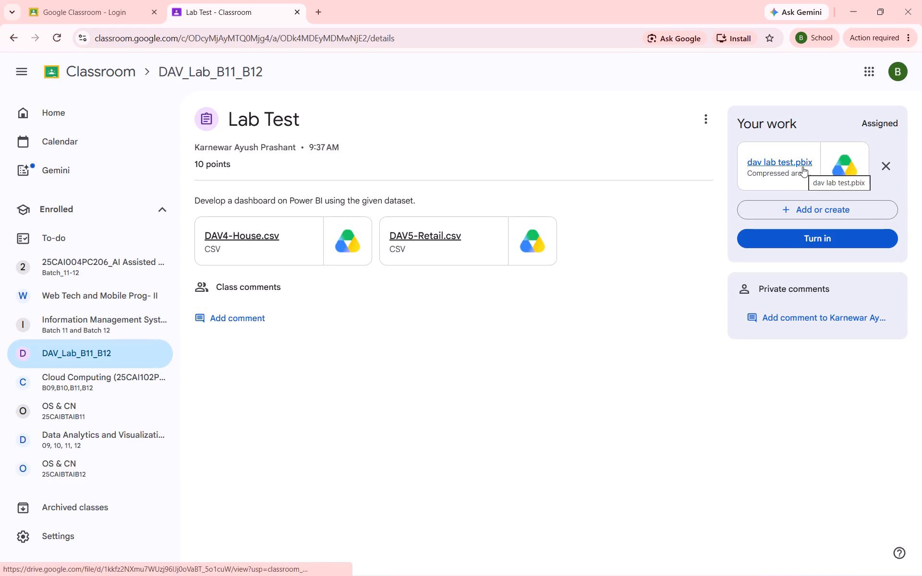
pyautogui.scroll(1, 843, 212)
pyautogui.click(840, 210)
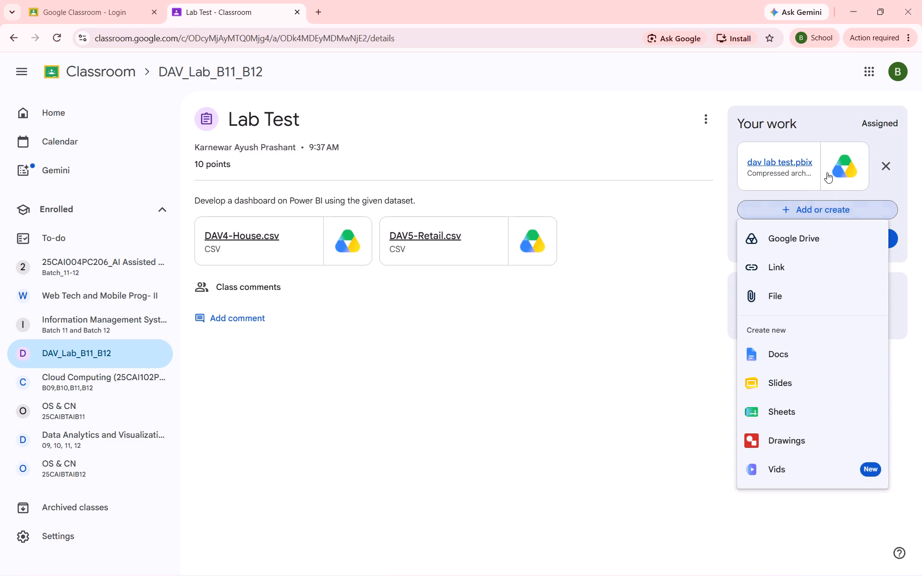
pyautogui.click(796, 160)
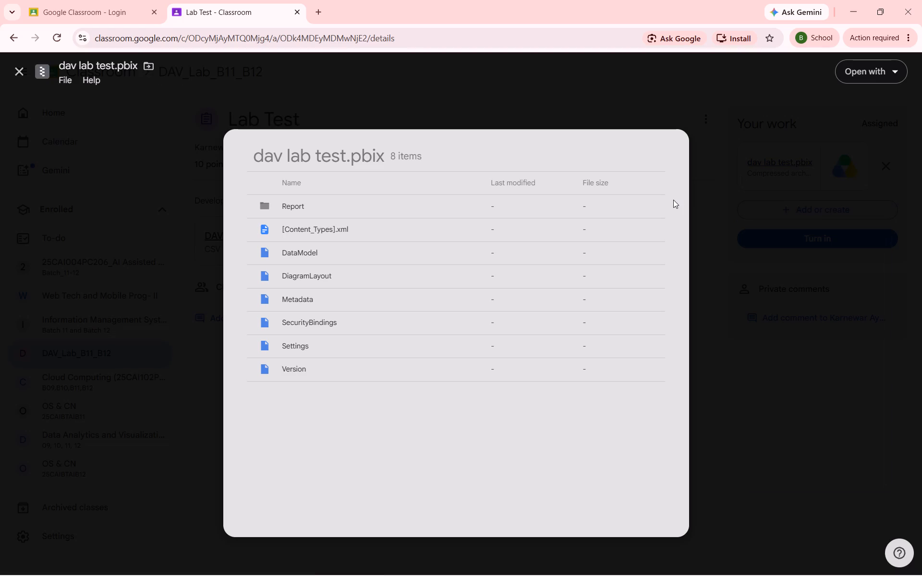
pyautogui.click(768, 189)
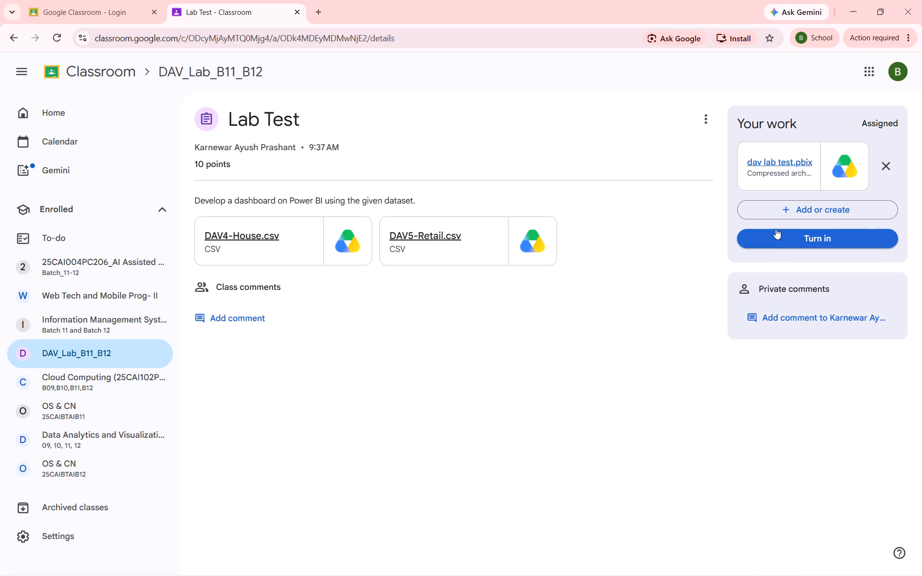
# Upload the "dav lab test" PNG image from the Screenshots folder as a second attachment to the assignment.
pyautogui.click(778, 212)
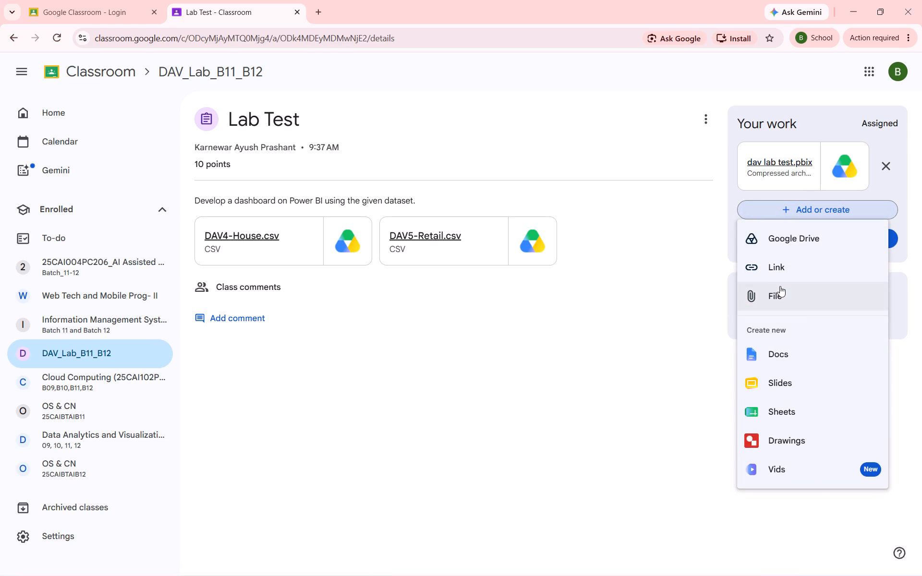
pyautogui.click(780, 286)
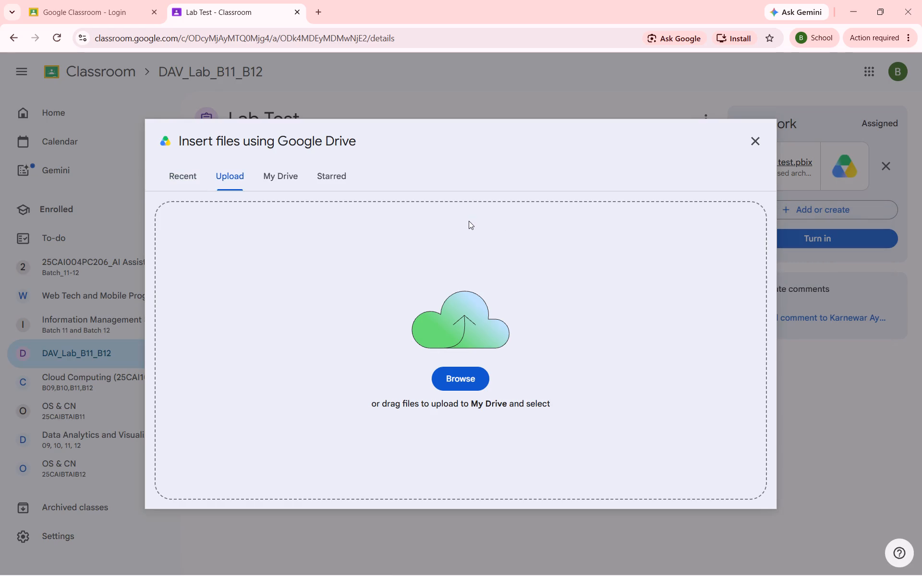
pyautogui.click(466, 378)
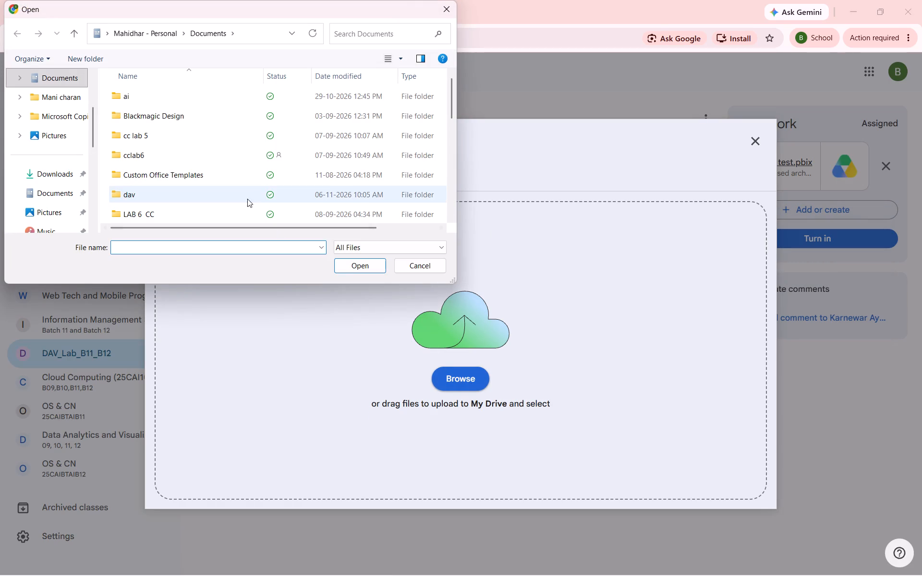
pyautogui.scroll(-1, 47, 215)
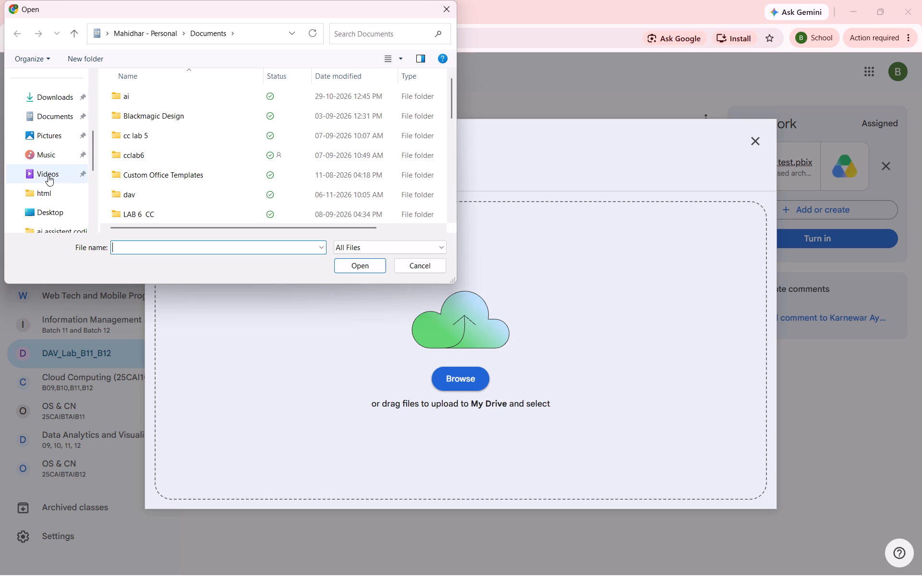
pyautogui.scroll(-1, 49, 174)
pyautogui.click(49, 174)
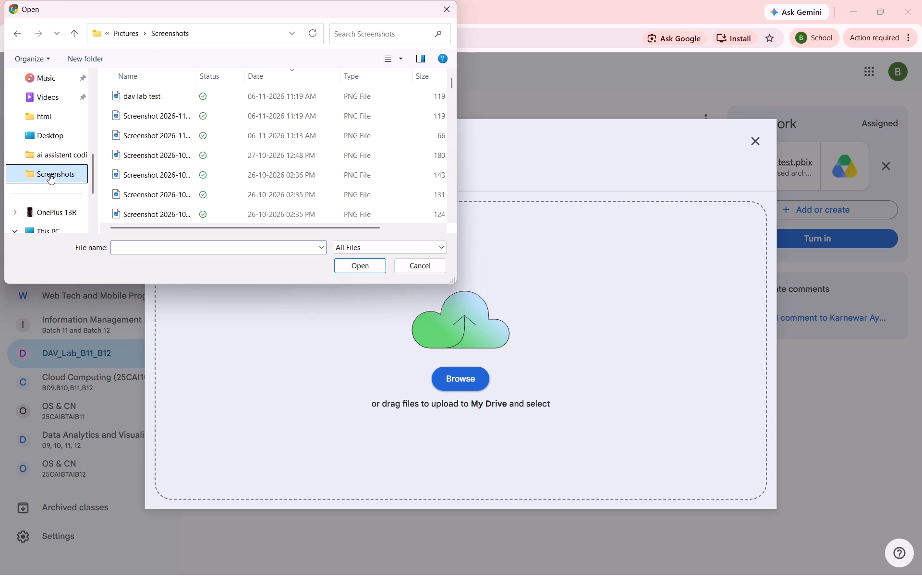
pyautogui.click(128, 102)
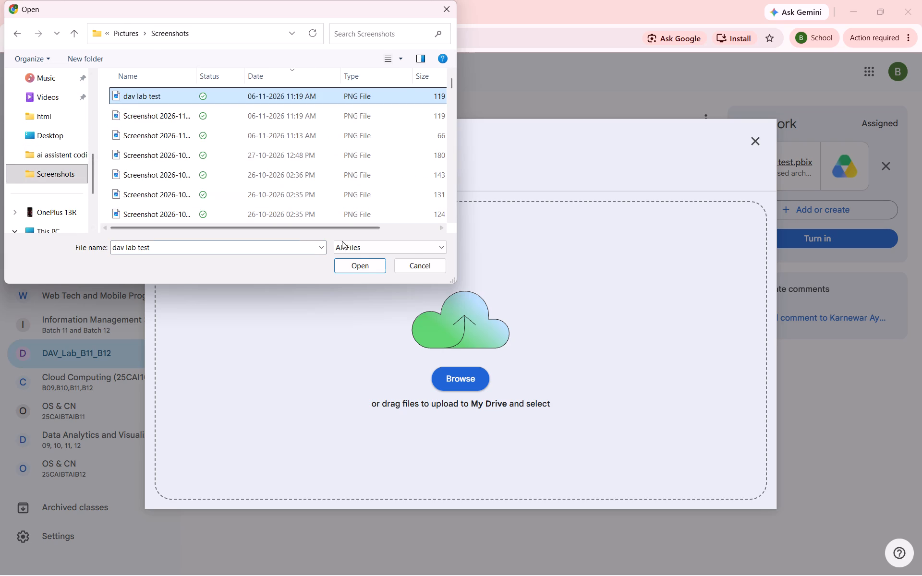
pyautogui.click(363, 267)
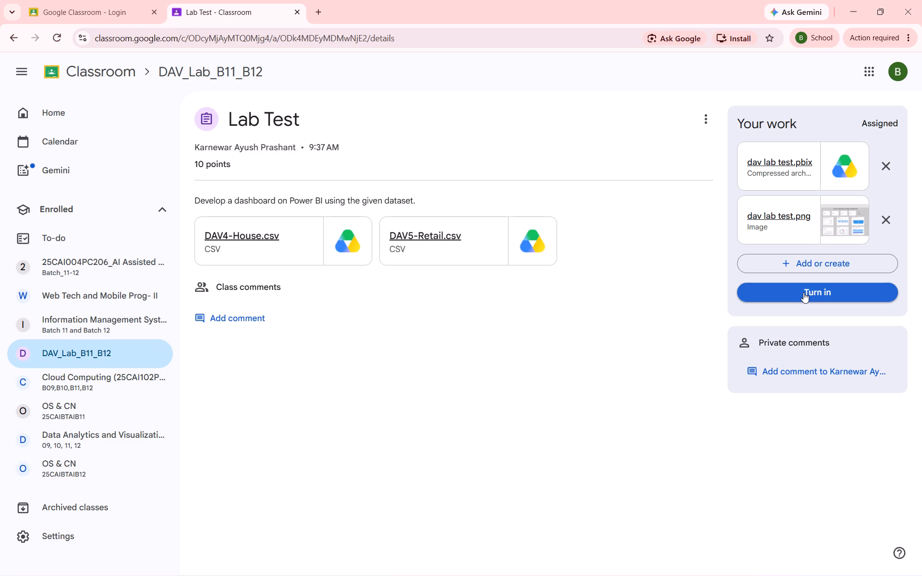
# Turn in the Lab Test assignment with both attachments, dav lab test.pbix and dav lab test.png.
pyautogui.click(803, 292)
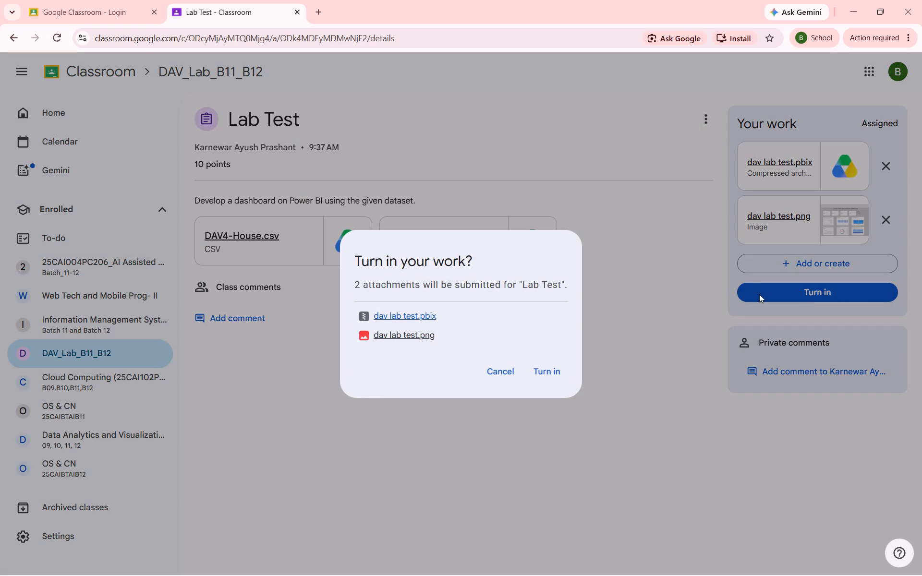
pyautogui.click(536, 371)
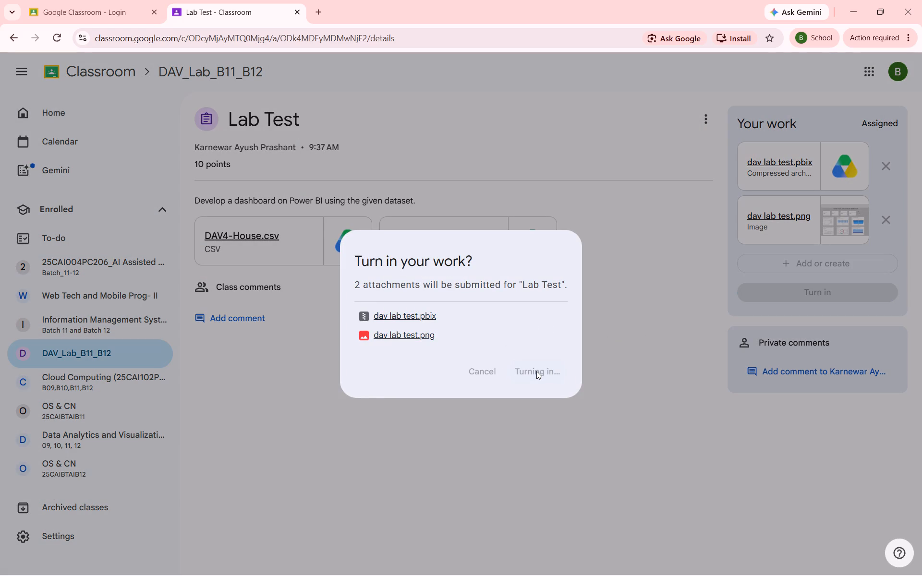
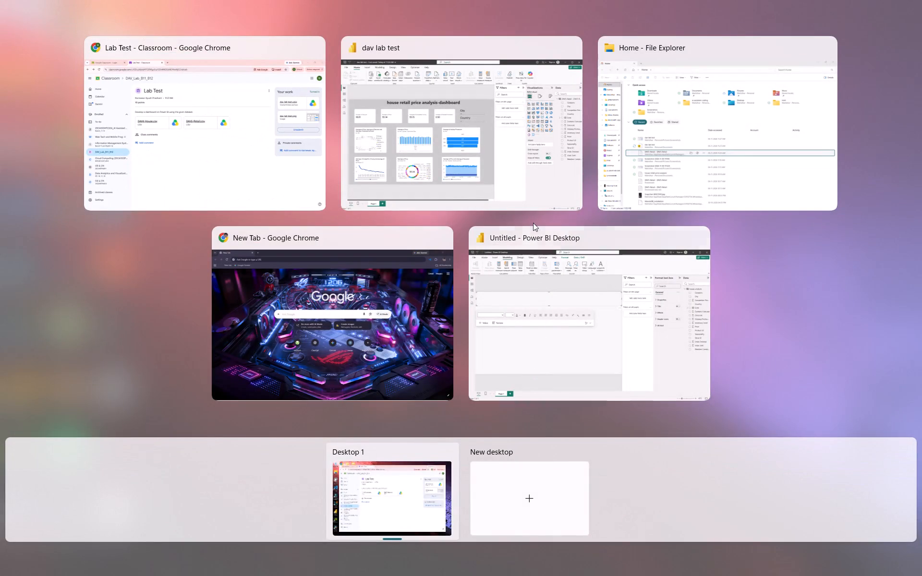
# Switch to the "dav lab test" report in Power BI Desktop to view the house retail price analysis dashboard.
pyautogui.click(477, 190)
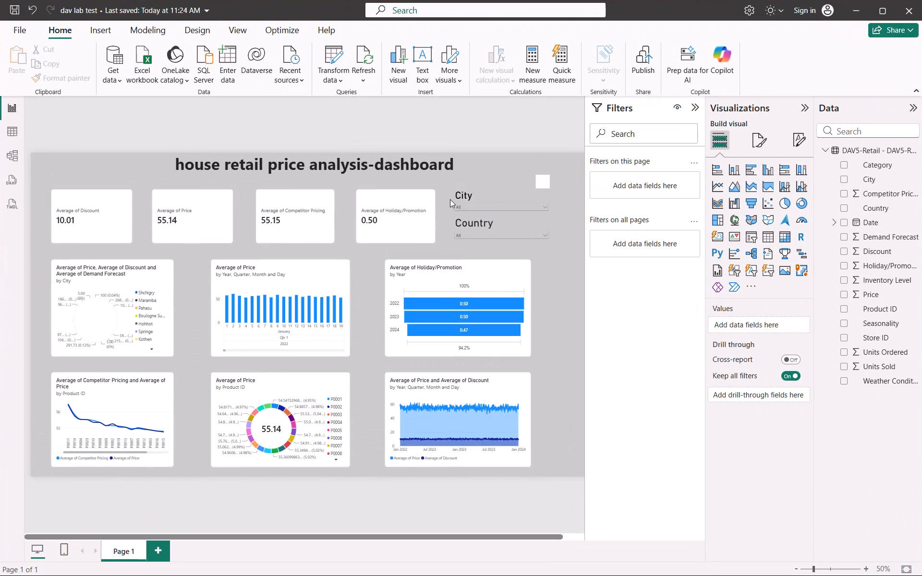
pyautogui.click(541, 272)
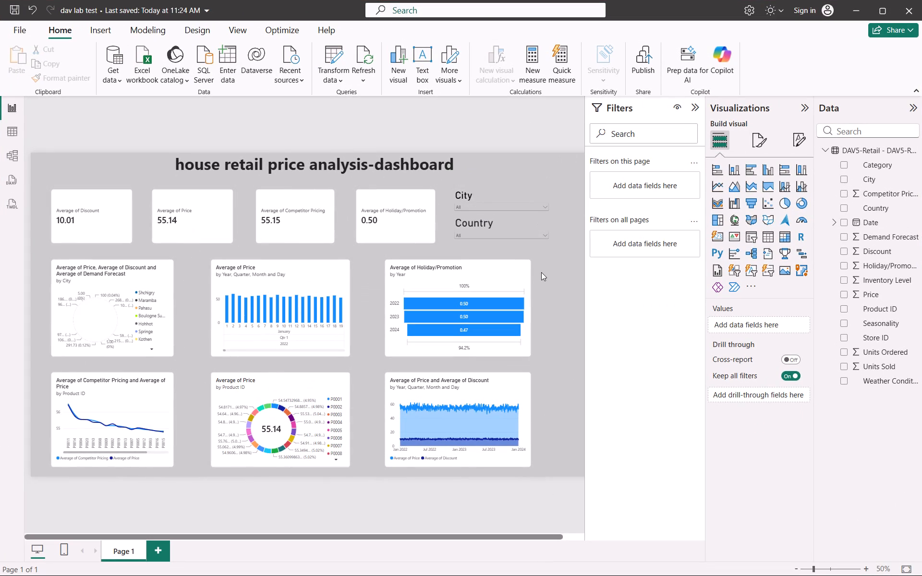
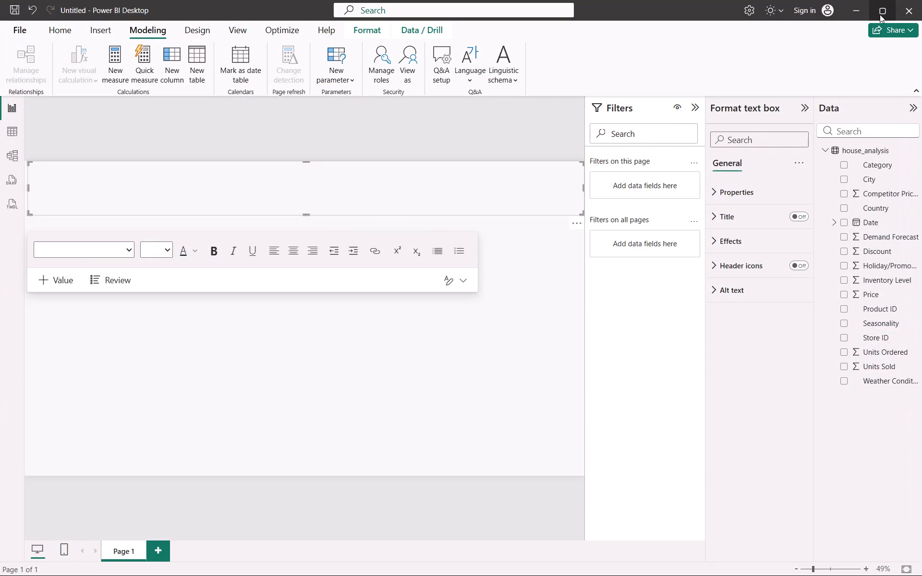
# Close the Untitled Power BI Desktop report without saving its changes.
pyautogui.click(900, 14)
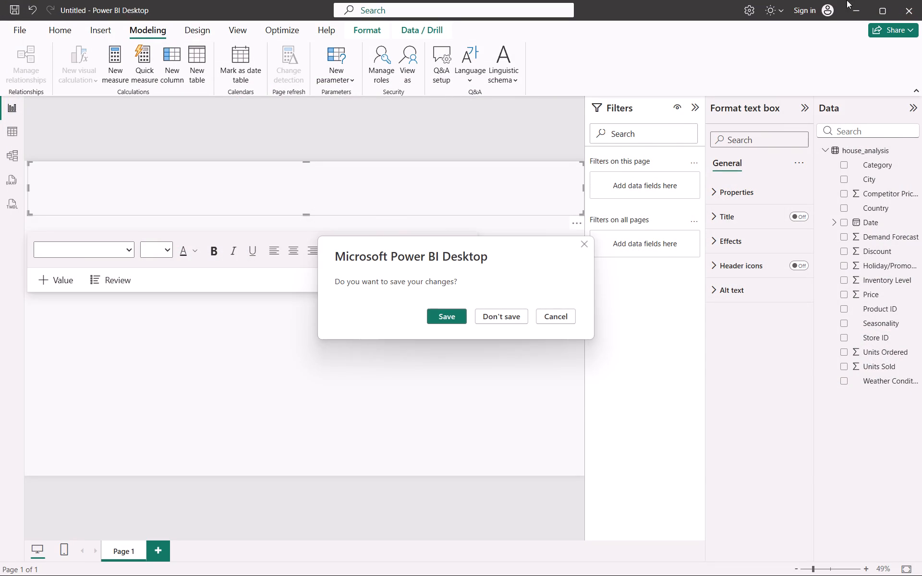
pyautogui.click(582, 244)
pyautogui.click(850, 10)
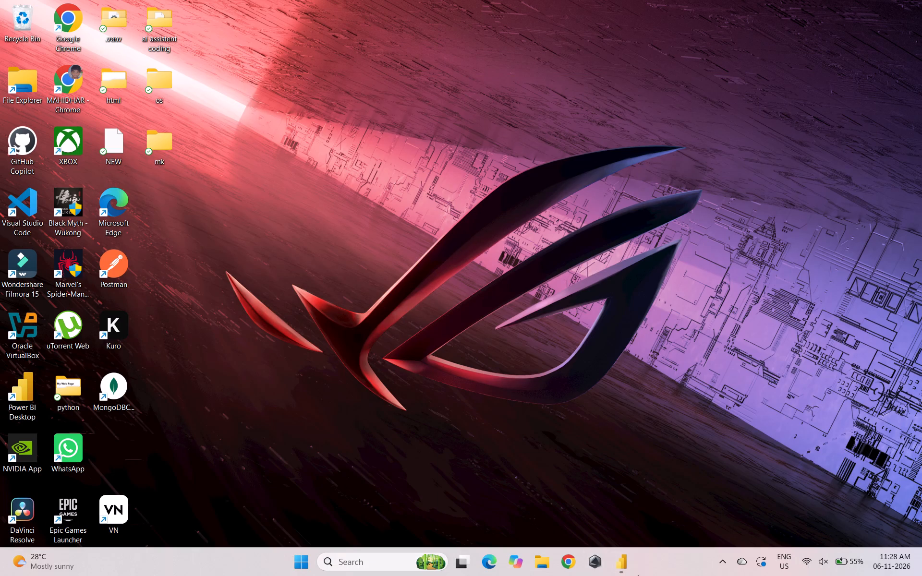
pyautogui.click(671, 459)
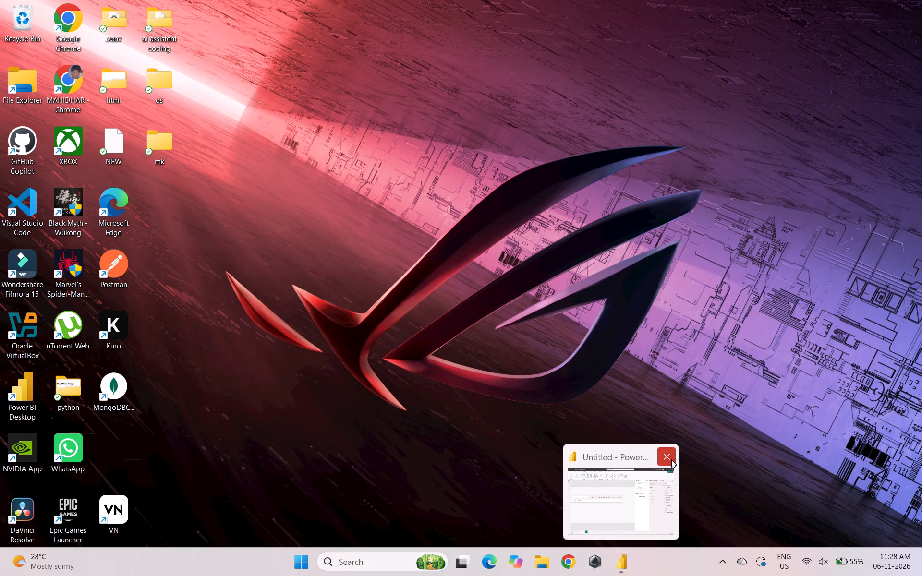
pyautogui.click(502, 319)
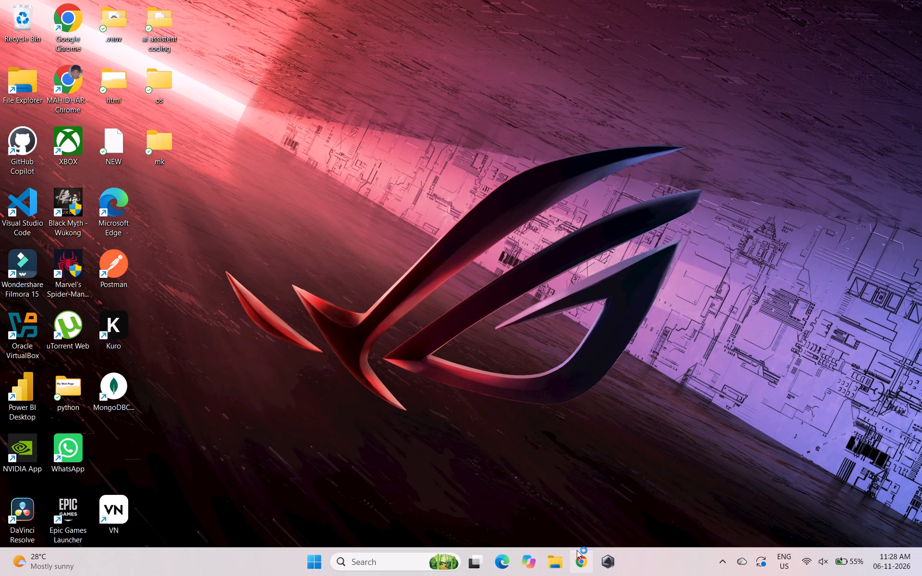
pyautogui.click(556, 228)
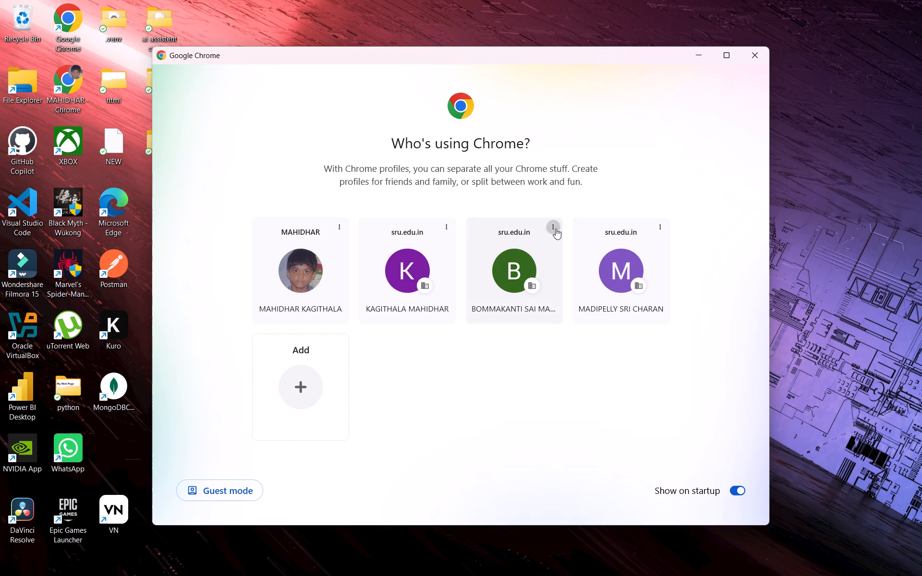
pyautogui.click(540, 259)
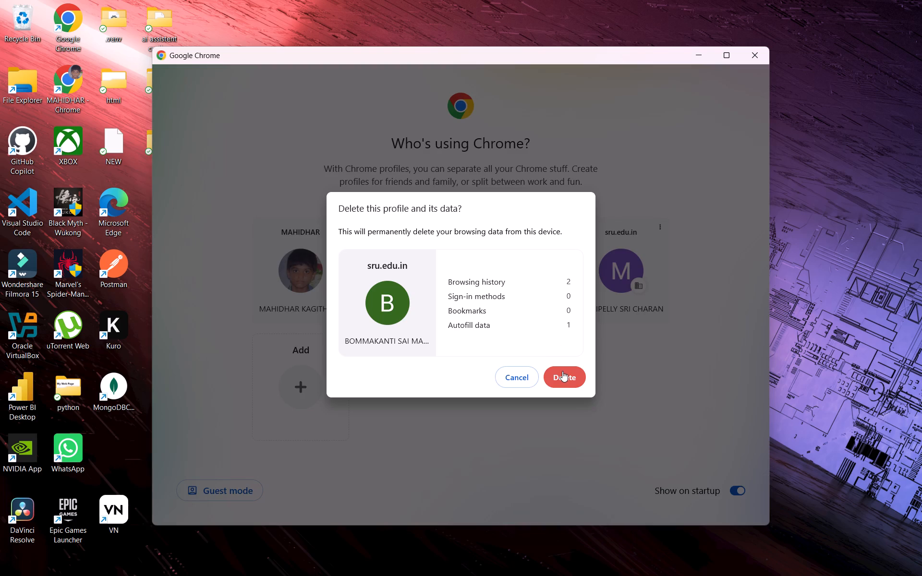
pyautogui.click(562, 371)
pyautogui.moveTo(740, 53); pyautogui.dragTo(750, 55)
pyautogui.doubleClick(750, 55)
# Refresh the Windows desktop.
pyautogui.rightClick(563, 107)
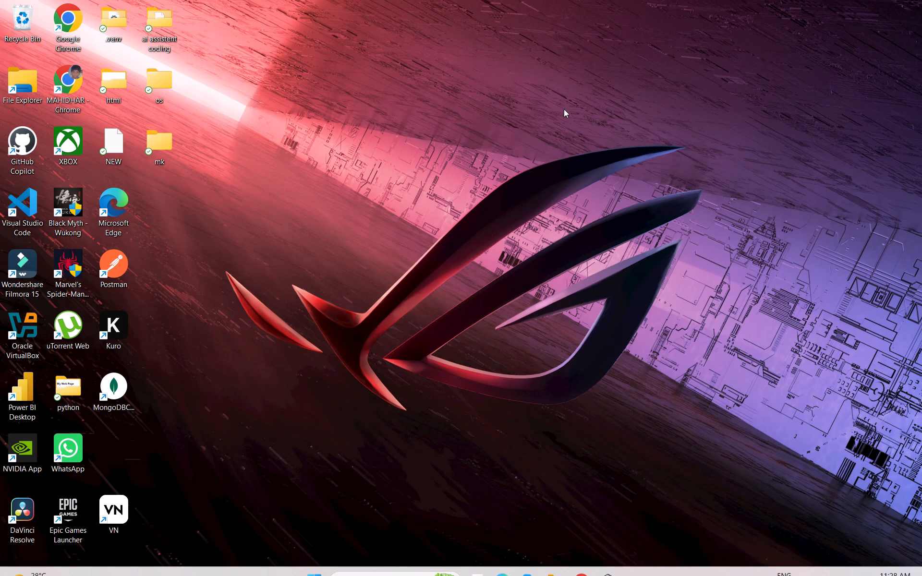
pyautogui.click(597, 163)
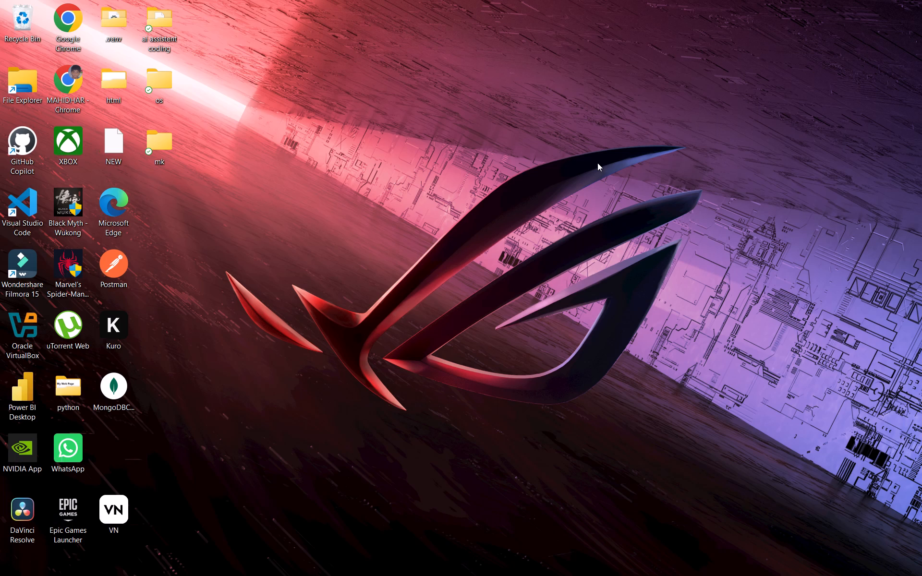
# Open the Shut Down Windows dialog from the desktop.
pyautogui.hotkey('alt', 'F4')
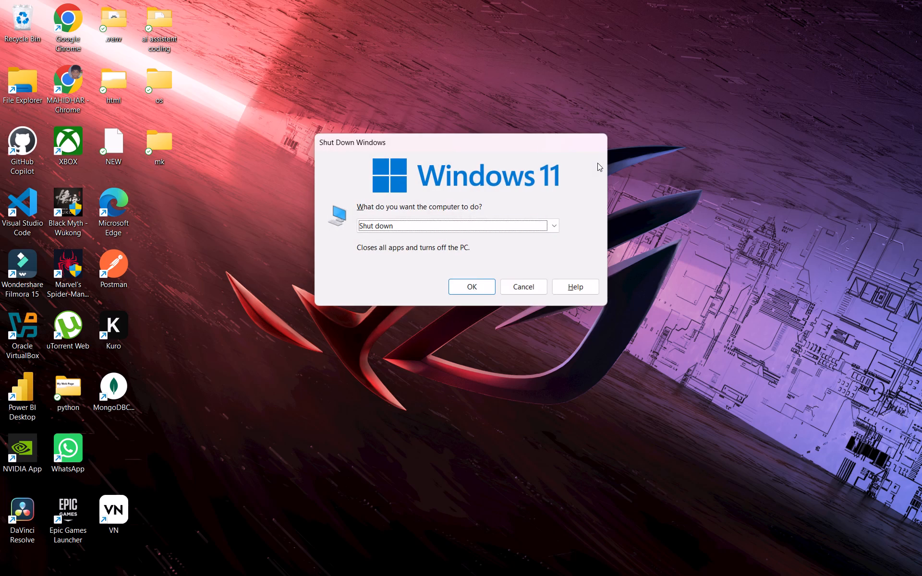